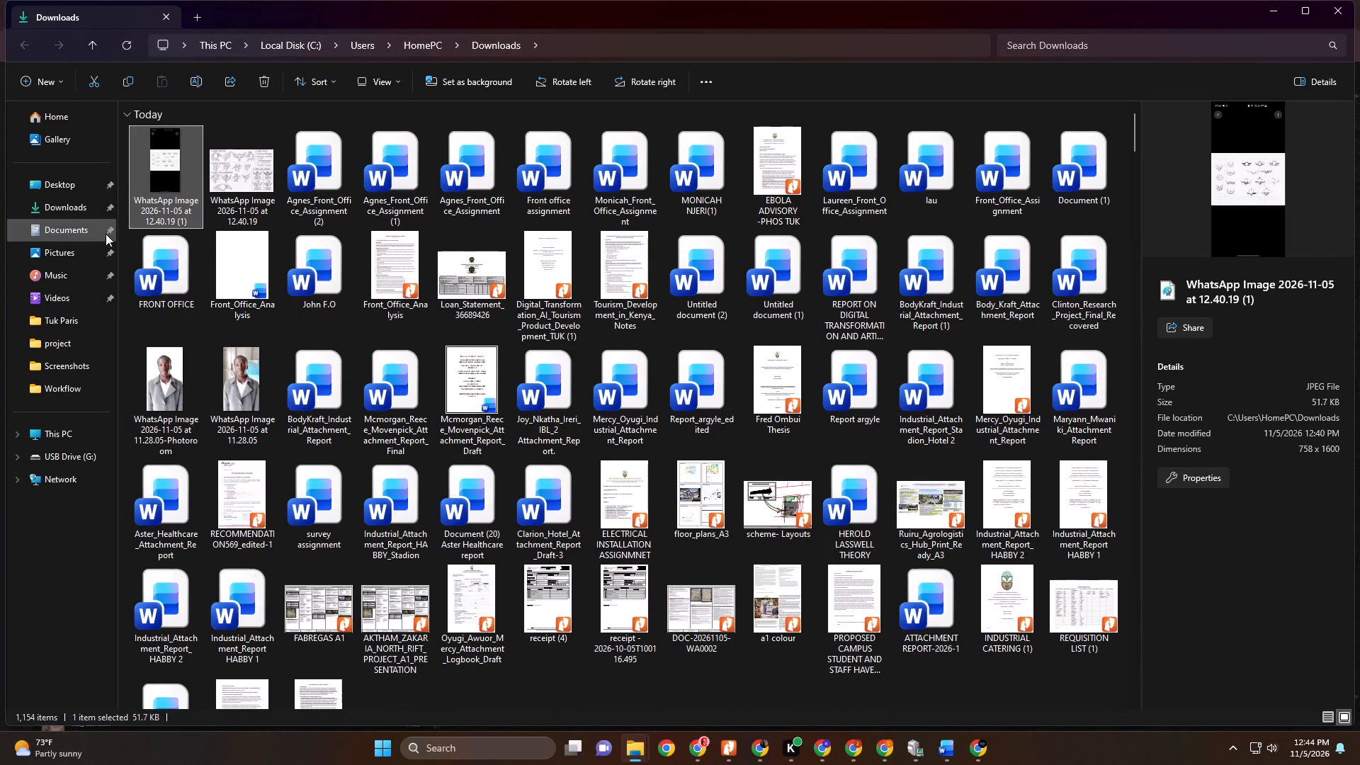
left_click(66, 453)
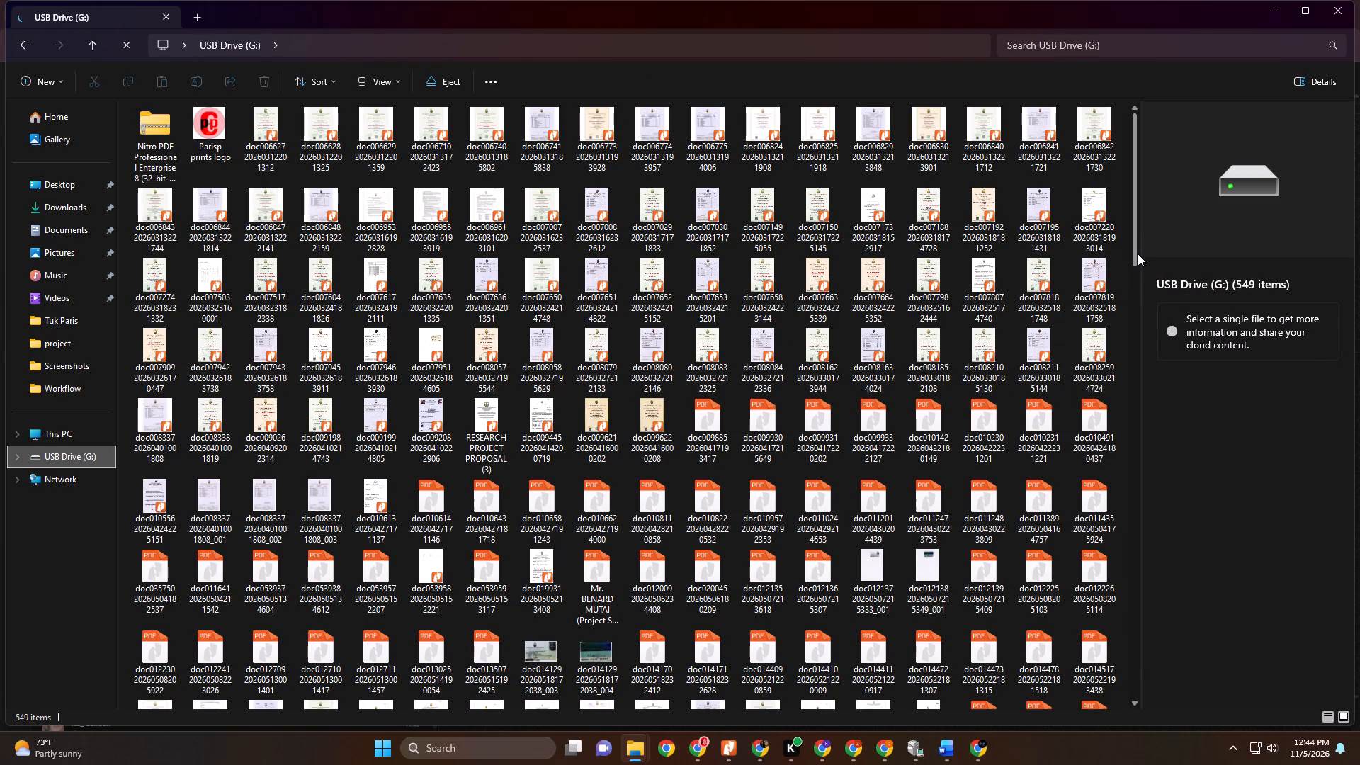
left_click_drag(1134, 254, 1105, 684)
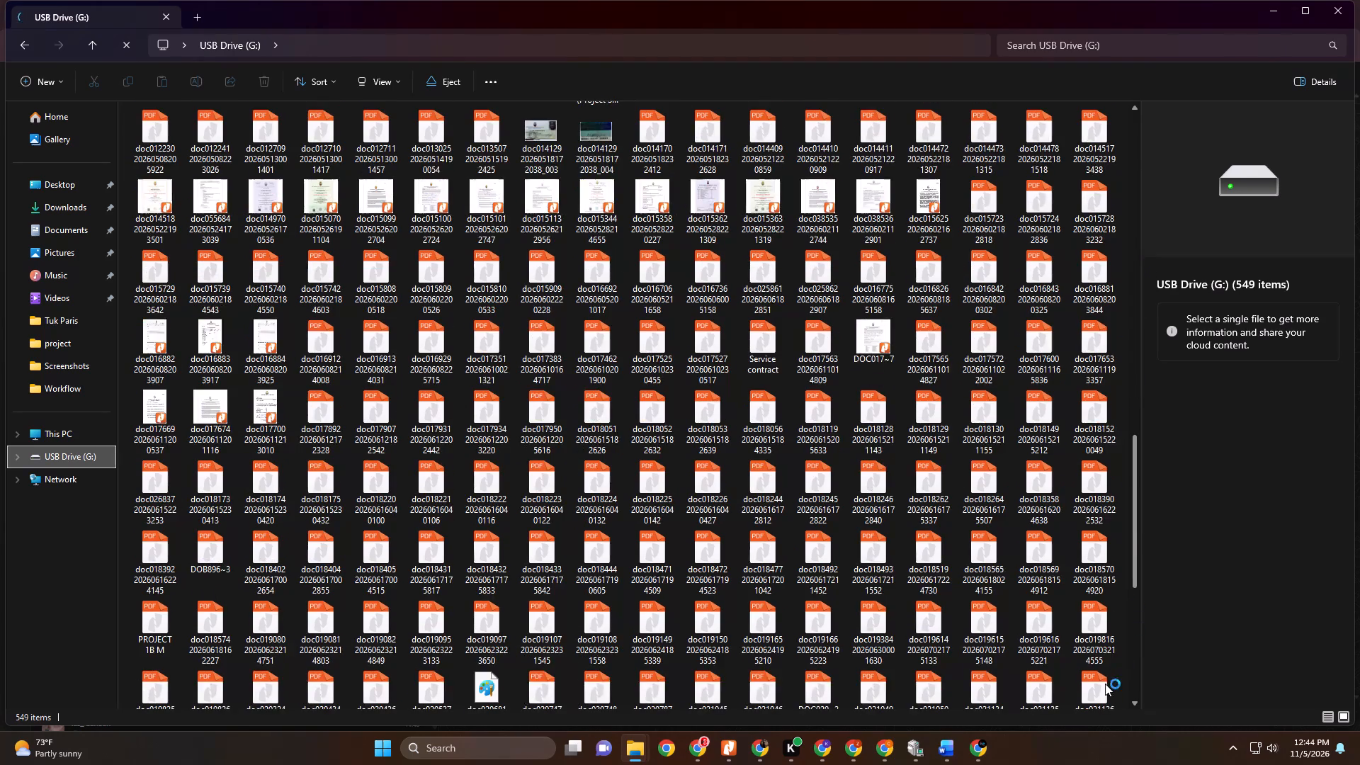
left_click_drag(1105, 684, 1125, 729)
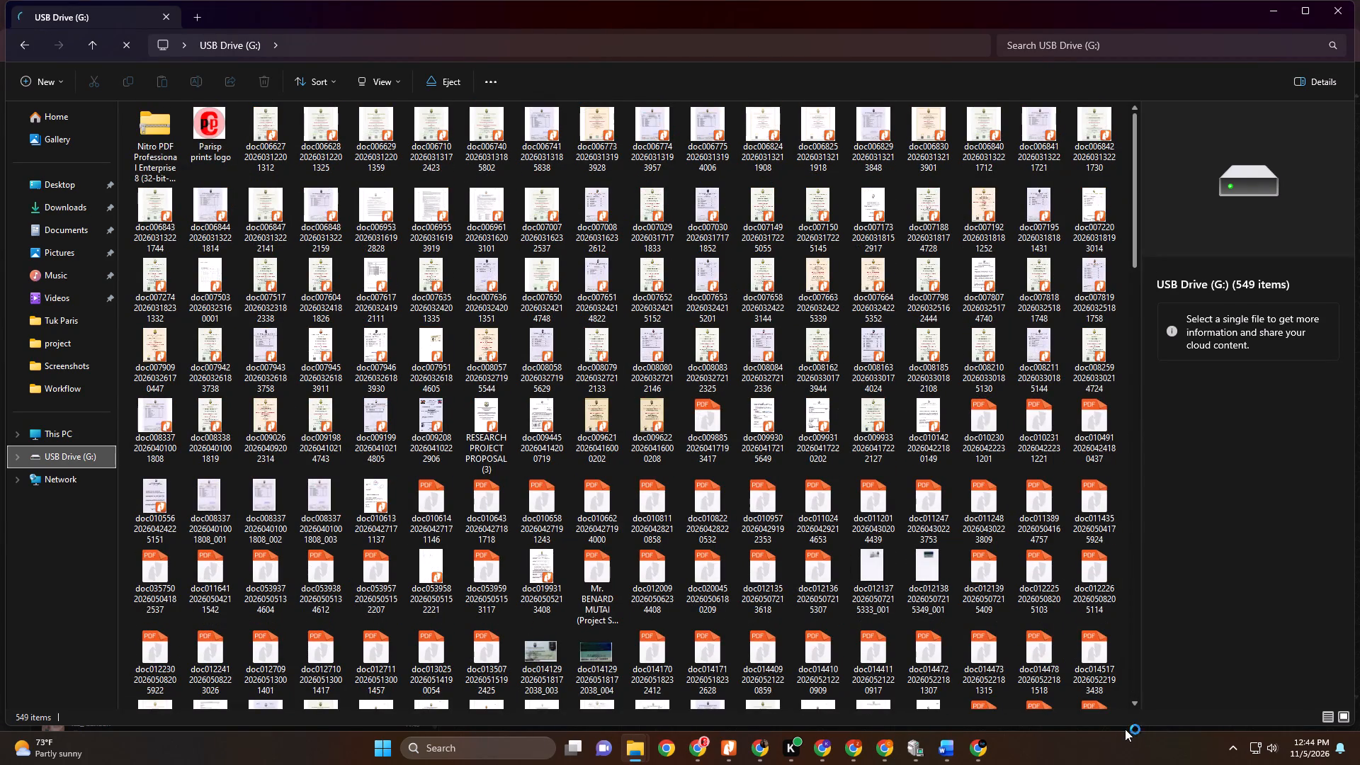
left_click_drag(1125, 729, 1137, 686)
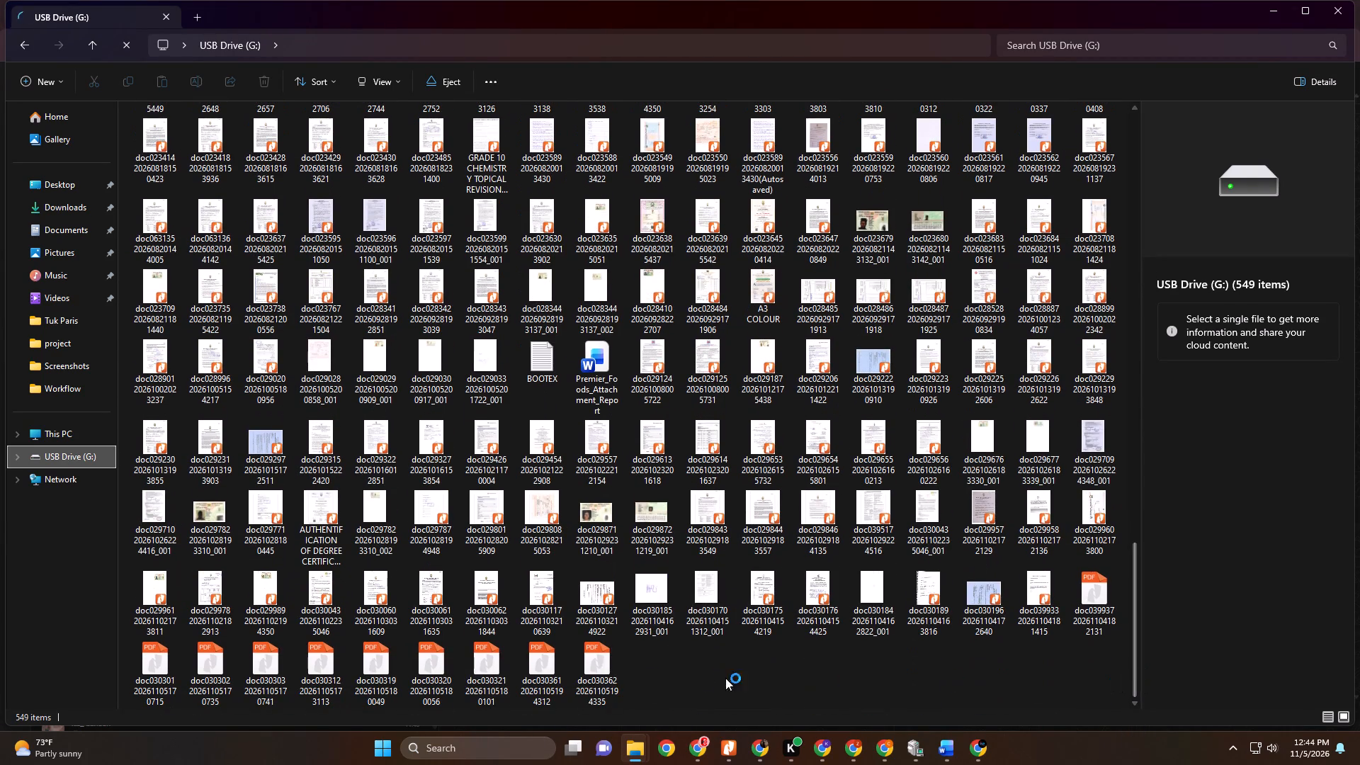
left_click(589, 676)
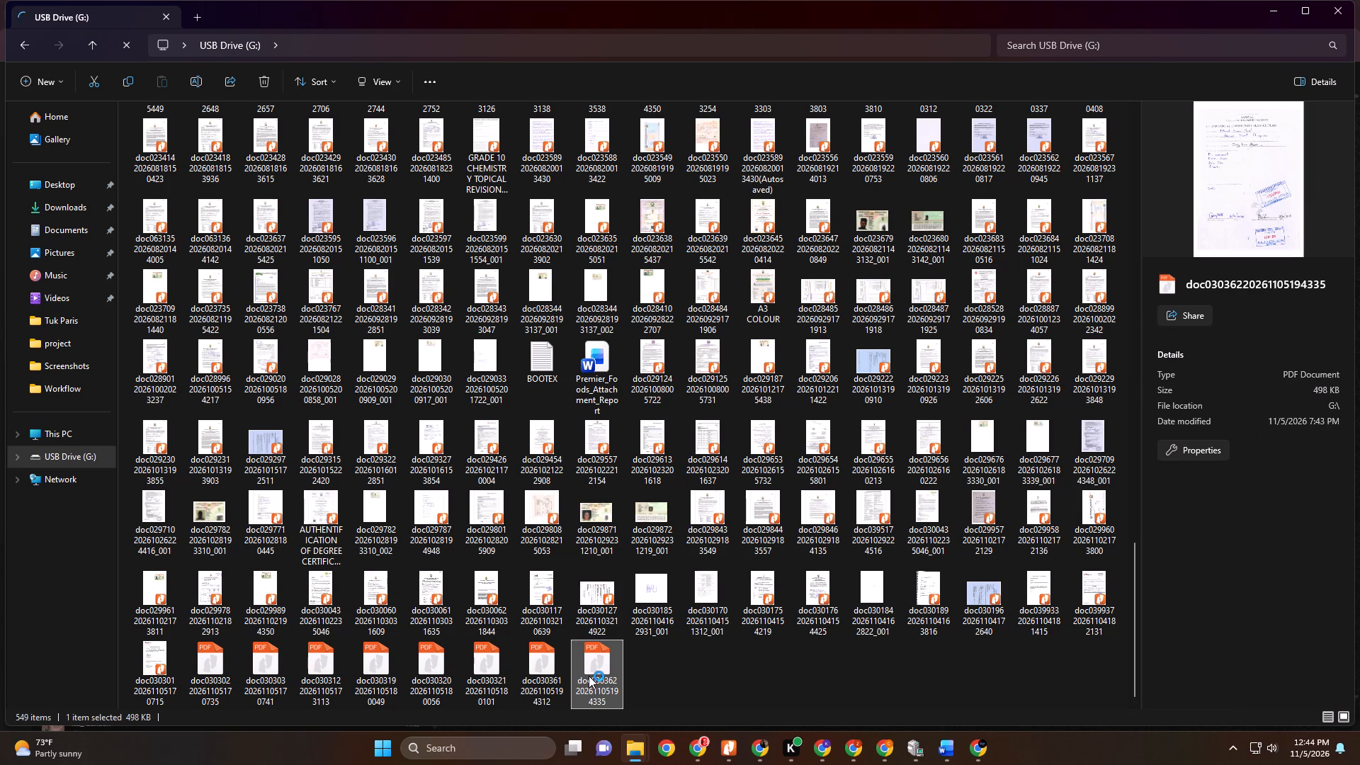
left_click(549, 668)
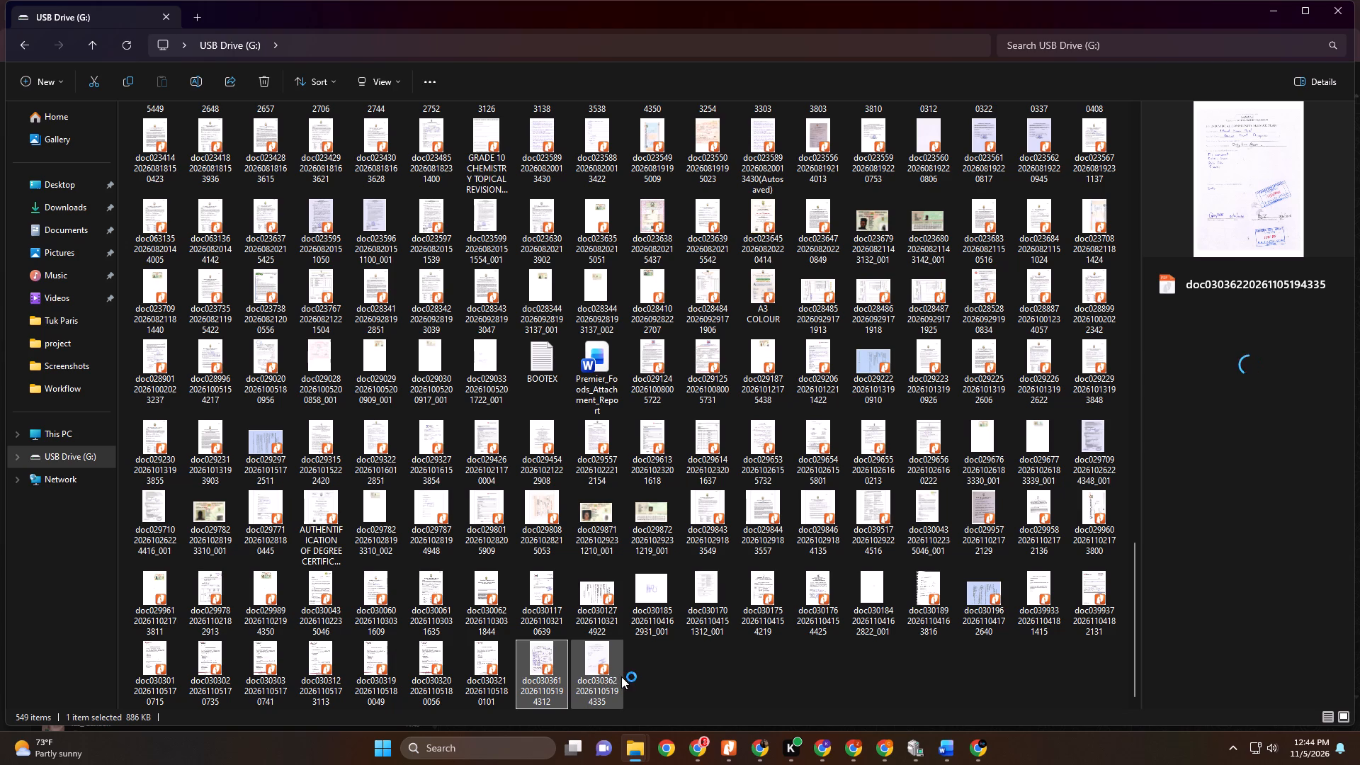
left_click(602, 670, "ctrl")
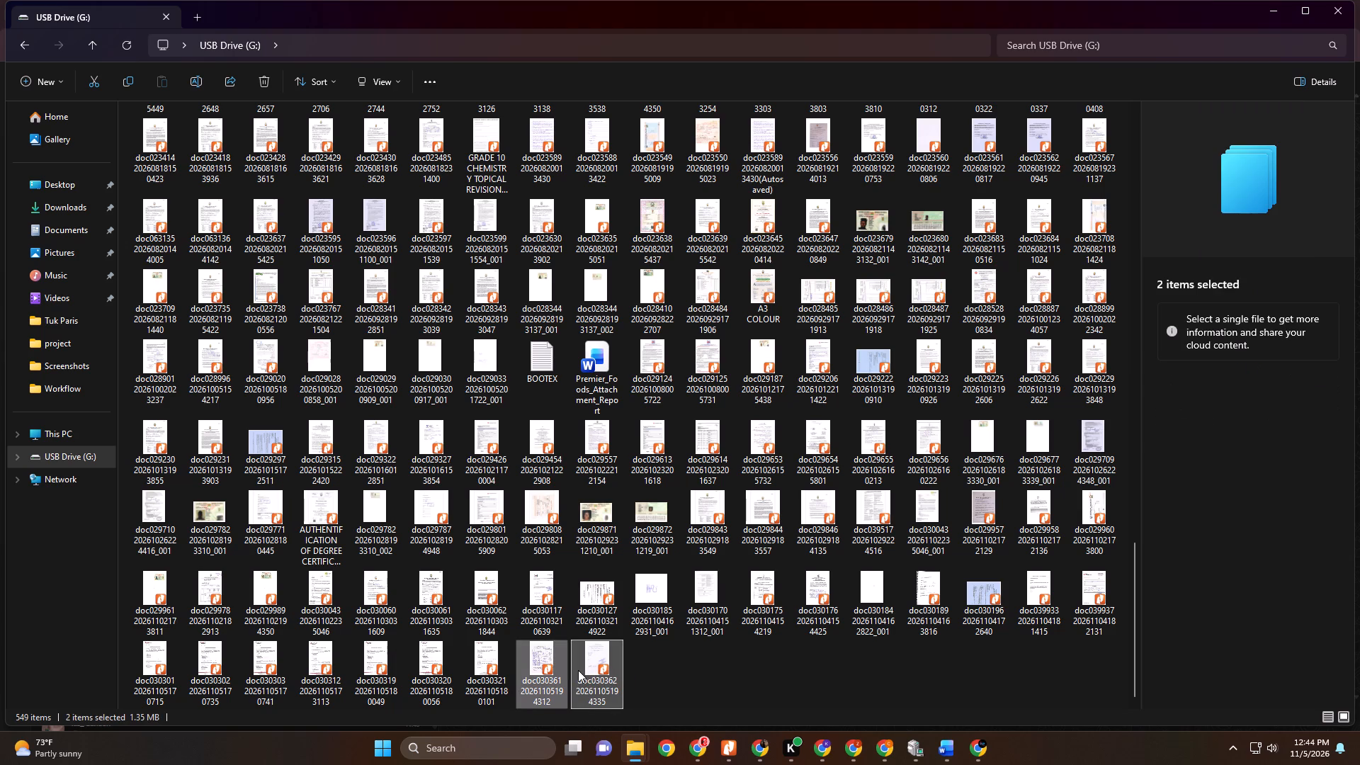
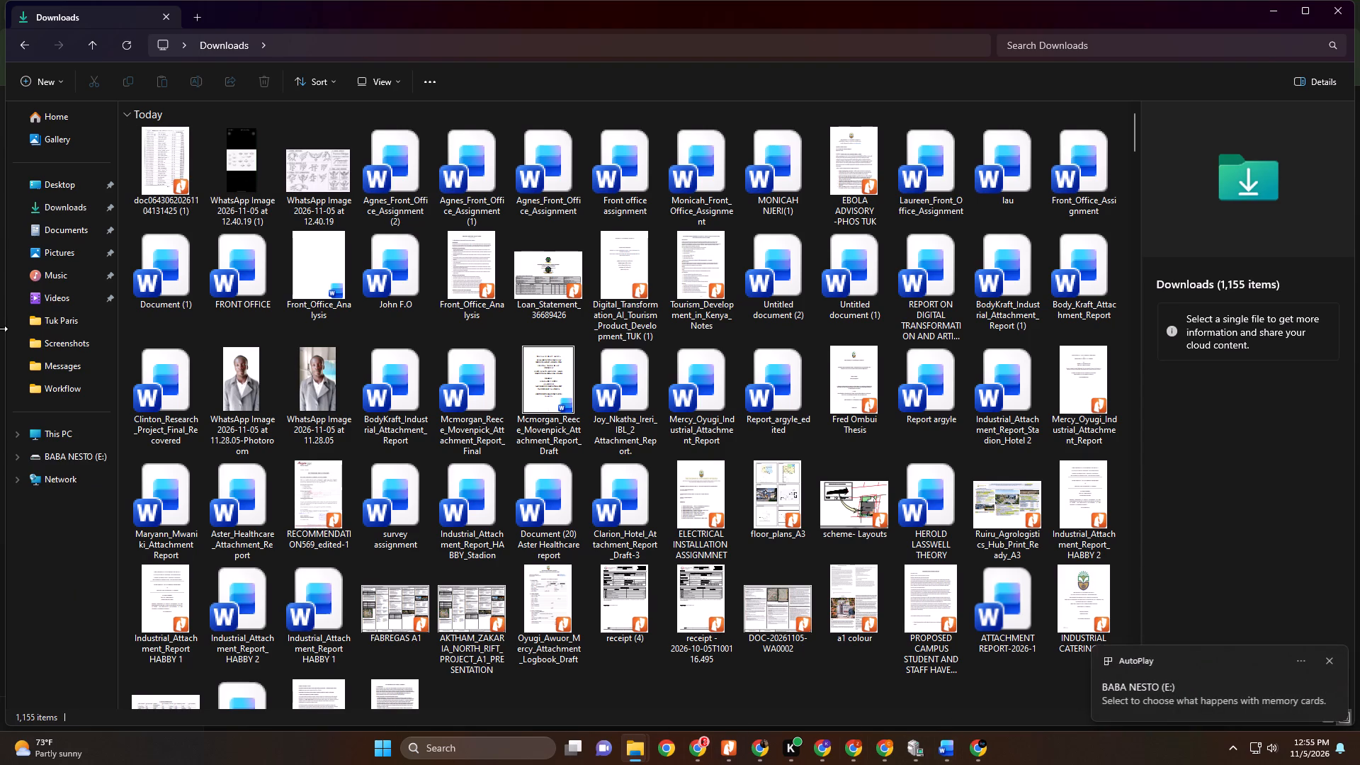
left_click(68, 458)
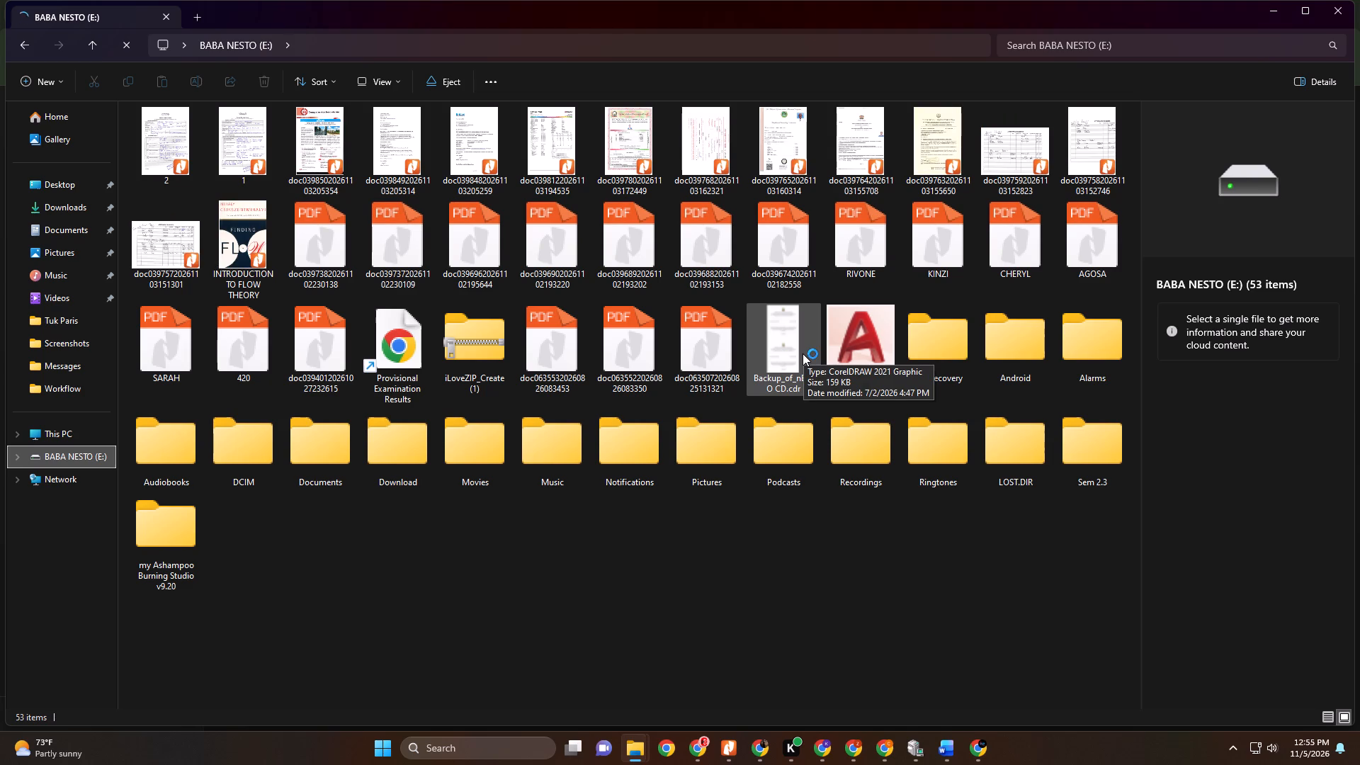
double_click(803, 353)
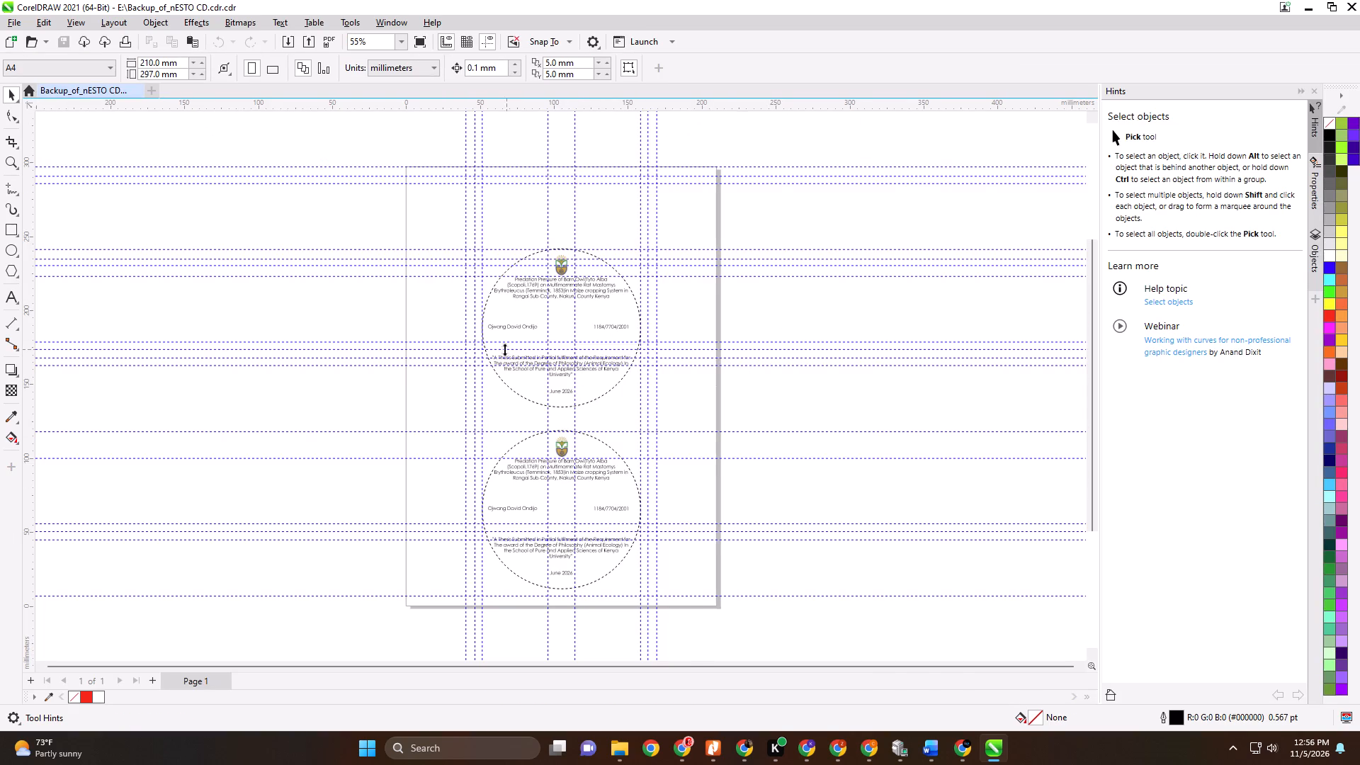
Examine the layout and text of the two circular CD labels on the page.
scroll(439, 356, "down", 1, "ctrl")
scroll(440, 356, "up", 1, "ctrl")
scroll(441, 355, "down", 1, "ctrl")
scroll(446, 353, "up", 1, "ctrl")
scroll(449, 351, "down", 1, "ctrl")
scroll(499, 345, "up", 9, "ctrl")
scroll(505, 348, "down", 1)
scroll(505, 348, "up", 1)
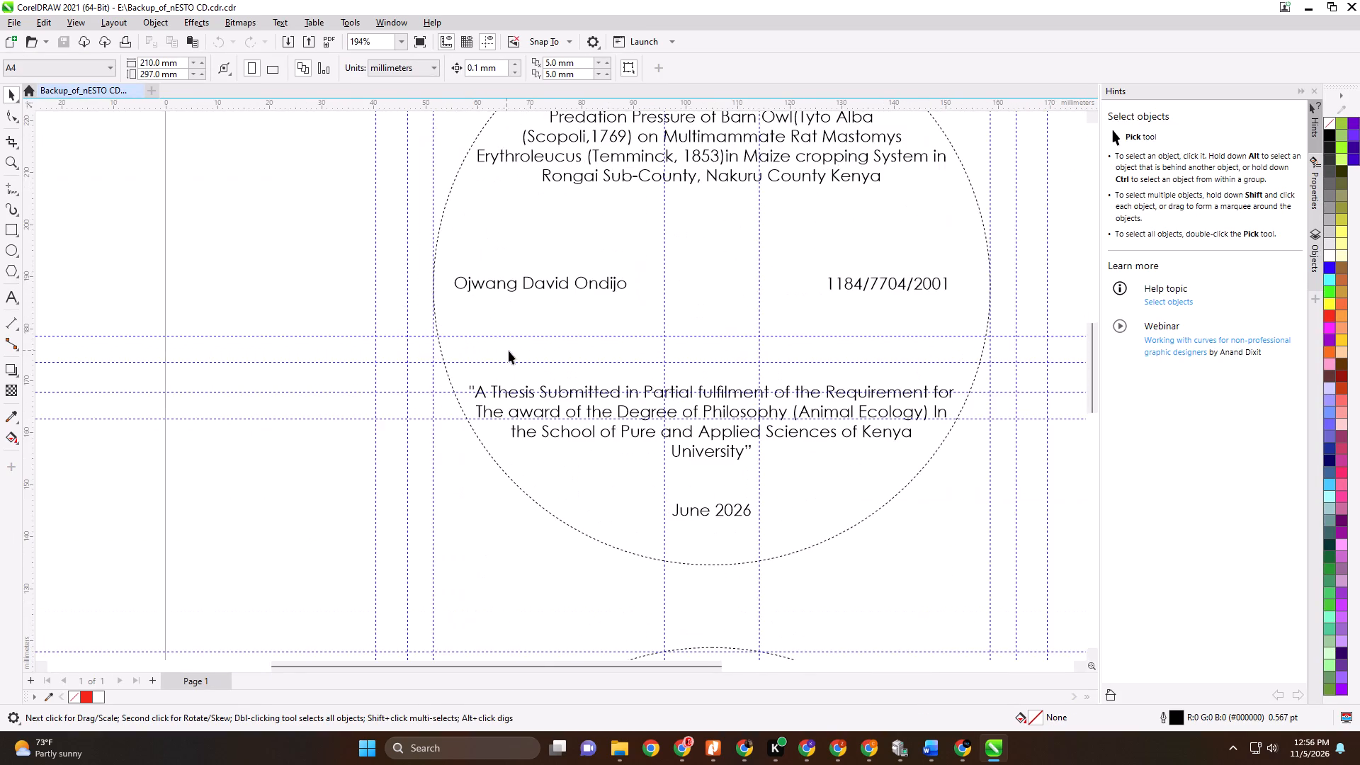
scroll(511, 351, "down", 1)
scroll(512, 351, "up", 1)
scroll(512, 351, "down", 1)
scroll(512, 352, "up", 1)
scroll(516, 358, "down", 1)
scroll(516, 358, "up", 1)
scroll(516, 358, "down", 1)
scroll(517, 359, "up", 1)
scroll(519, 362, "down", 1)
scroll(521, 363, "up", 1)
scroll(522, 365, "down", 7)
scroll(623, 220, "up", 3, "ctrl")
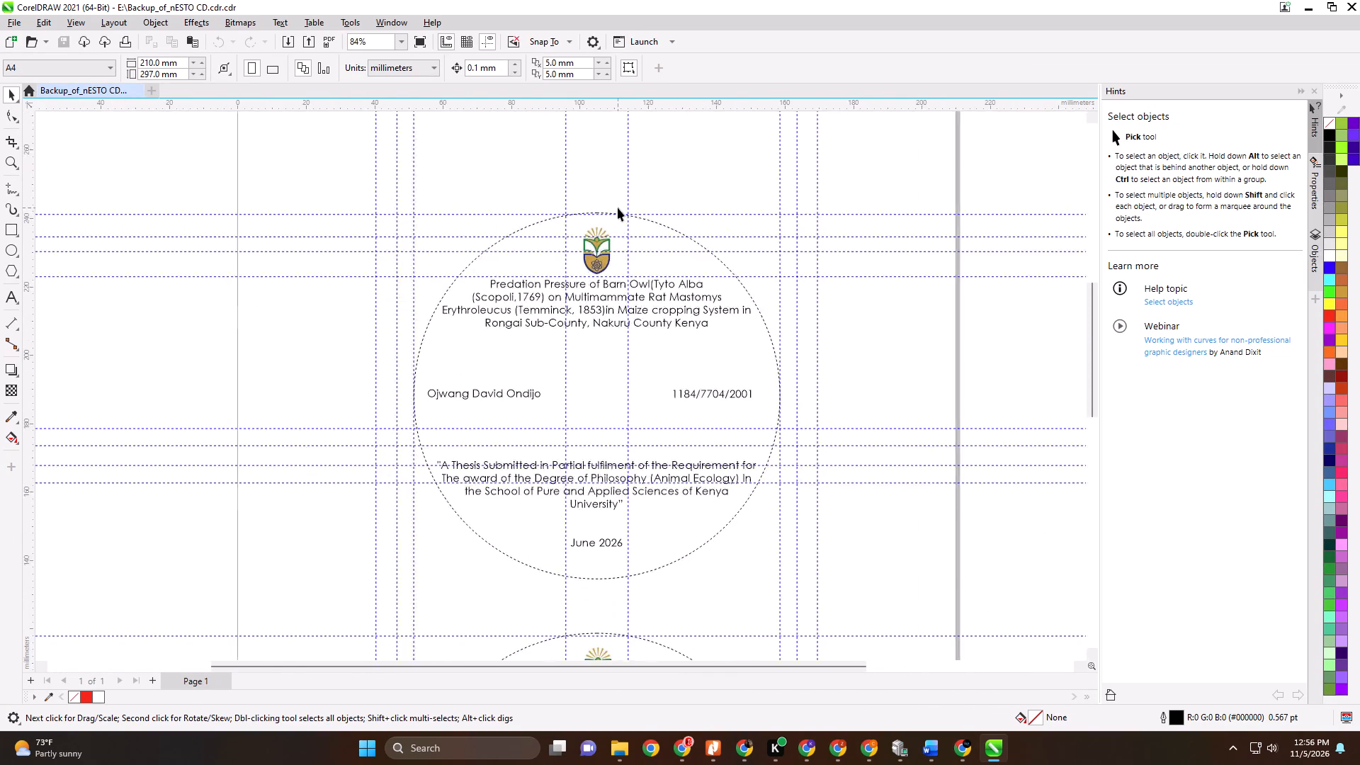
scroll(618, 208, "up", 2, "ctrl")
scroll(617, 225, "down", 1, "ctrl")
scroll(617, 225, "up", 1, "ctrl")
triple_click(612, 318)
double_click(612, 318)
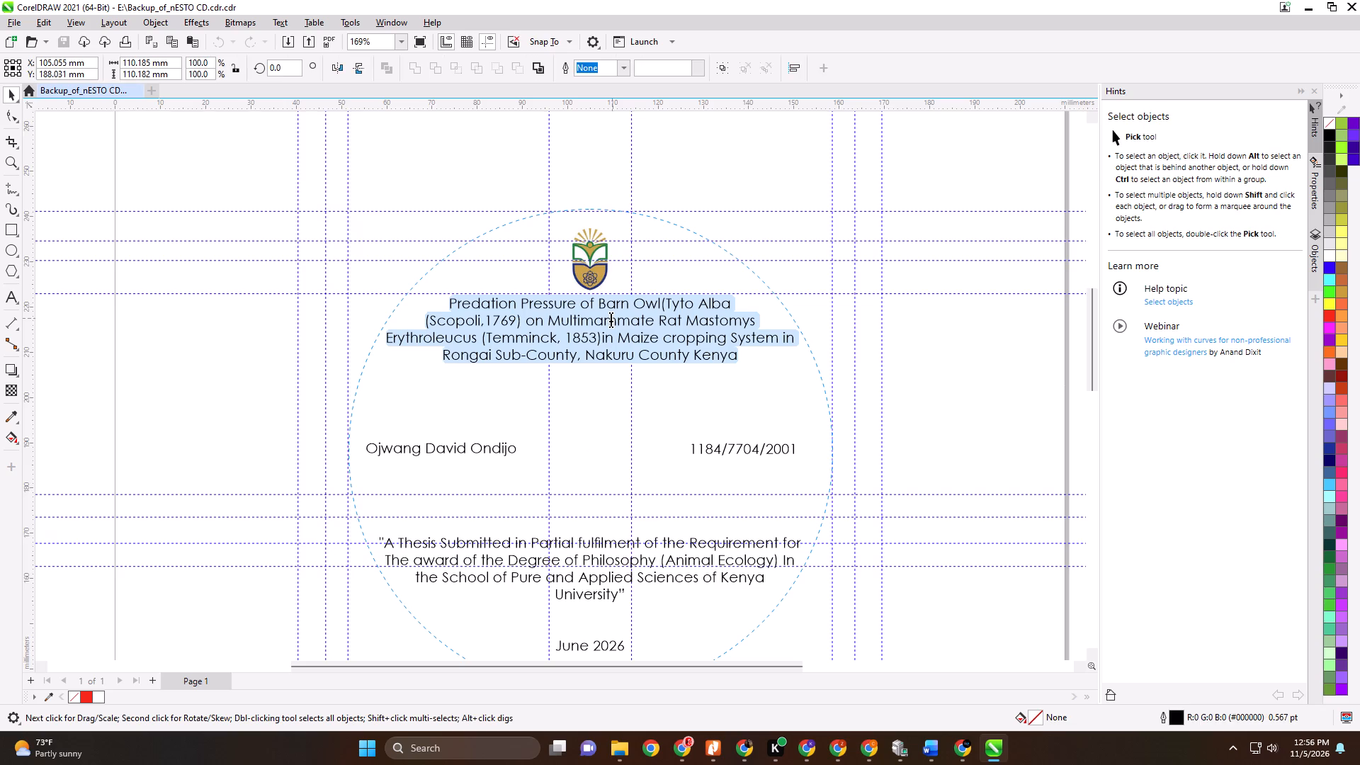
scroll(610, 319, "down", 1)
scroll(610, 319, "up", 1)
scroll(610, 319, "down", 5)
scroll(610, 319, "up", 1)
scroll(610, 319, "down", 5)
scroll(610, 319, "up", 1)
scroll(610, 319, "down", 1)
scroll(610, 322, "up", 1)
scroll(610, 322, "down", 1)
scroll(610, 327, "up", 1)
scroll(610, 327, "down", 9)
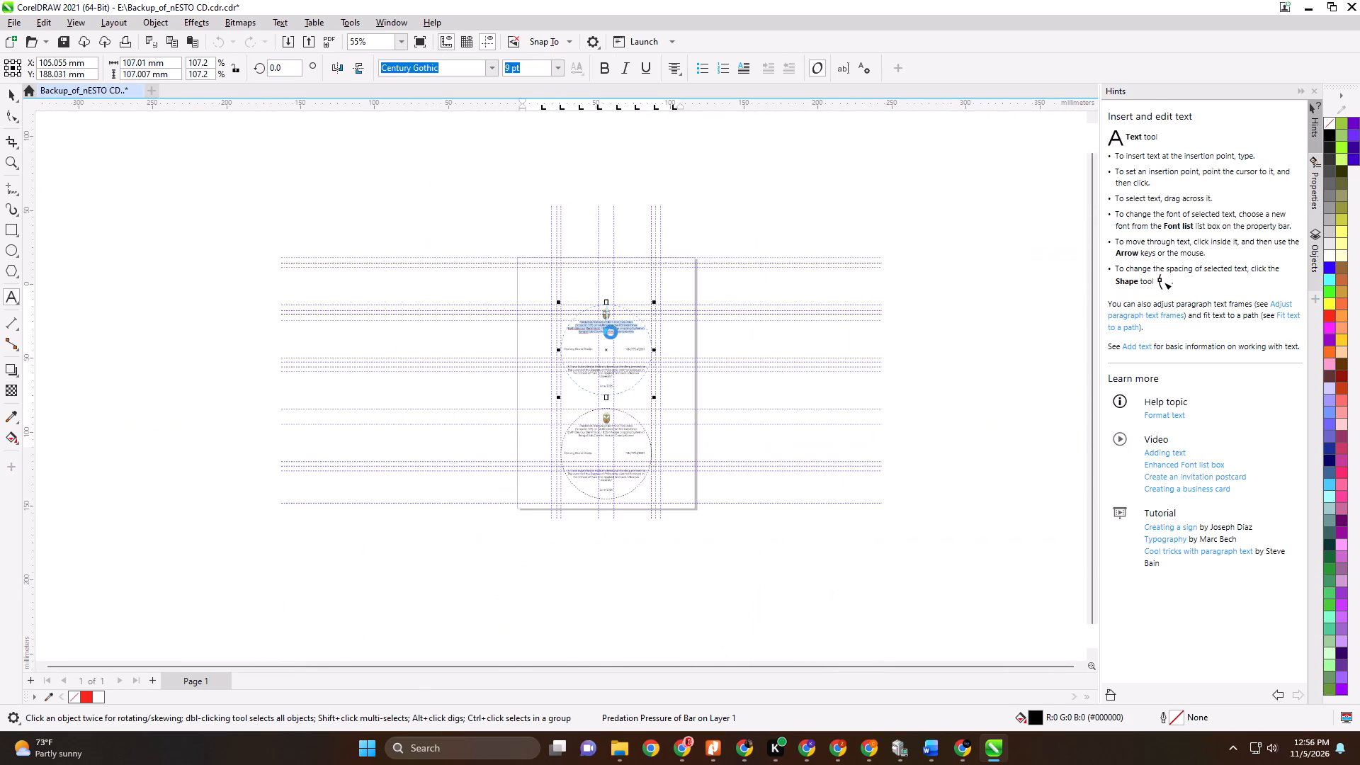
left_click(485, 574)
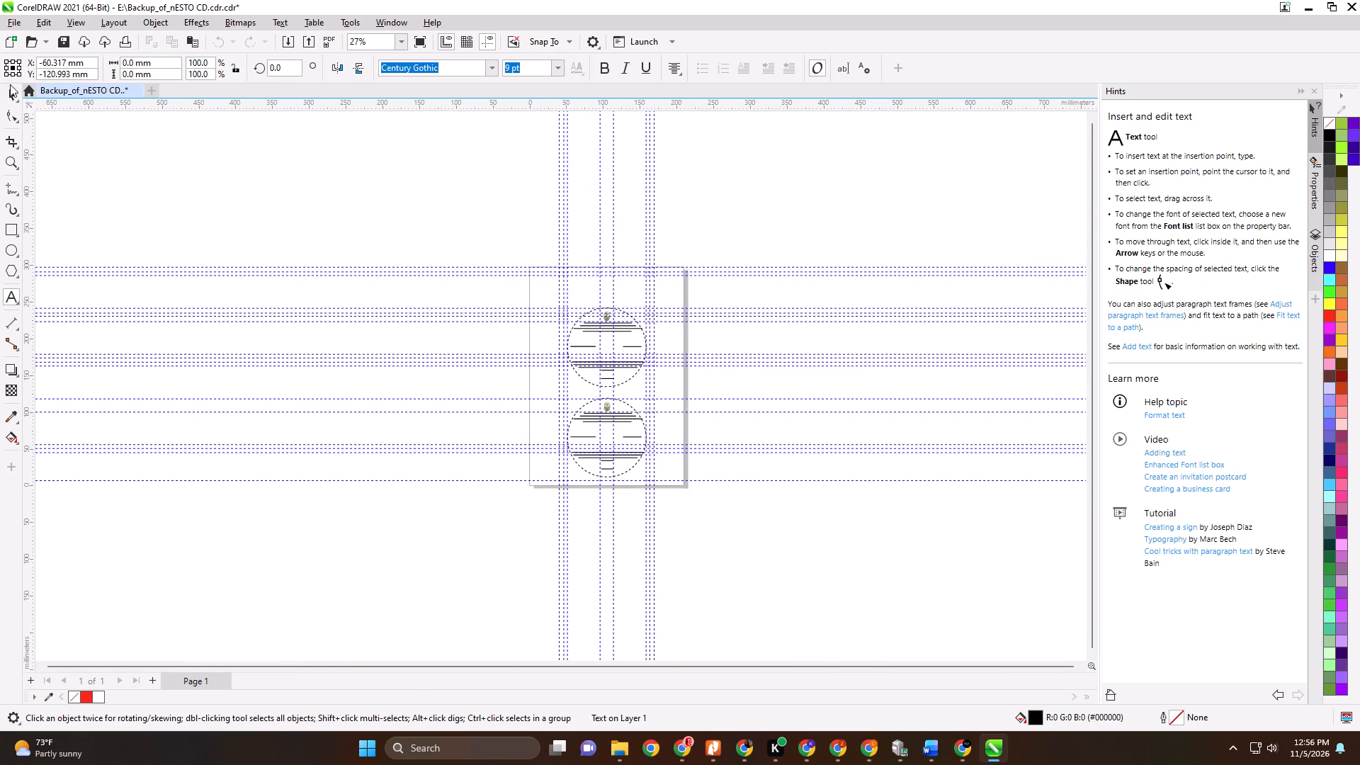
Select all objects of both circular CD labels and ungroup them.
left_click(8, 94)
left_click_drag(424, 212, 1004, 635)
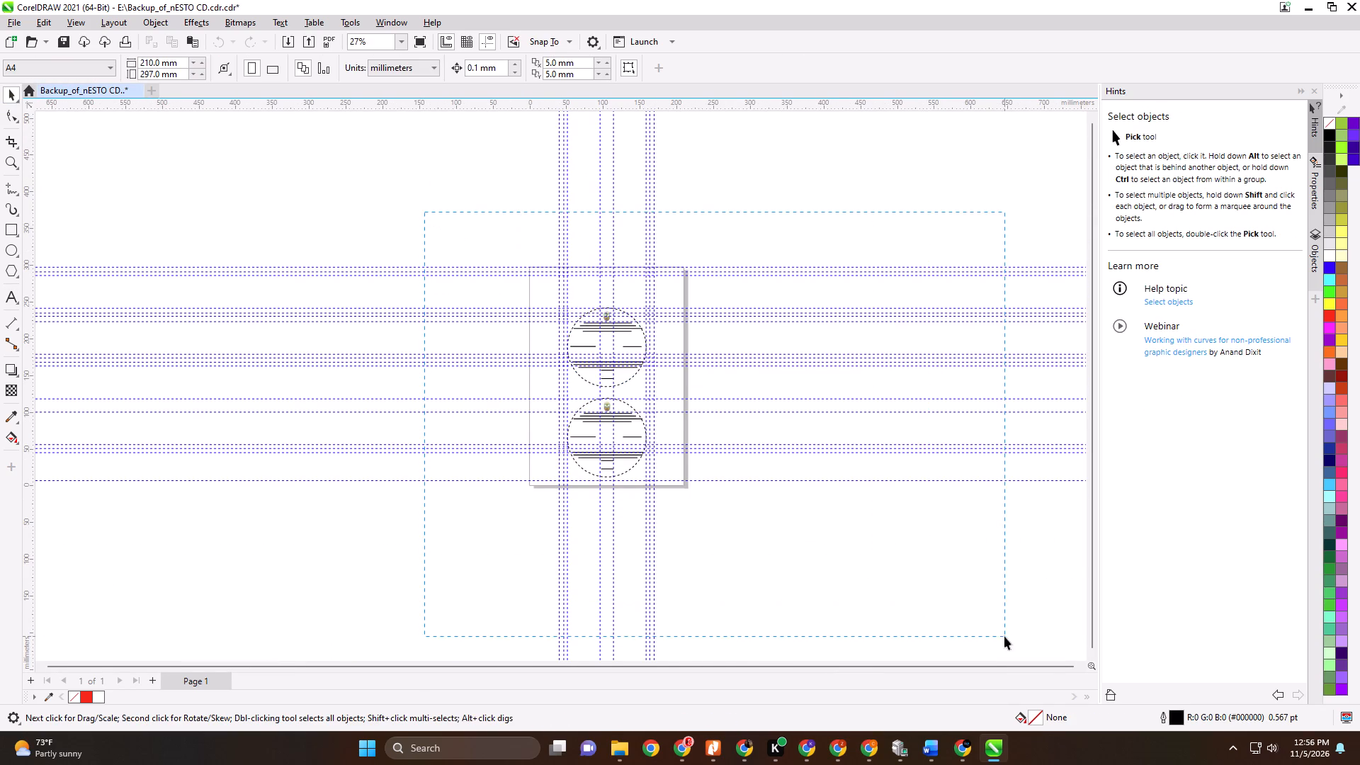
right_click(609, 432)
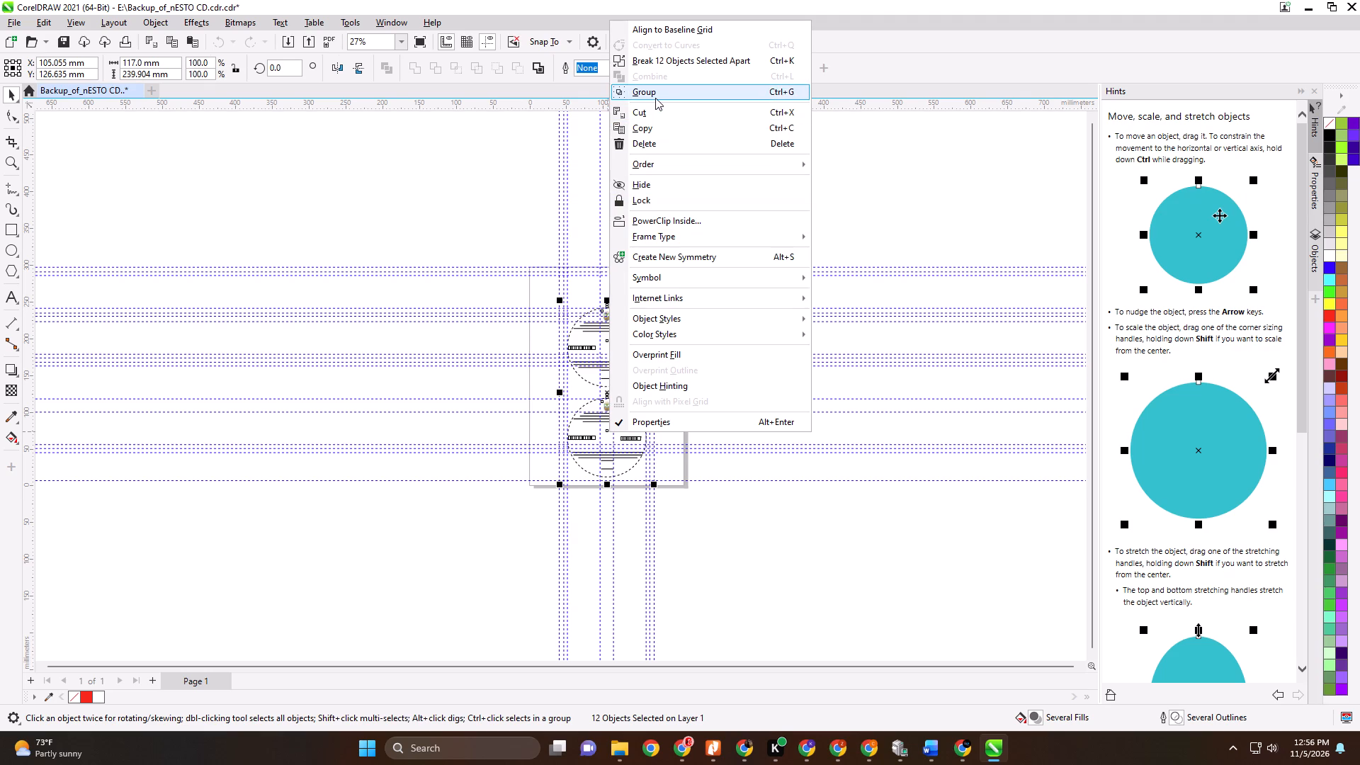
left_click(794, 574)
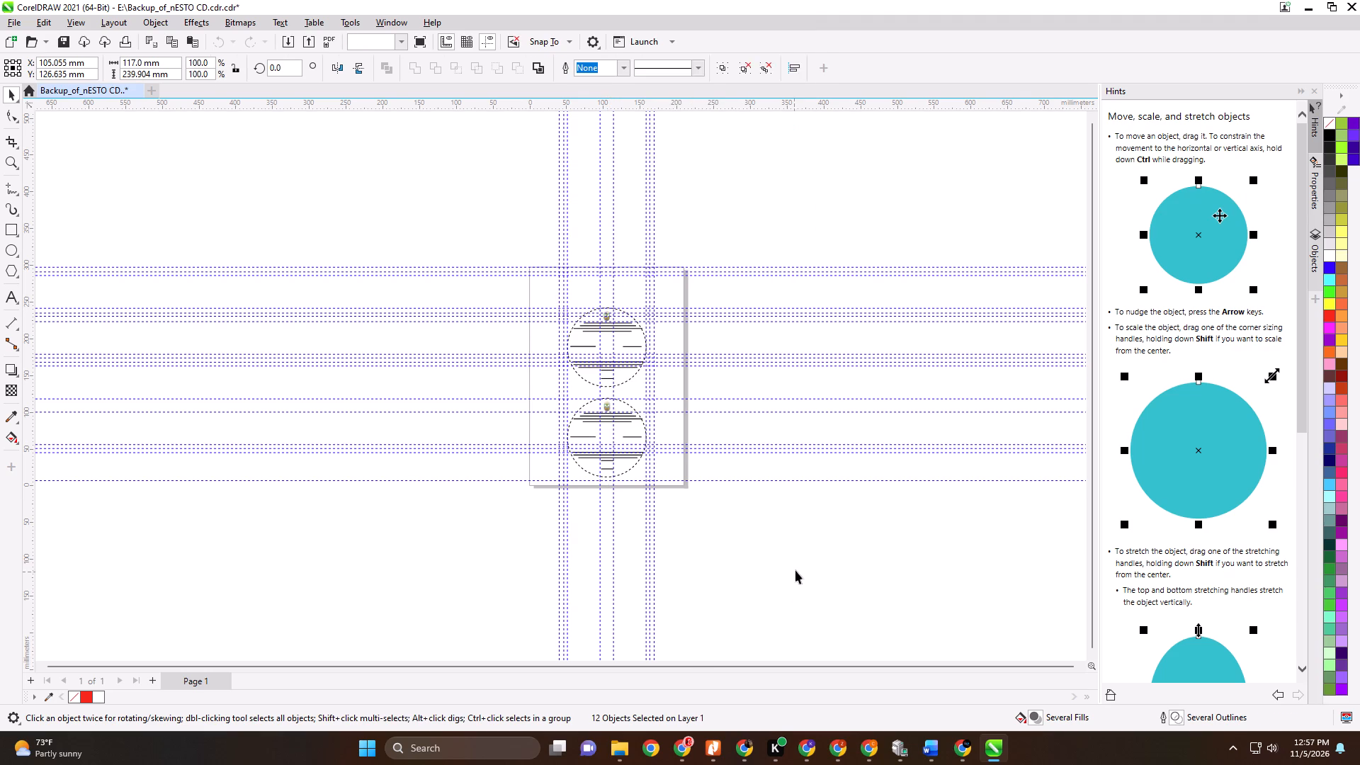
left_click_drag(429, 199, 885, 593)
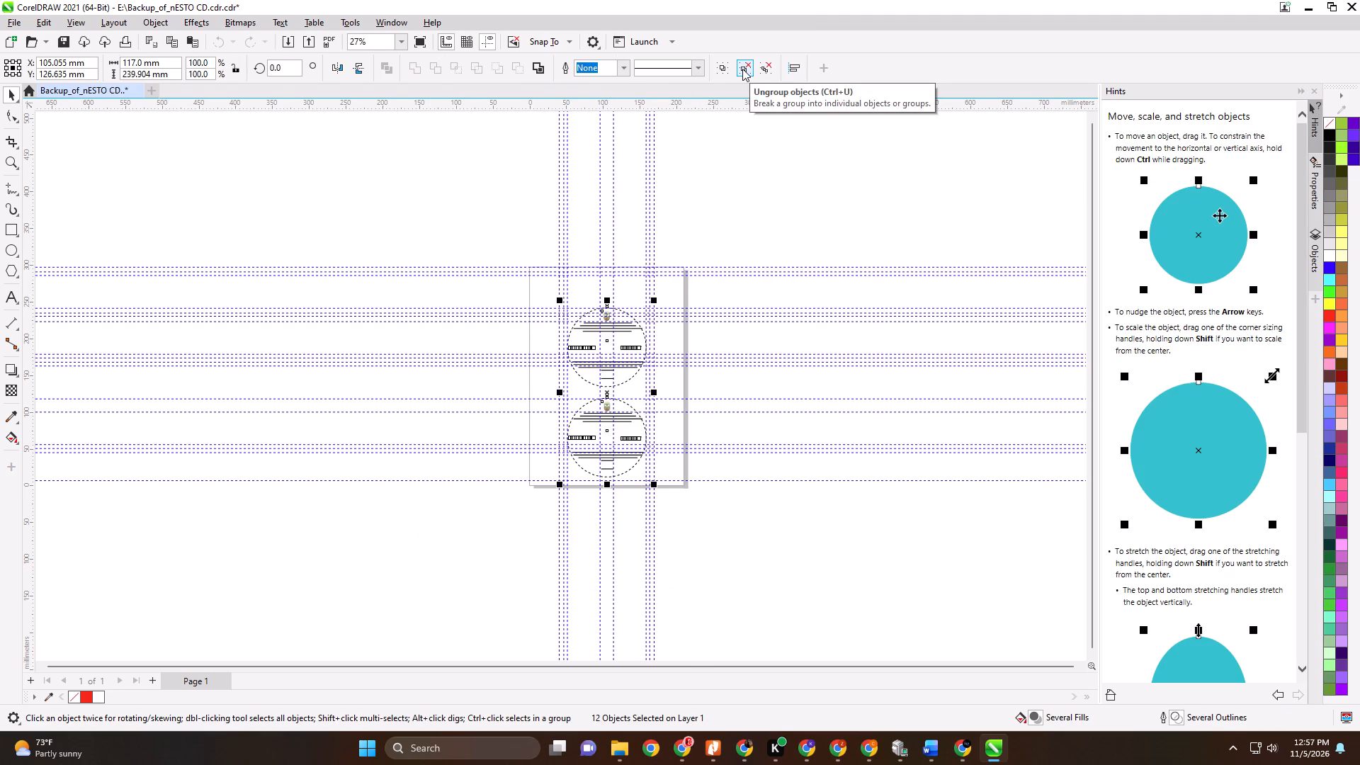
left_click(742, 69)
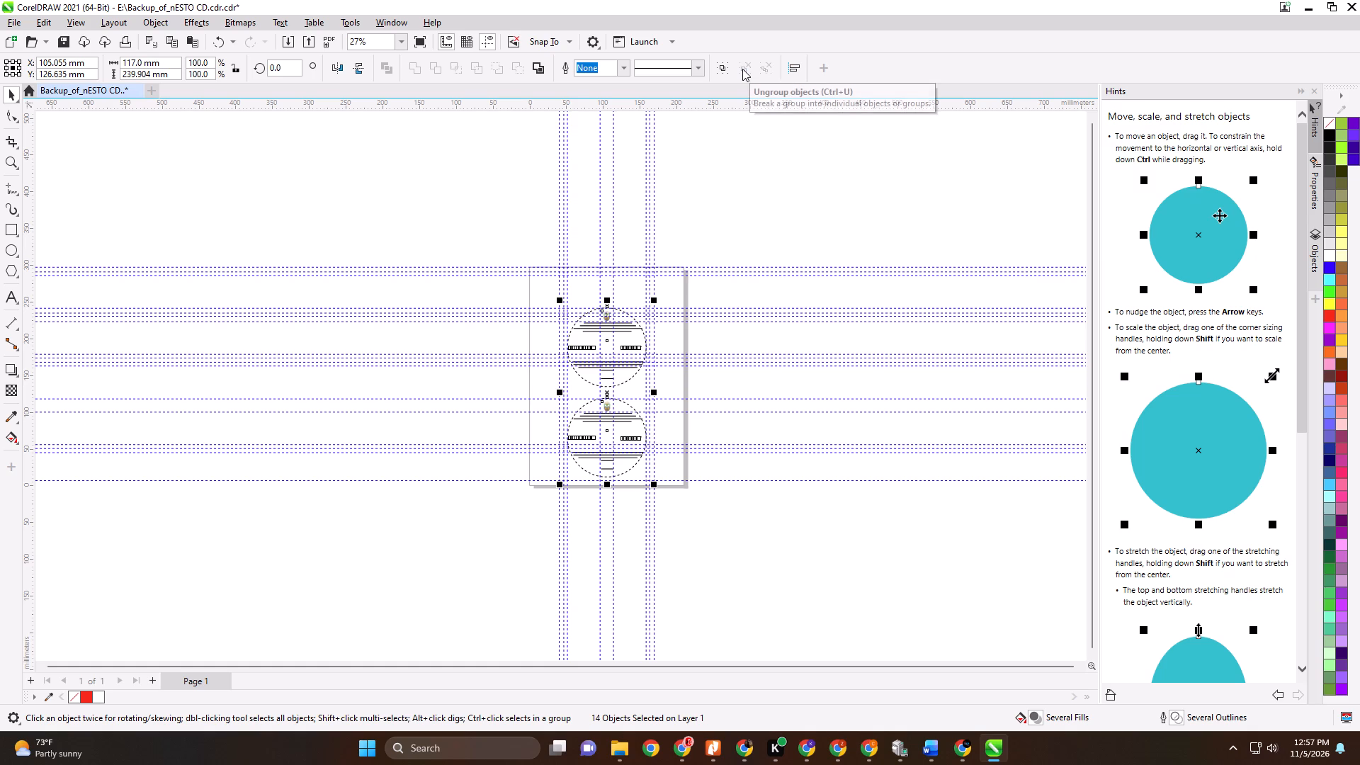
Open the upper CD label's thesis title for editing and select its text from Scopoli through Kenya.
scroll(596, 346, "up", 1)
scroll(596, 346, "down", 1)
scroll(596, 346, "up", 4)
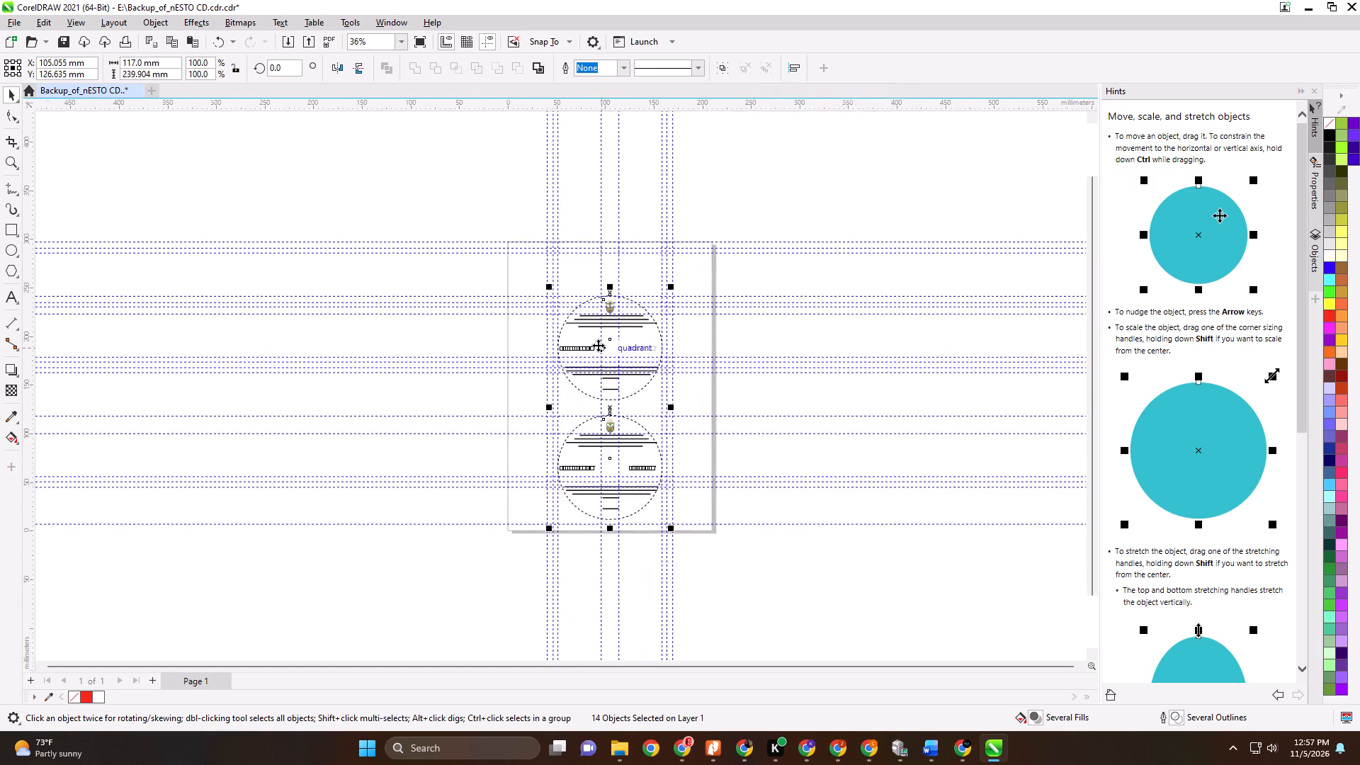
scroll(598, 345, "up", 3)
scroll(598, 345, "down", 1, "ctrl")
scroll(598, 345, "up", 1, "ctrl")
scroll(598, 345, "down", 1, "ctrl")
scroll(598, 345, "up", 6, "ctrl")
triple_click(657, 245)
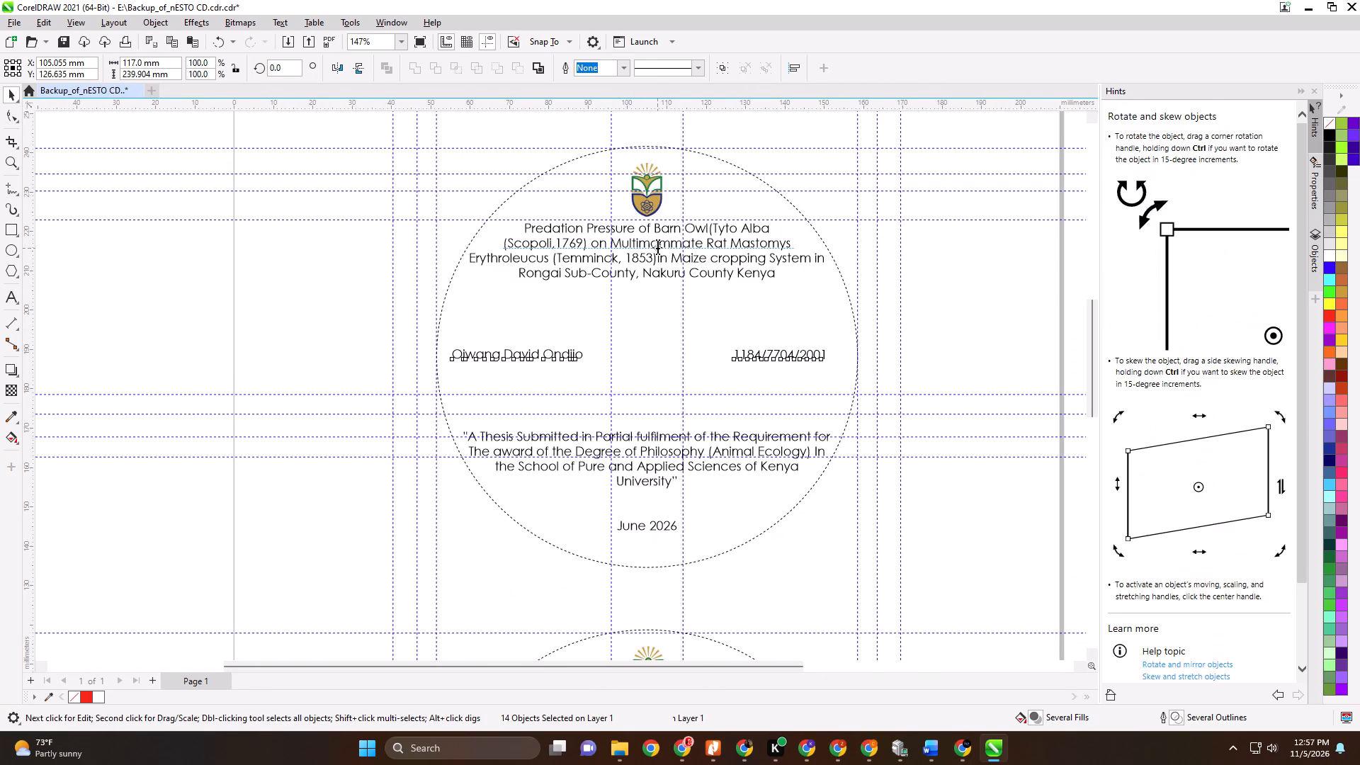
left_click(657, 245)
left_click(695, 276)
left_click_drag(788, 267, 787, 266)
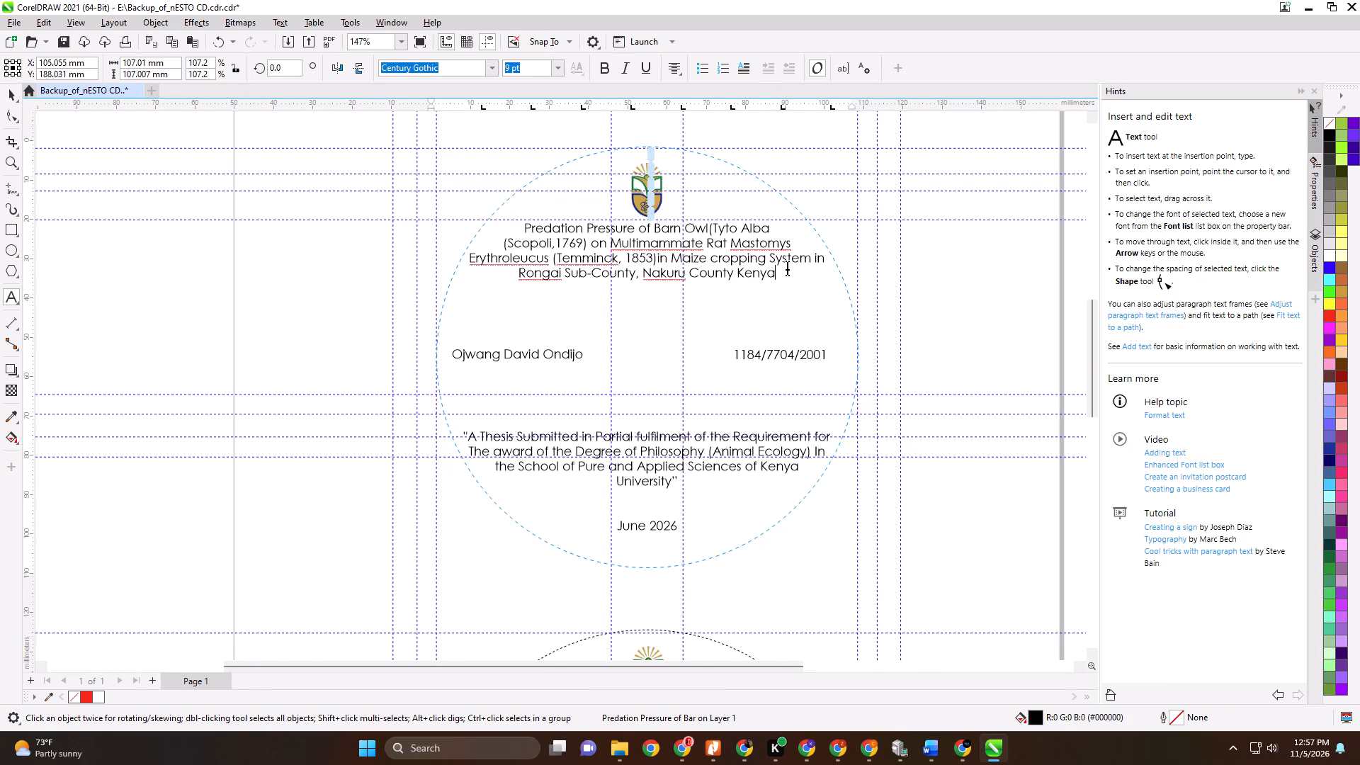
left_click_drag(787, 266, 494, 225)
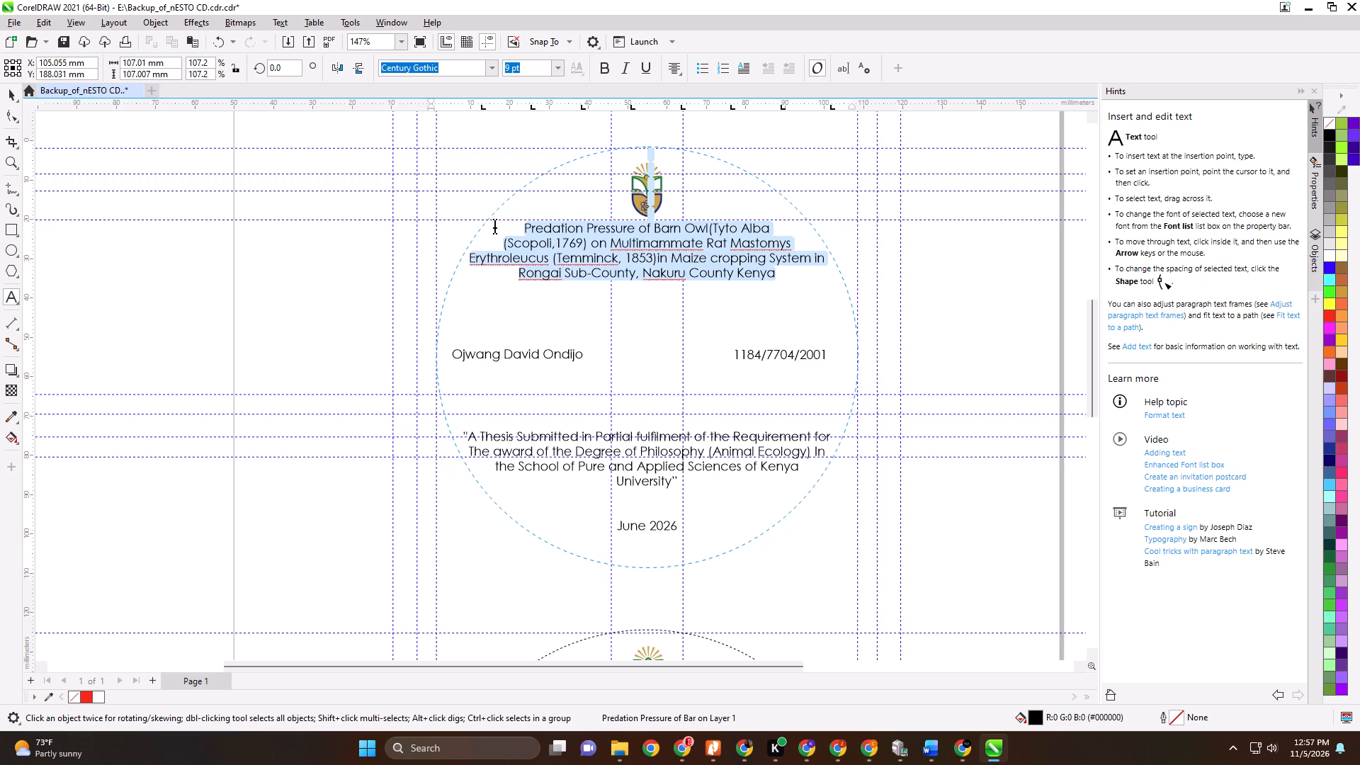
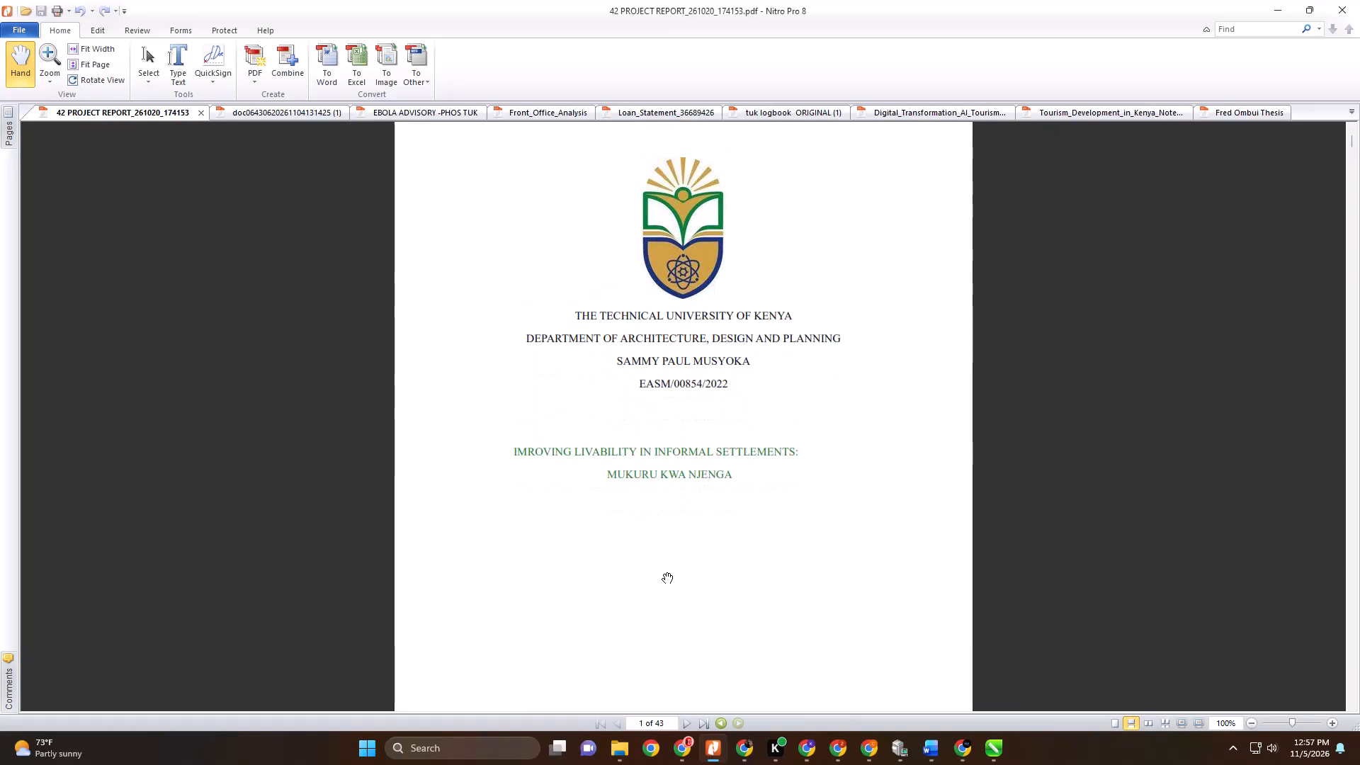
Examine the cover page and declaration page of the 42 PROJECT REPORT PDF in Nitro Pro.
scroll(667, 578, "down", 3)
scroll(667, 578, "up", 1)
scroll(667, 578, "down", 1)
scroll(667, 578, "up", 1)
scroll(667, 578, "down", 5)
scroll(668, 578, "up", 1)
scroll(671, 572, "down", 2)
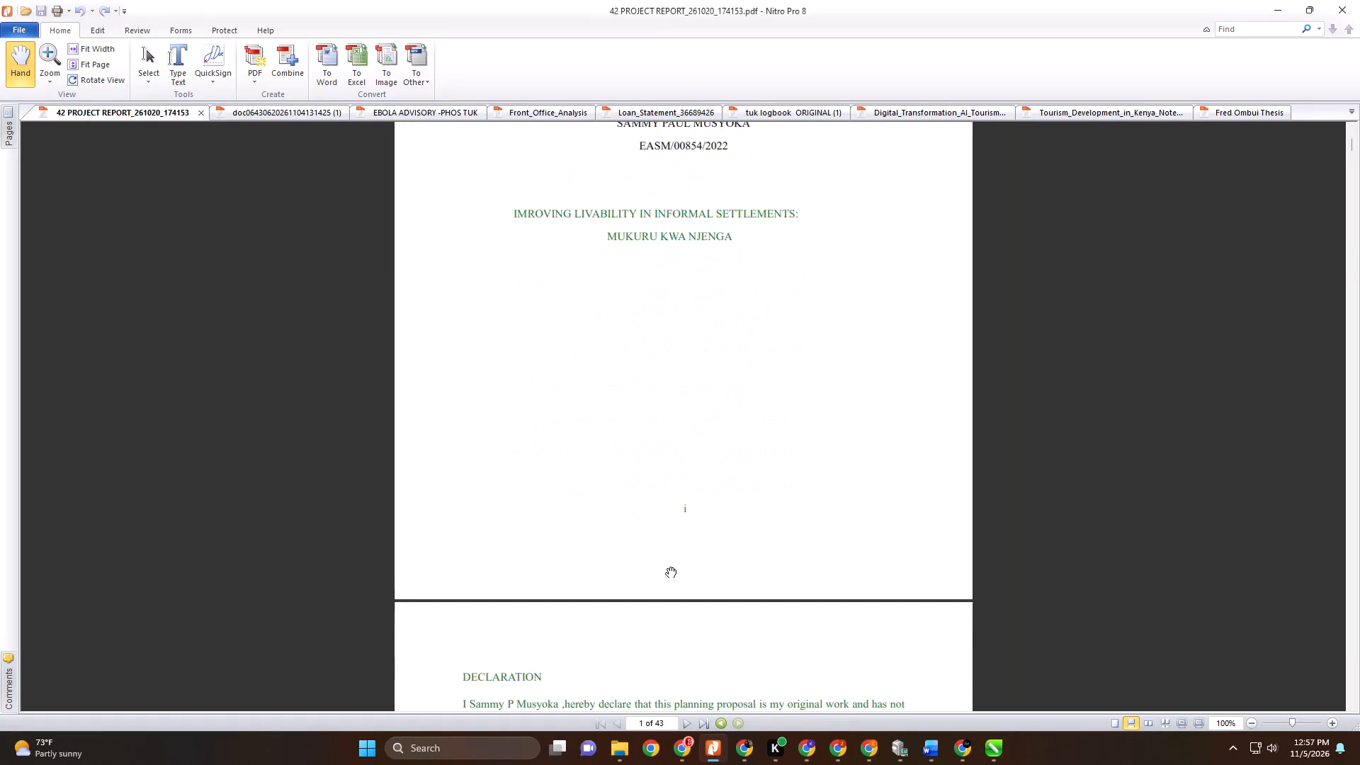
scroll(671, 572, "down", 1)
scroll(671, 572, "up", 1)
scroll(671, 572, "down", 5)
scroll(671, 571, "up", 1)
scroll(671, 571, "down", 1)
scroll(671, 571, "up", 1)
scroll(671, 571, "down", 3)
scroll(671, 571, "up", 1)
scroll(671, 571, "down", 1)
scroll(671, 571, "up", 1)
scroll(671, 571, "down", 4)
scroll(691, 557, "up", 3)
scroll(691, 557, "down", 1)
scroll(691, 557, "up", 1)
scroll(691, 557, "down", 1)
scroll(691, 557, "up", 2)
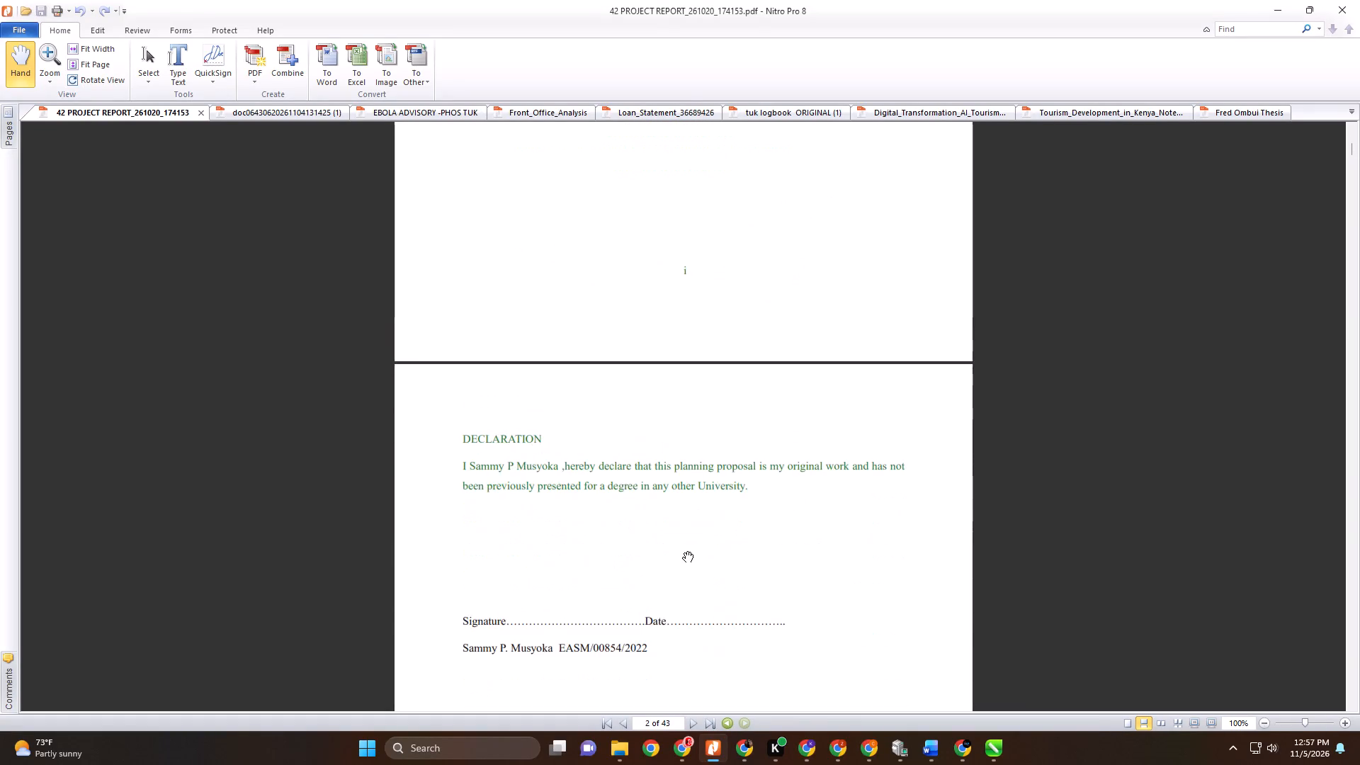
scroll(688, 557, "up", 7)
scroll(684, 557, "down", 1)
scroll(683, 557, "up", 5)
scroll(682, 546, "down", 1)
scroll(679, 545, "up", 9)
scroll(669, 533, "down", 1)
scroll(669, 533, "up", 15)
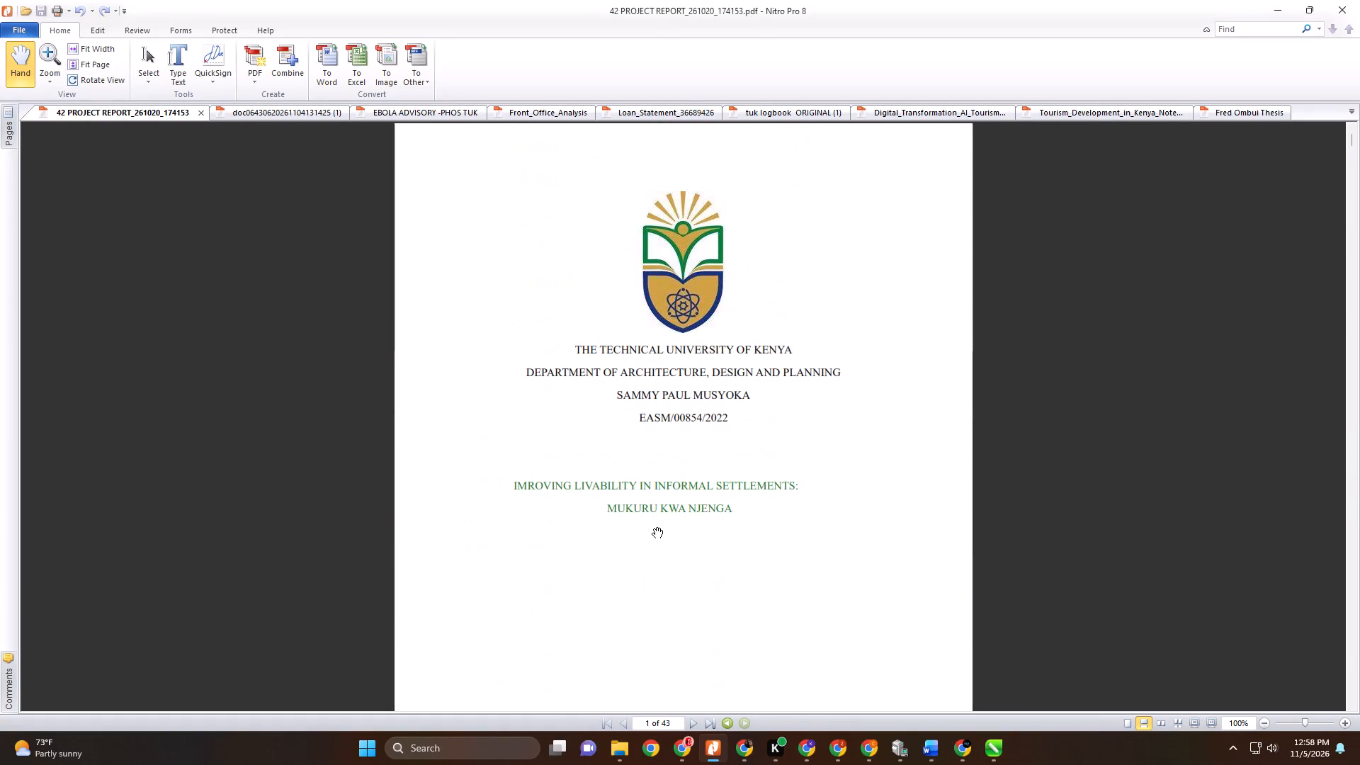
scroll(657, 533, "up", 1)
Open the green project title on the report's cover page for editing and copy both of its lines.
left_click(97, 30)
left_click(74, 66)
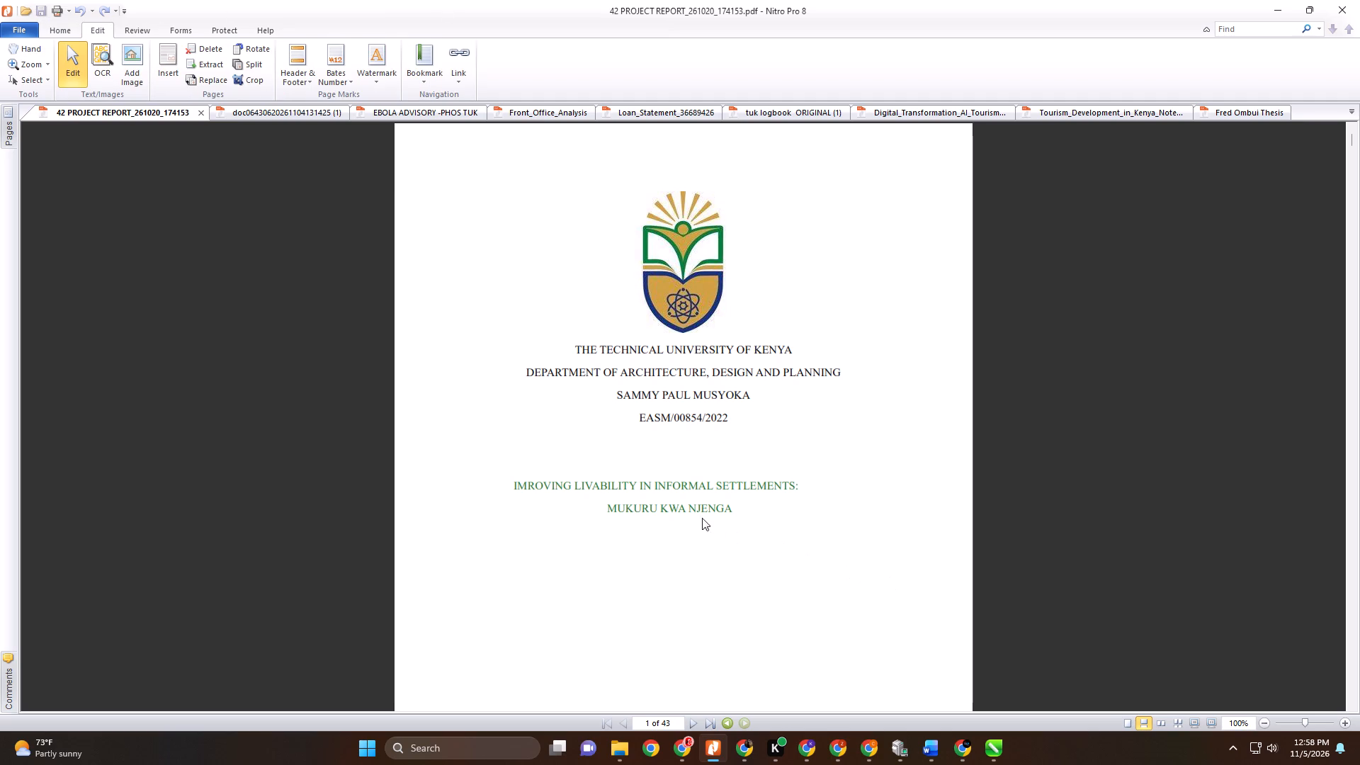
double_click(696, 497)
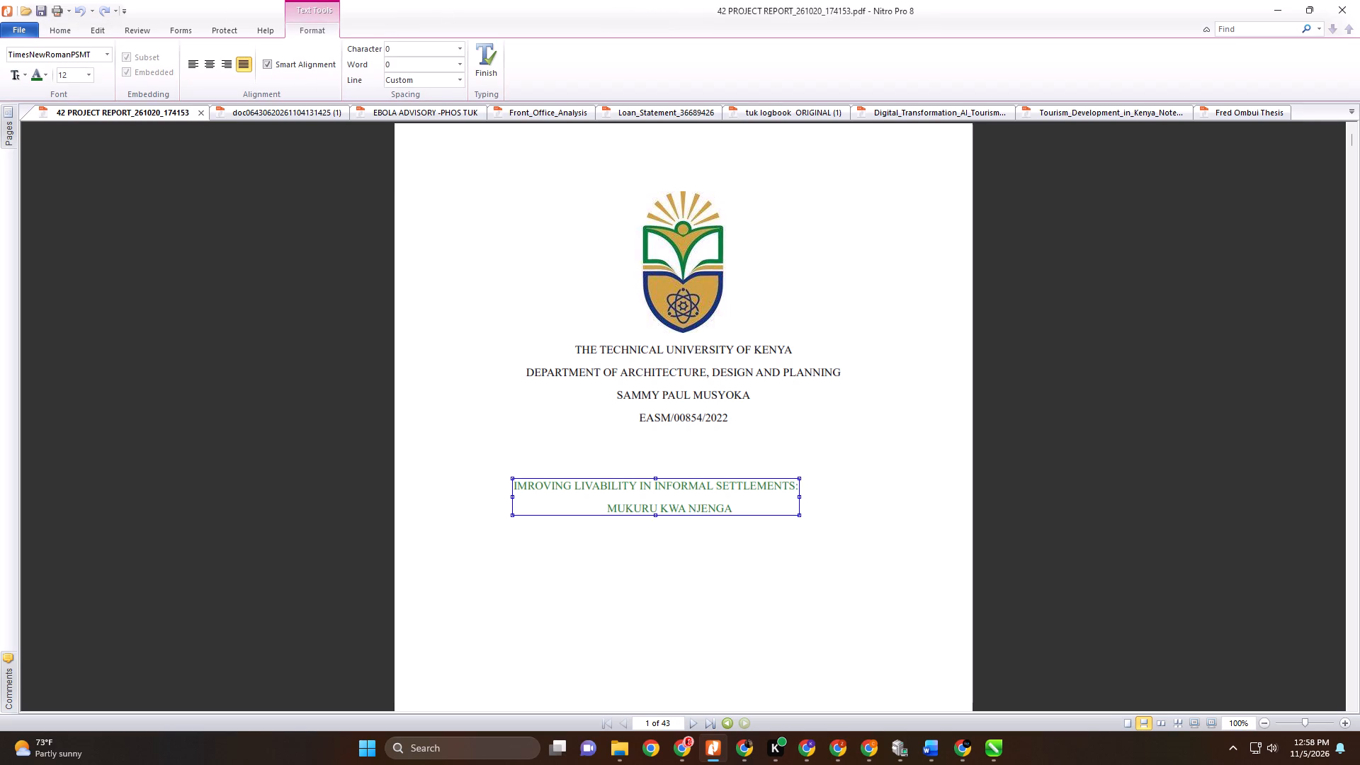
left_click_drag(732, 511, 493, 476)
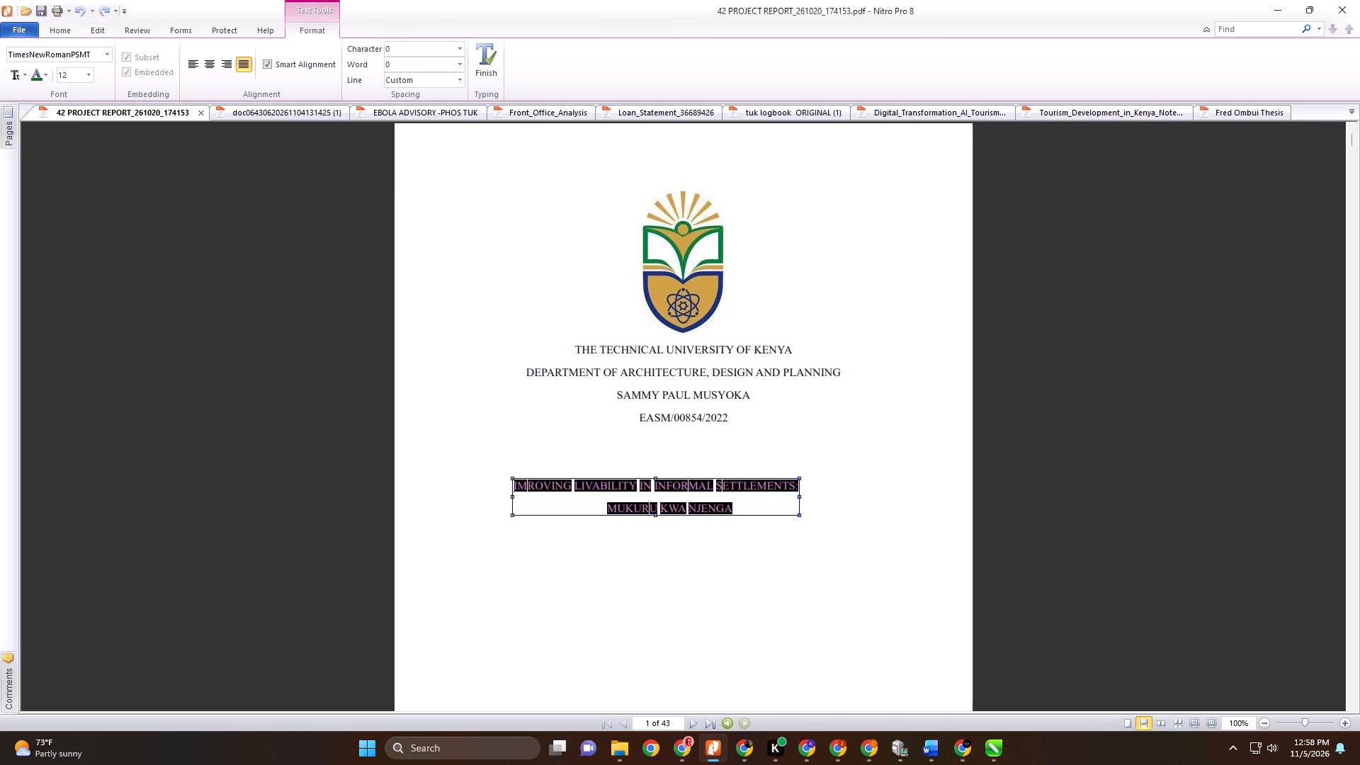
right_click(620, 489)
left_click(652, 516)
In CorelDRAW, replace the upper CD label's whole thesis title with the copied "IMROVING LIVABILITY IN INFORMAL SETTLEMENTS: MUKURU KWA NJENGA".
left_click(998, 748)
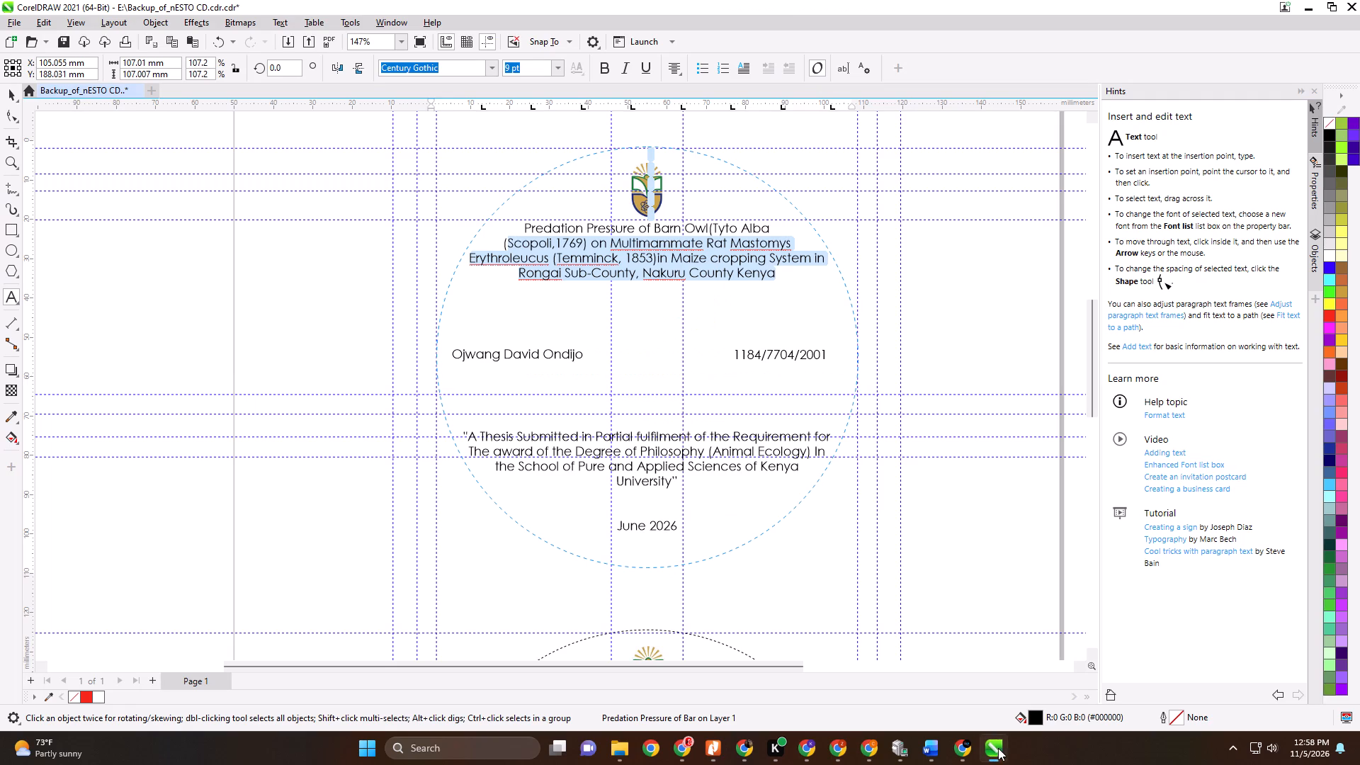
left_click(603, 243)
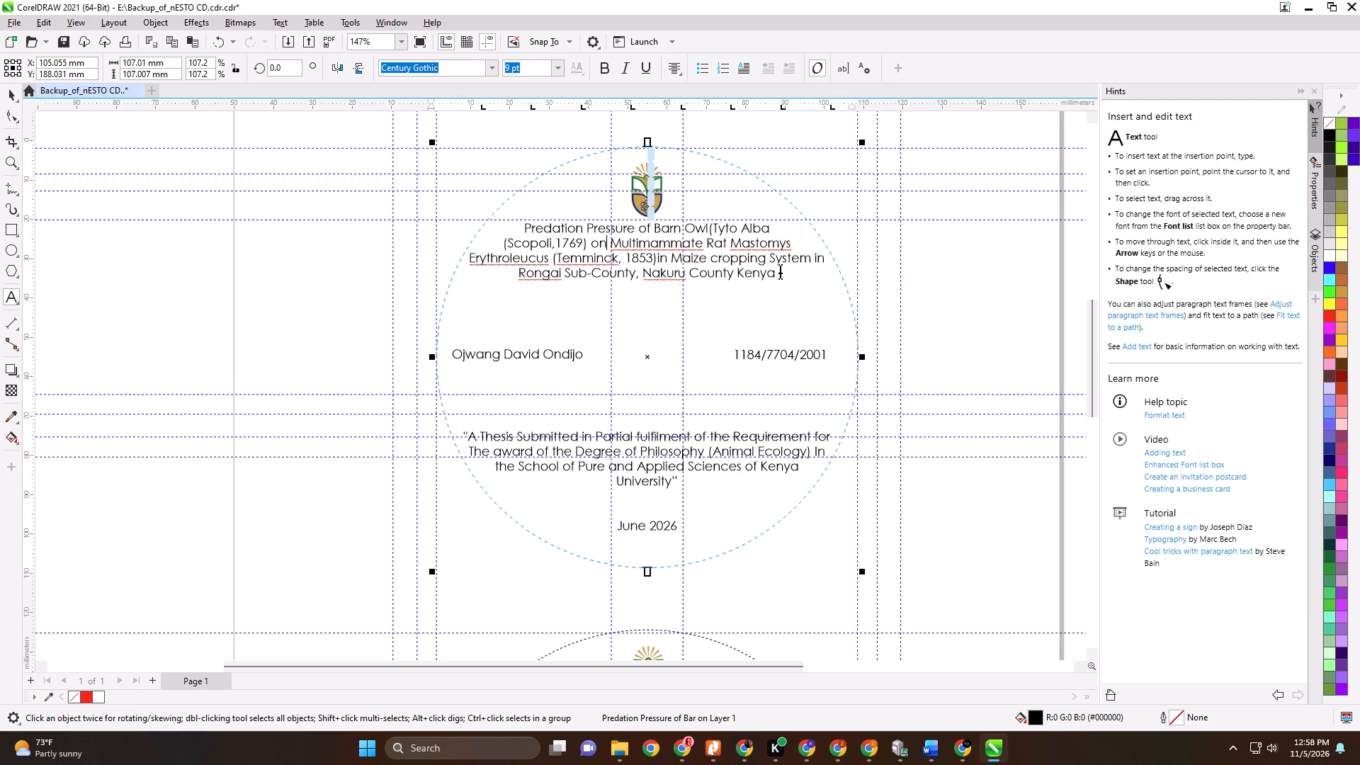
left_click_drag(780, 270, 533, 226)
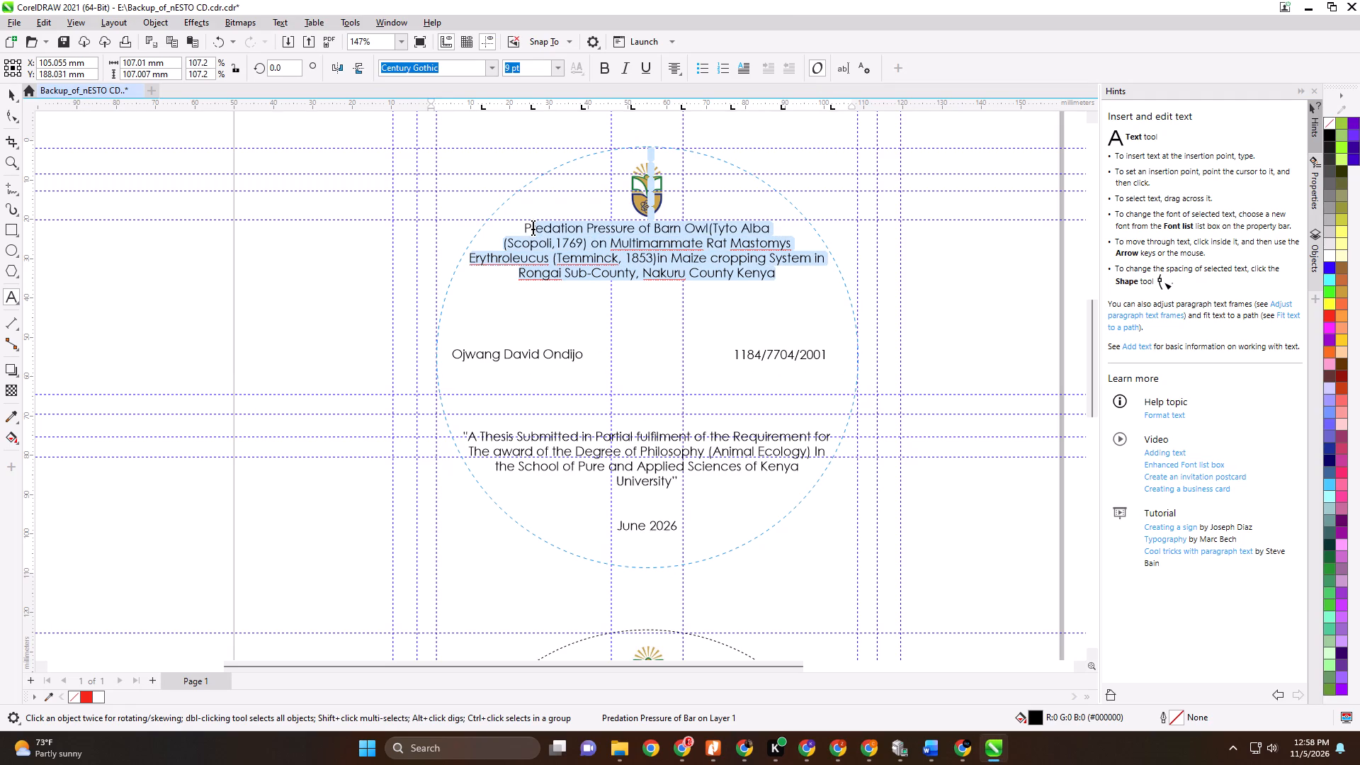
left_click_drag(533, 226, 523, 225)
key("ctrl+v")
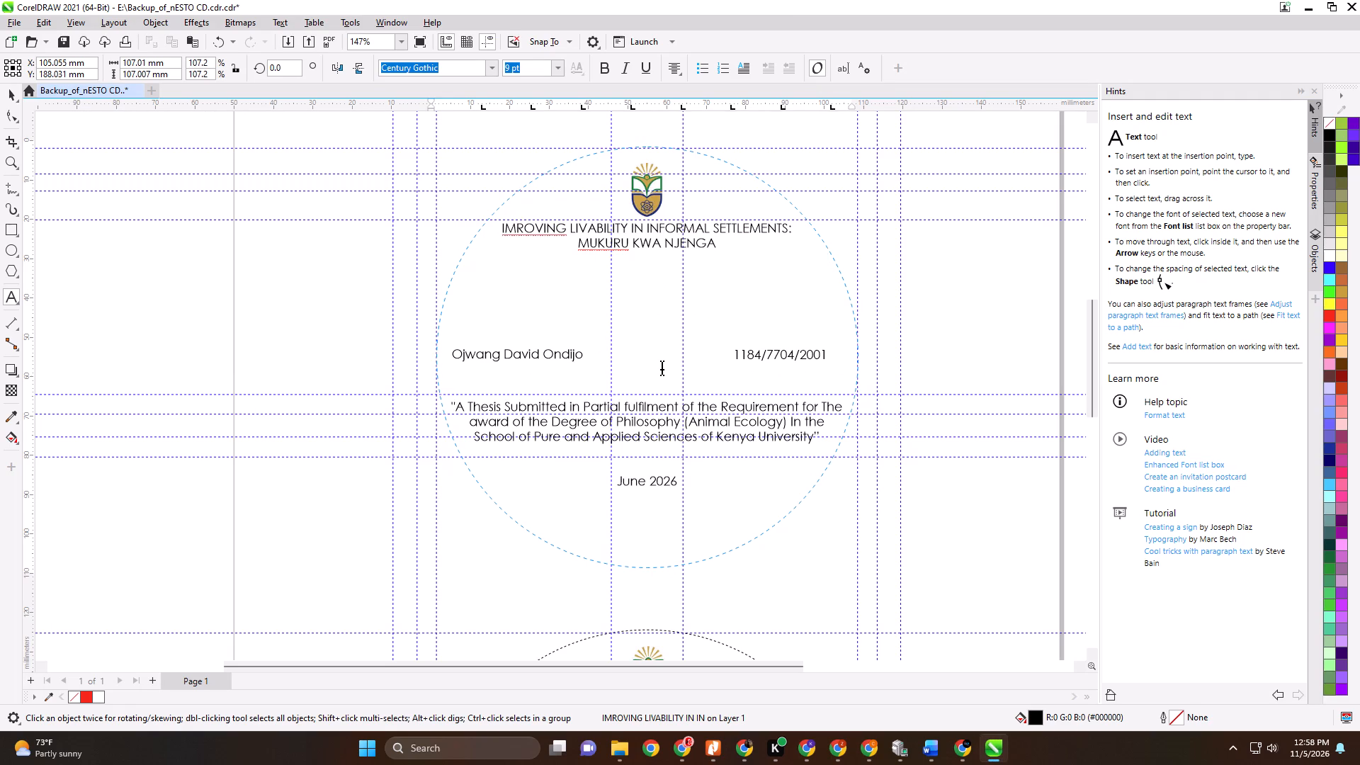
Format the new title on the upper CD label in bold Times.
left_click(708, 240)
left_click_drag(732, 245, 503, 227)
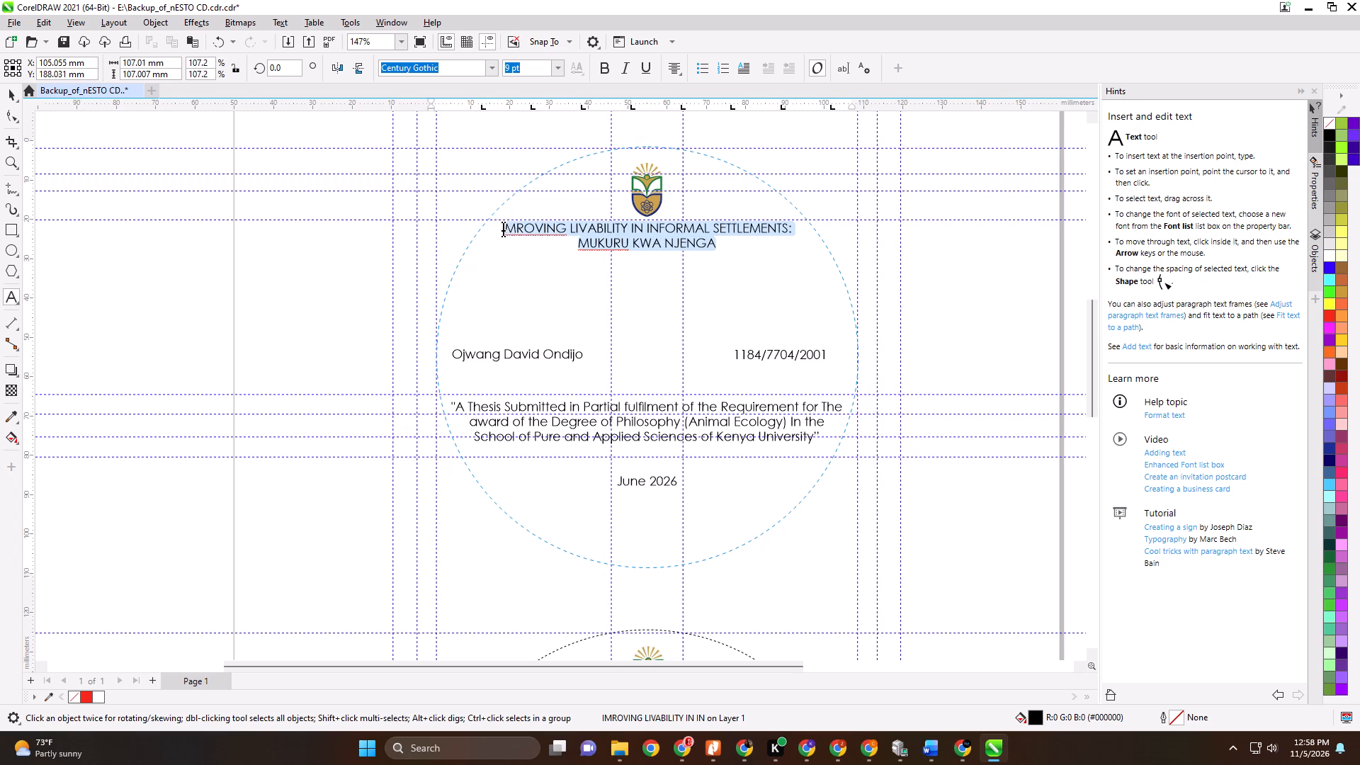
left_click_drag(503, 227, 502, 227)
left_click(455, 66)
left_click(455, 67)
left_click_drag(455, 69, 385, 69)
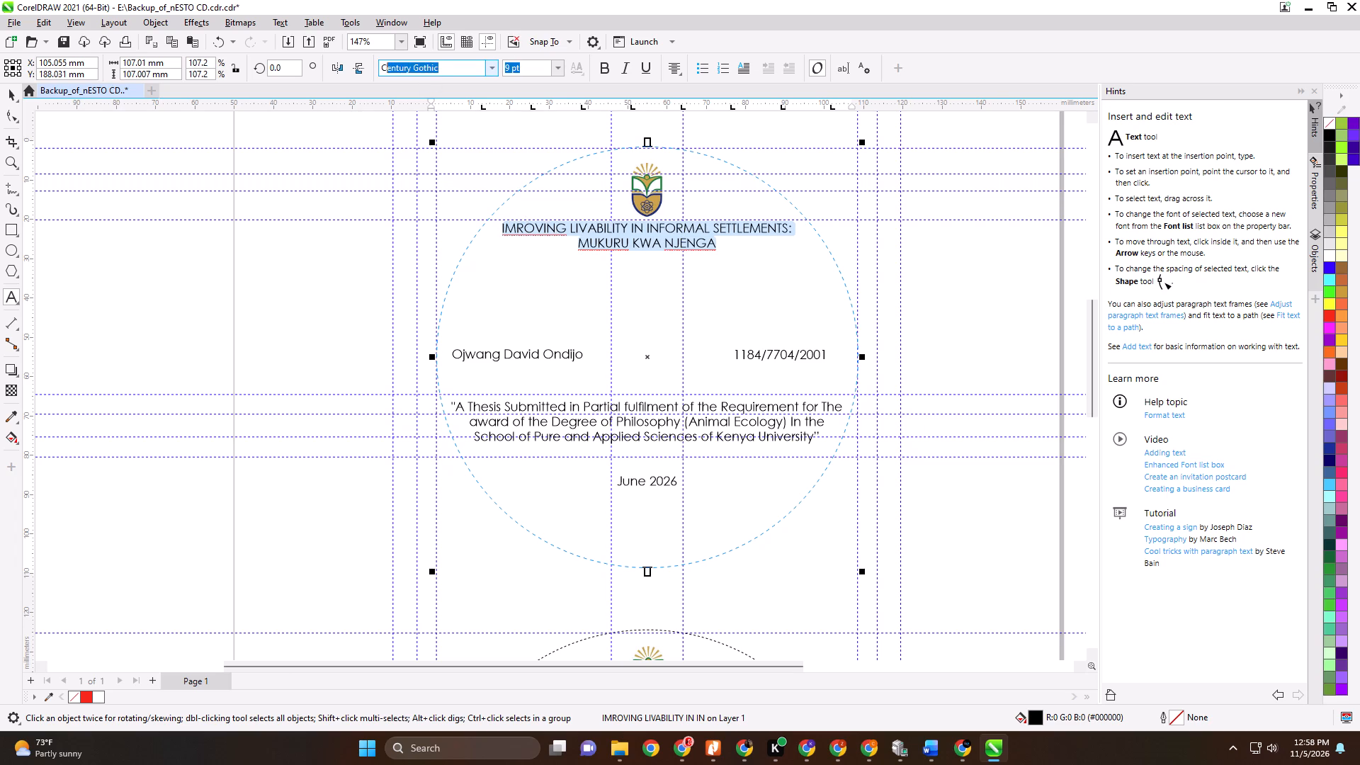
left_click_drag(385, 69, 356, 69)
key("t")
type("imes")
key("Return")
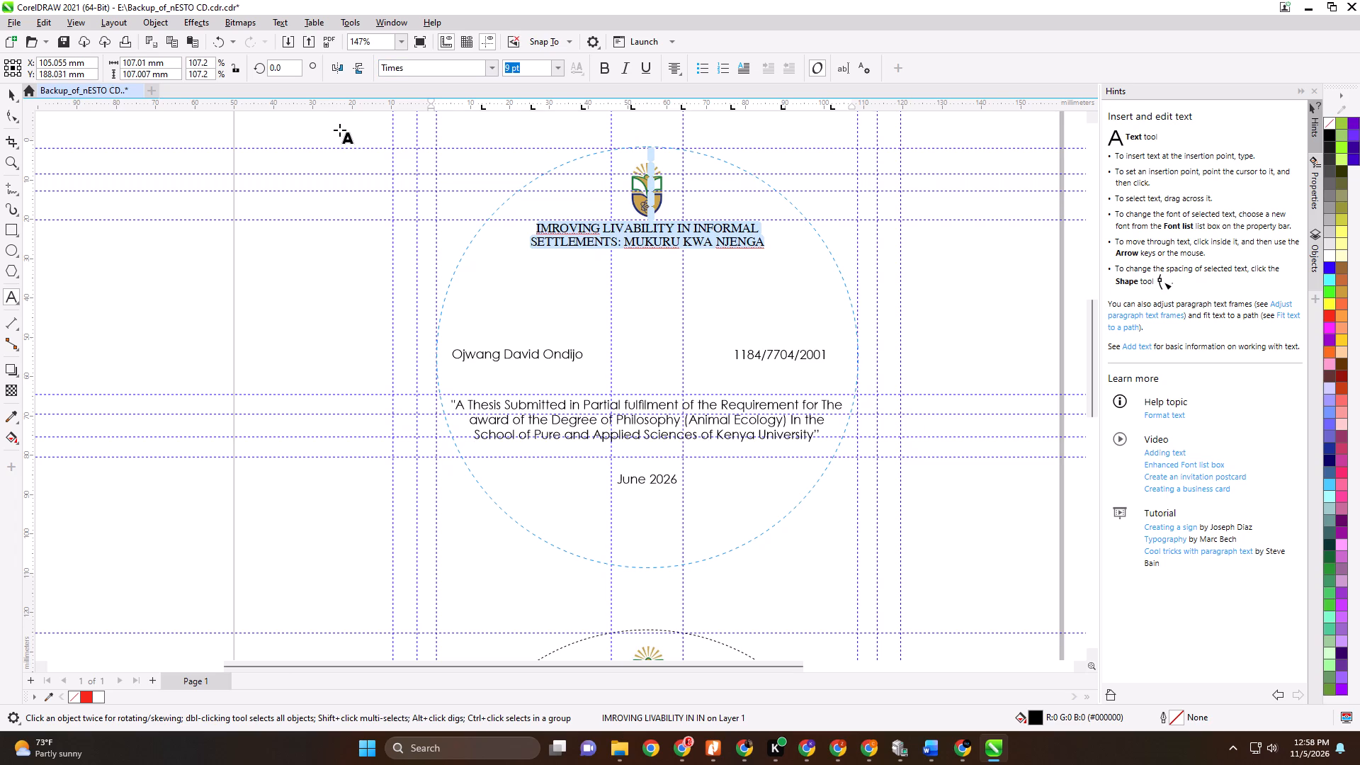
left_click(601, 64)
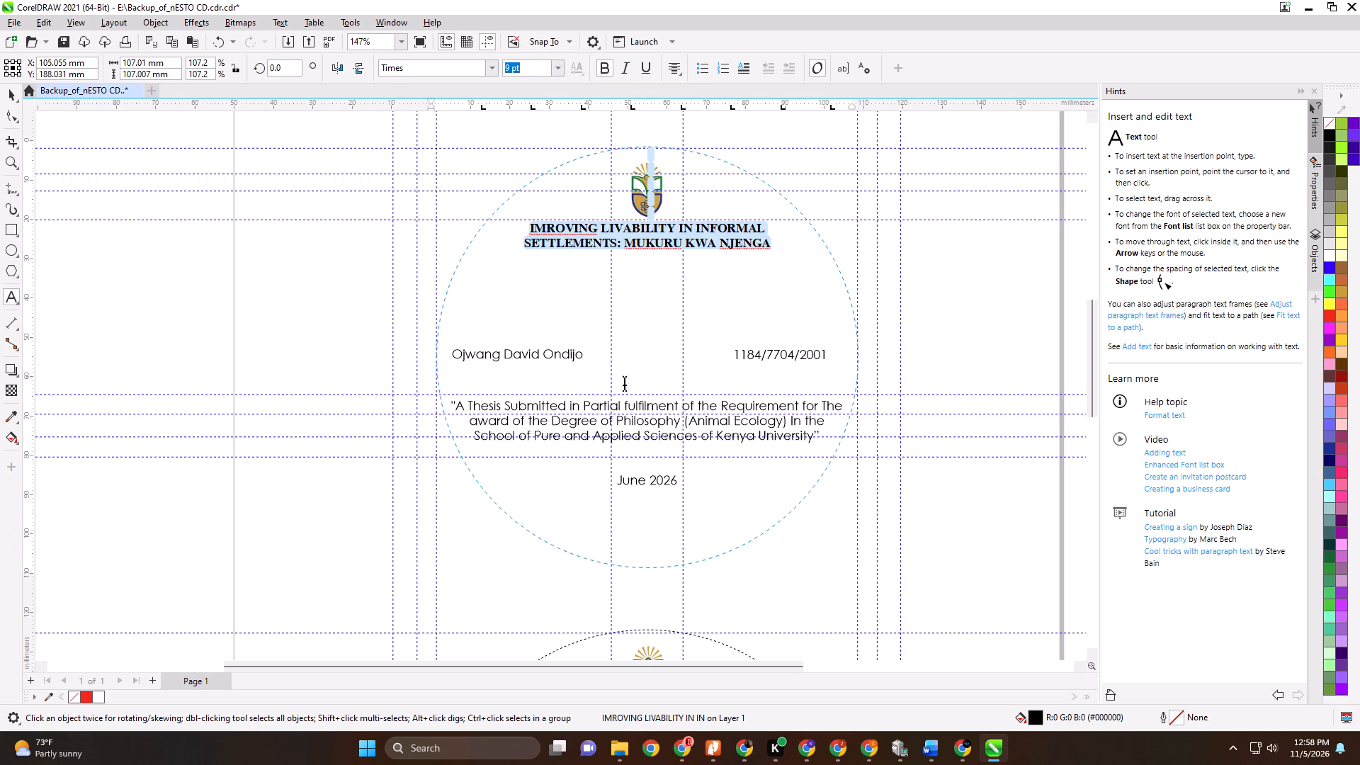
left_click(615, 311)
left_click(669, 210)
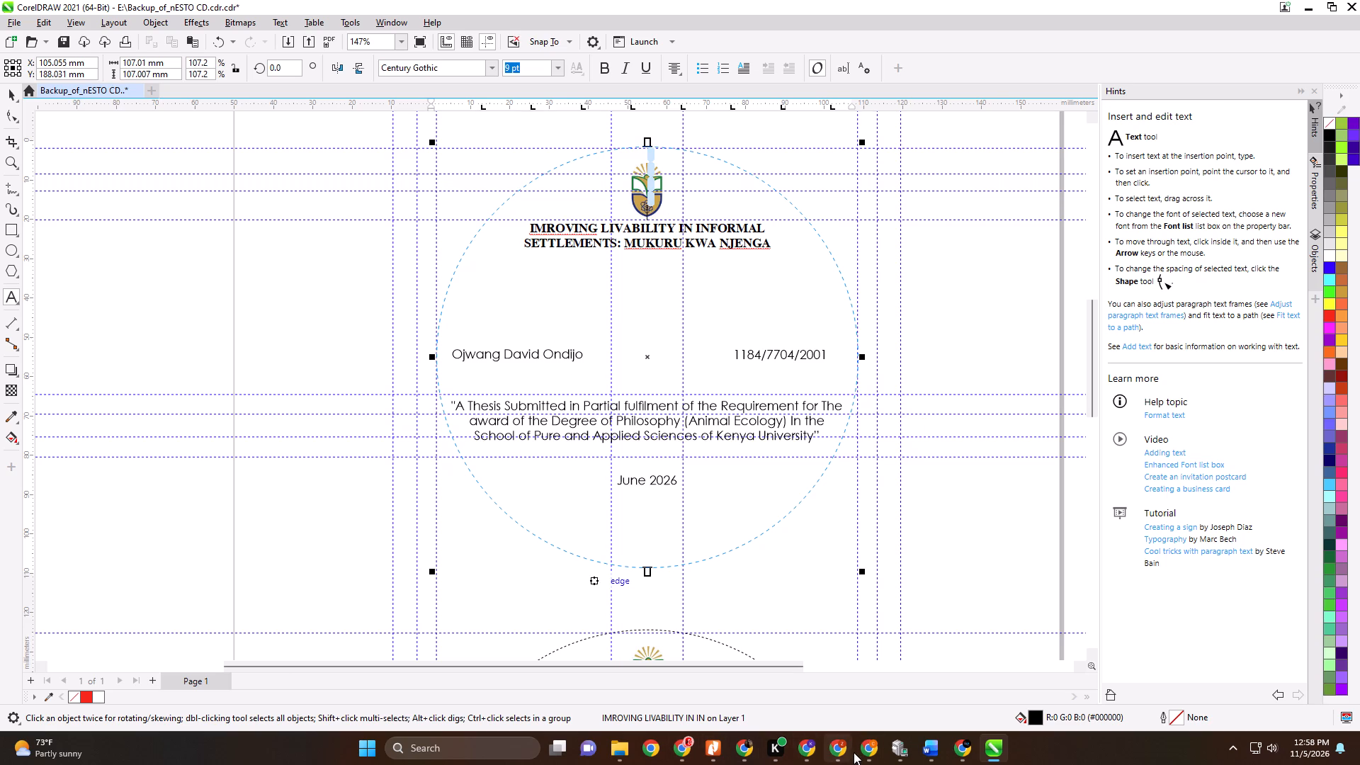
Return to the project report PDF in Nitro Pro and review its cover and declaration pages for the remaining label details.
left_click(961, 749)
left_click(961, 749)
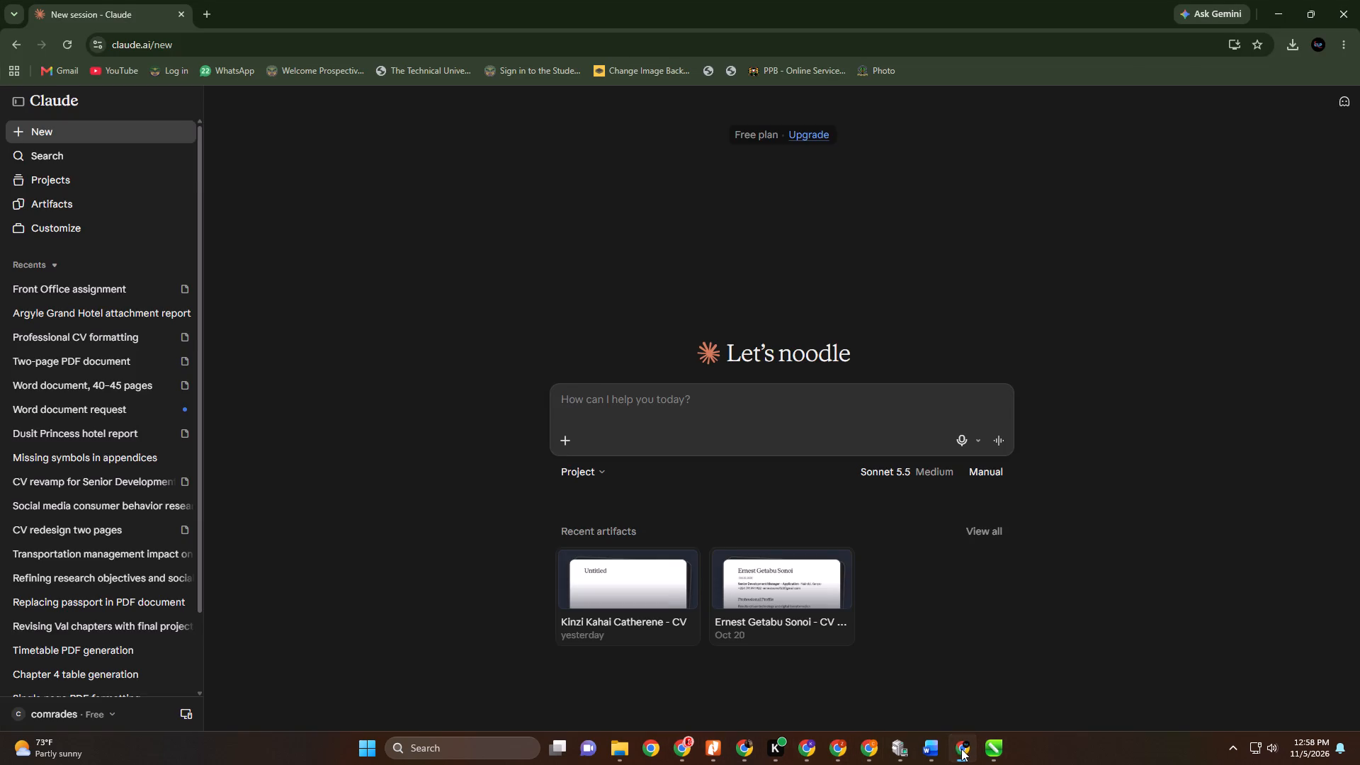
left_click(721, 750)
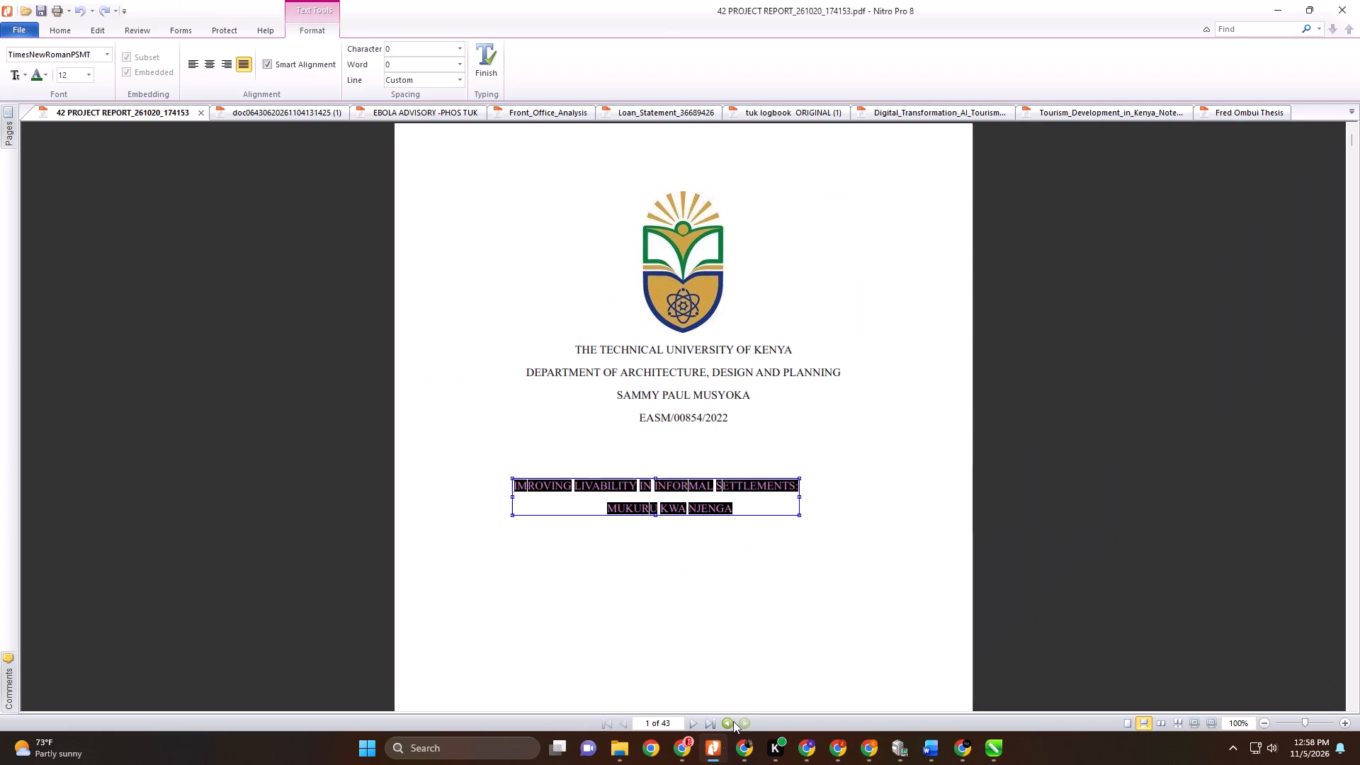
scroll(679, 330, "up", 6)
scroll(696, 387, "down", 1)
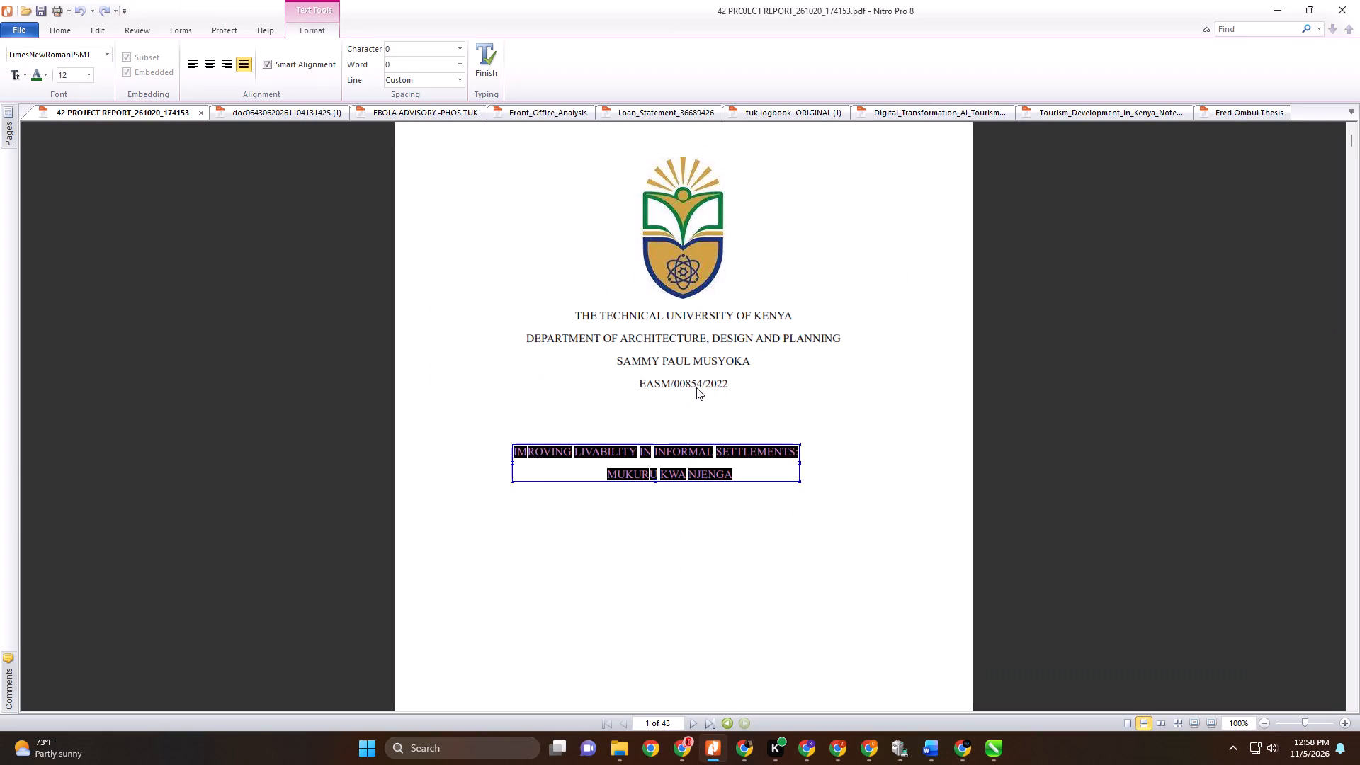
scroll(696, 387, "down", 1)
scroll(696, 387, "up", 1)
scroll(696, 387, "down", 1)
scroll(698, 389, "up", 1)
scroll(698, 389, "down", 7)
scroll(698, 389, "up", 1)
scroll(698, 389, "down", 1)
scroll(698, 389, "up", 1)
scroll(698, 389, "down", 3)
scroll(698, 389, "up", 1)
scroll(698, 389, "down", 5)
scroll(698, 399, "up", 1)
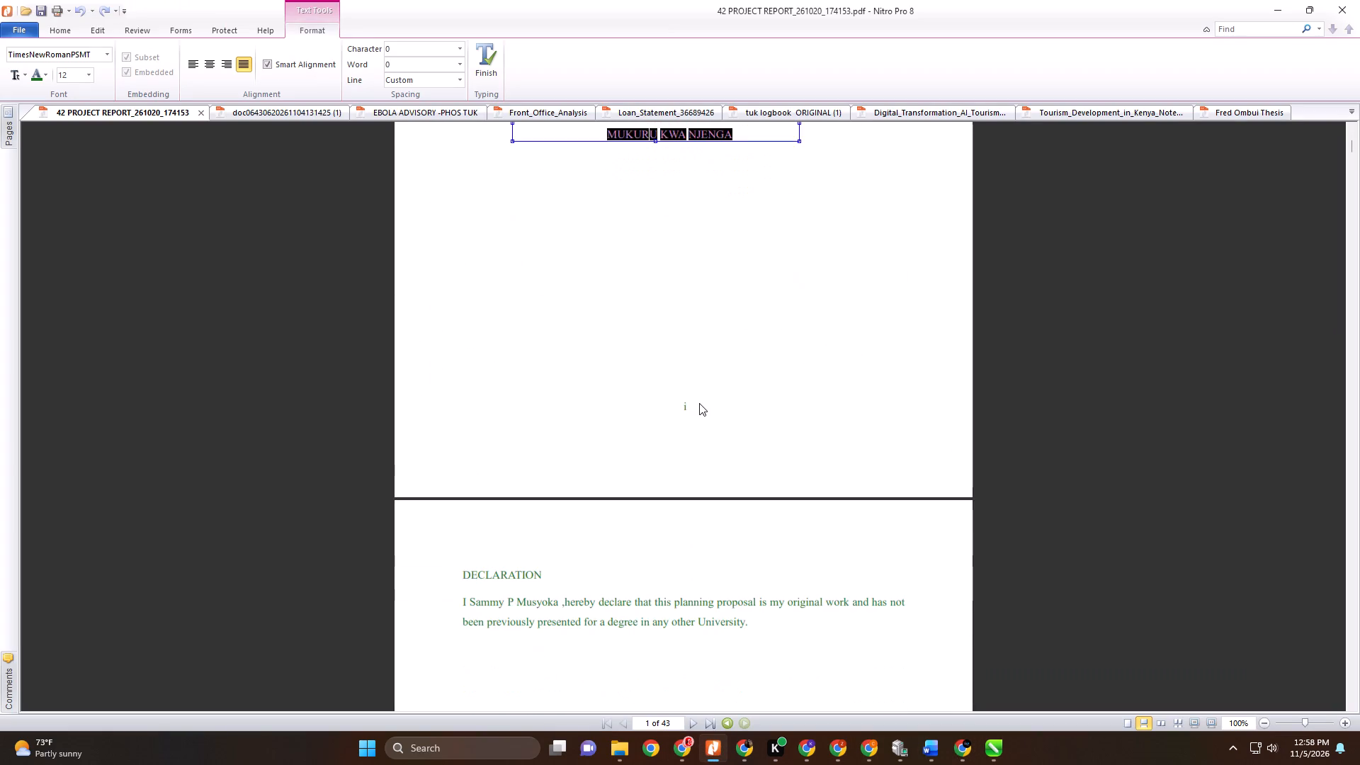
scroll(699, 403, "down", 4)
scroll(699, 403, "up", 7)
scroll(699, 403, "down", 1)
scroll(699, 403, "up", 3)
scroll(700, 403, "down", 1)
scroll(701, 394, "up", 1)
scroll(701, 394, "down", 1)
scroll(701, 394, "up", 1)
scroll(705, 397, "down", 1)
scroll(705, 397, "up", 3)
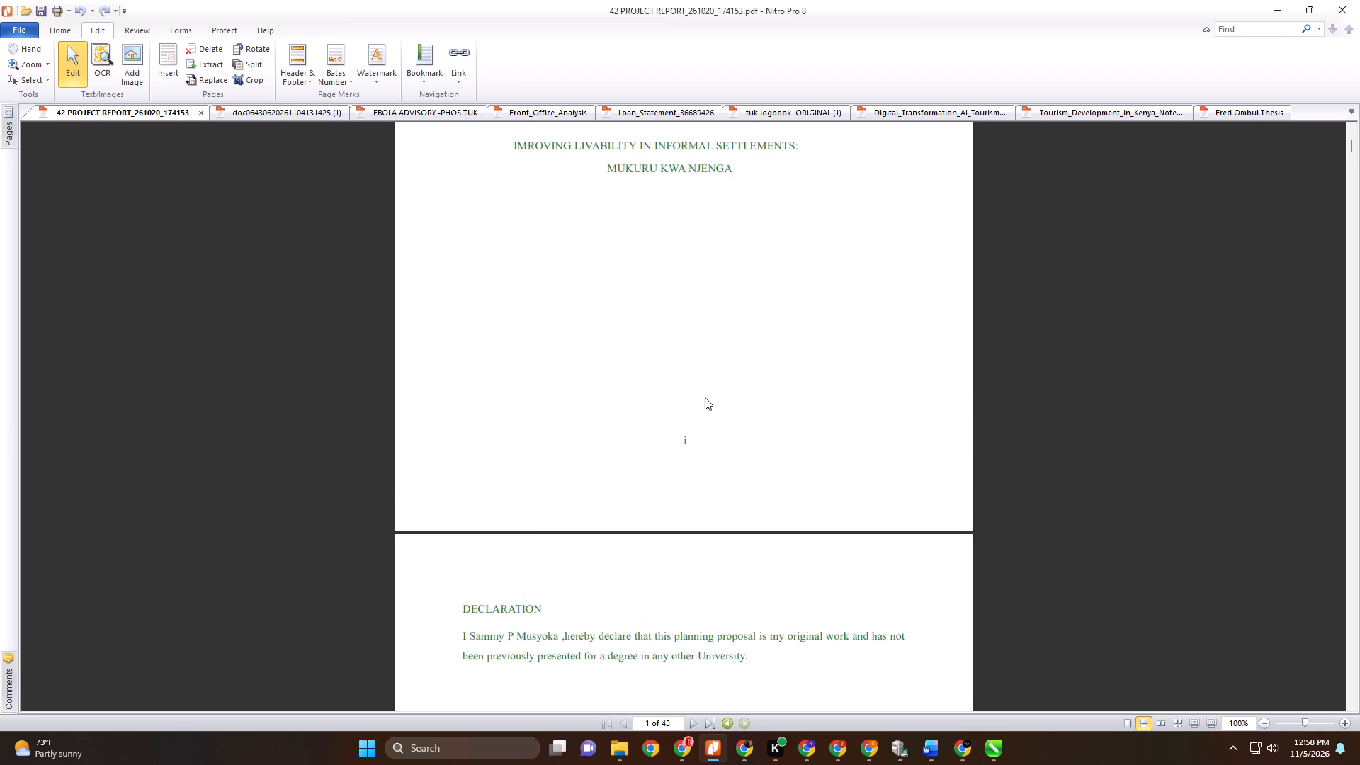
scroll(705, 397, "up", 4)
scroll(705, 397, "down", 1)
scroll(705, 397, "up", 10)
scroll(705, 397, "down", 1)
Open the cover page's university and department text block for editing and copy the student's name line.
left_click(649, 326)
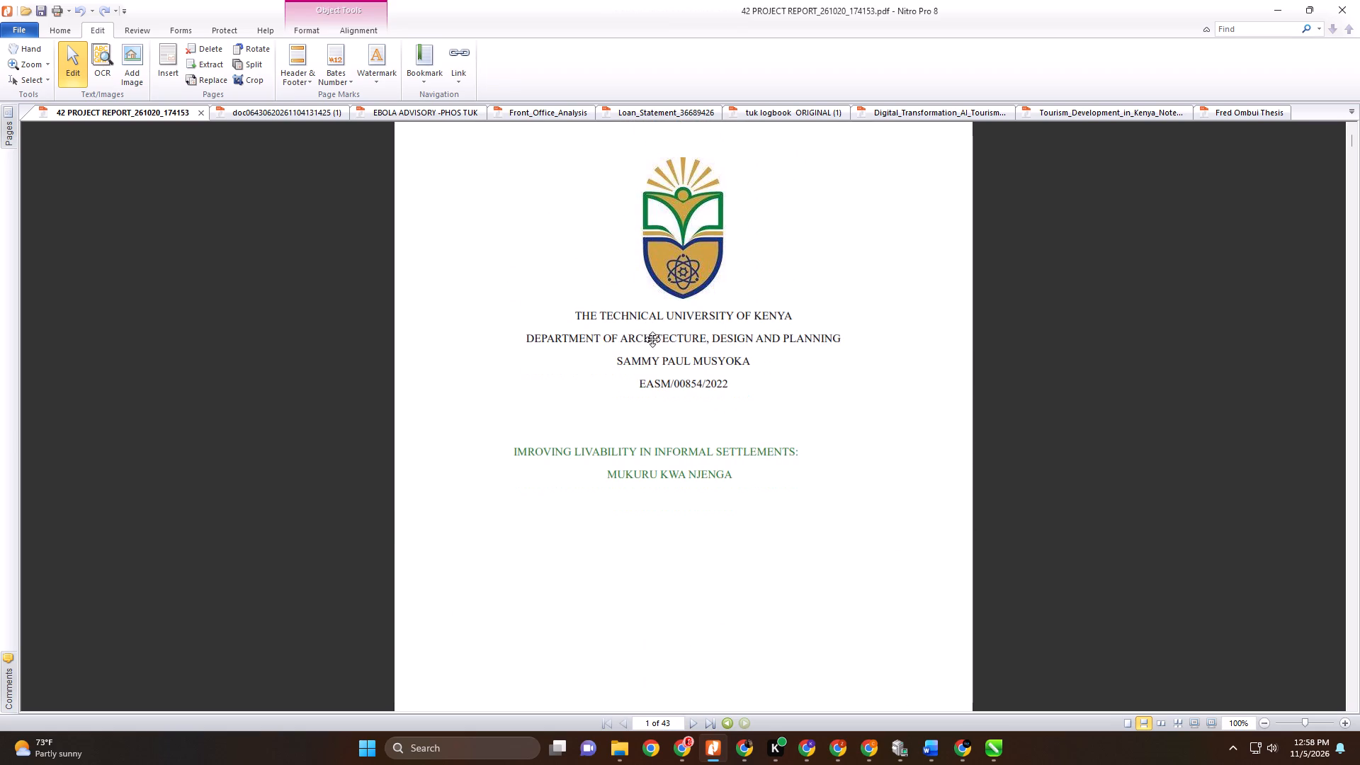
triple_click(667, 350)
double_click(667, 350)
left_click(713, 365)
left_click_drag(733, 388, 619, 361)
left_click(629, 361)
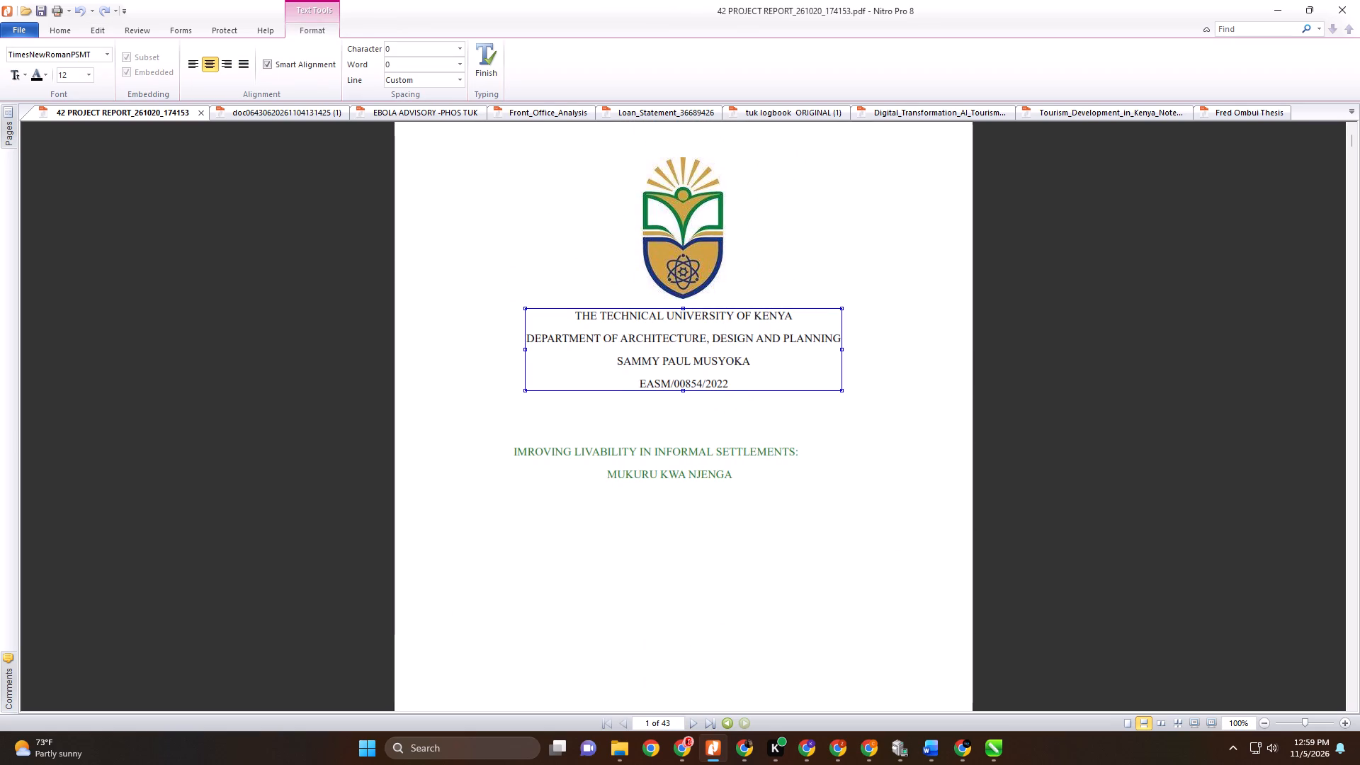
left_click_drag(613, 359, 757, 359)
right_click(727, 359)
left_click(769, 385)
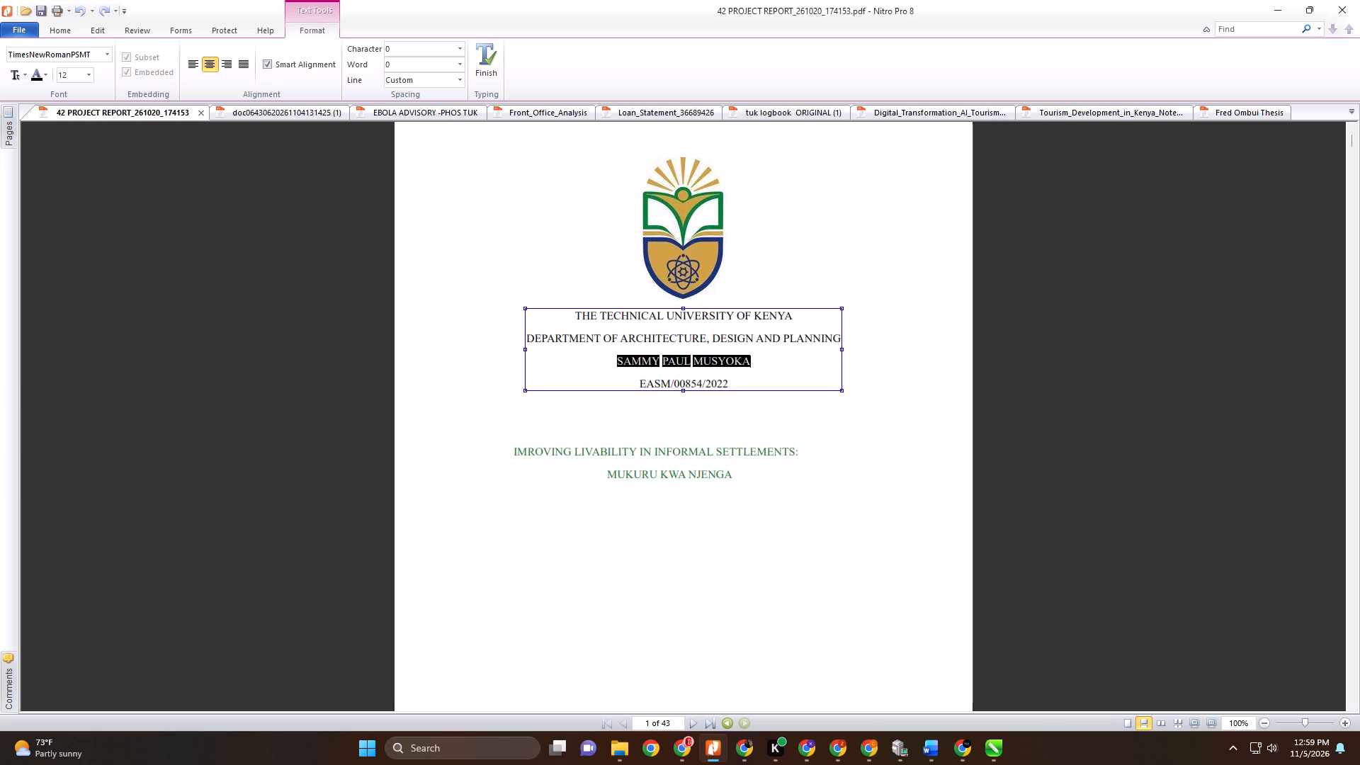
In CorelDRAW, try to select the author's name on the upper CD label for replacement.
left_click(994, 748)
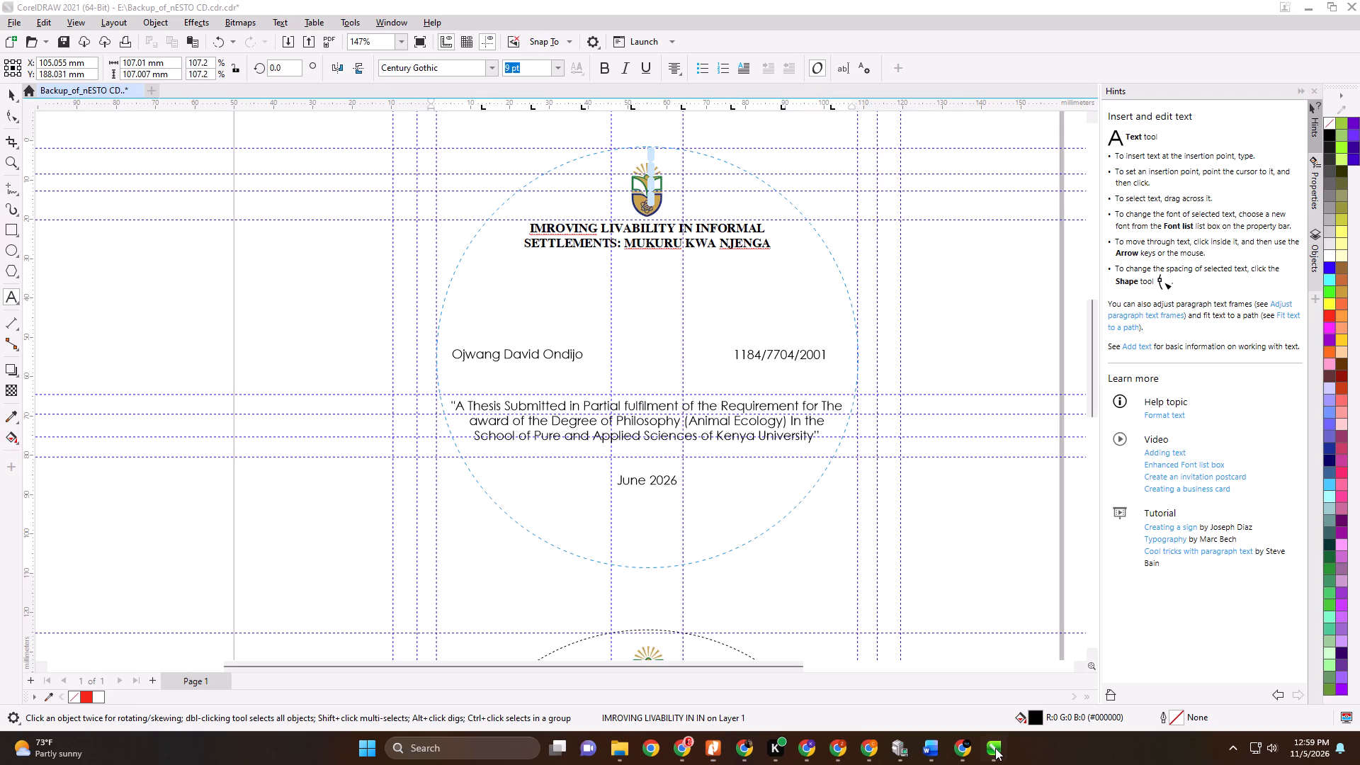
double_click(534, 359)
double_click(577, 357)
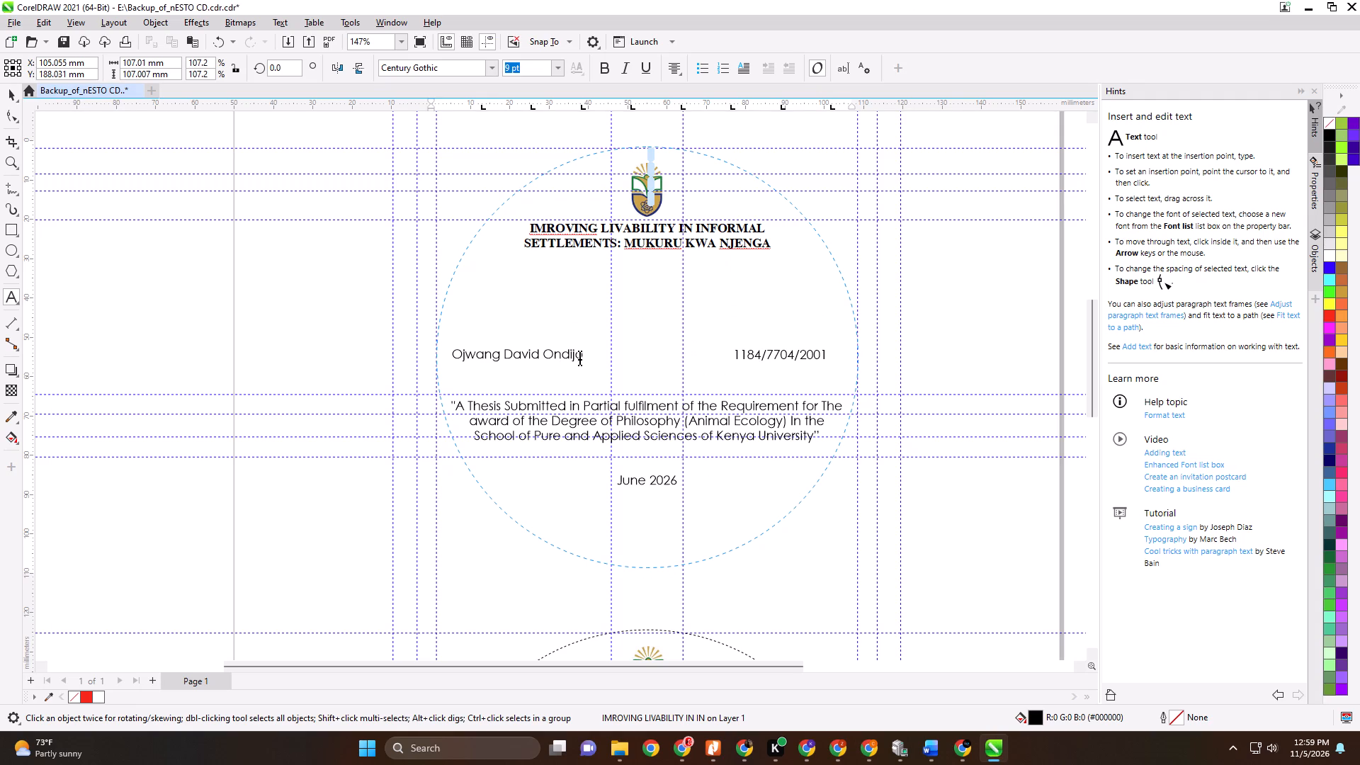
double_click(586, 356)
left_click(571, 353)
left_click_drag(583, 353, 488, 351)
left_click_drag(488, 351, 487, 351)
left_click_drag(452, 351, 555, 354)
triple_click(555, 354)
triple_click(555, 354)
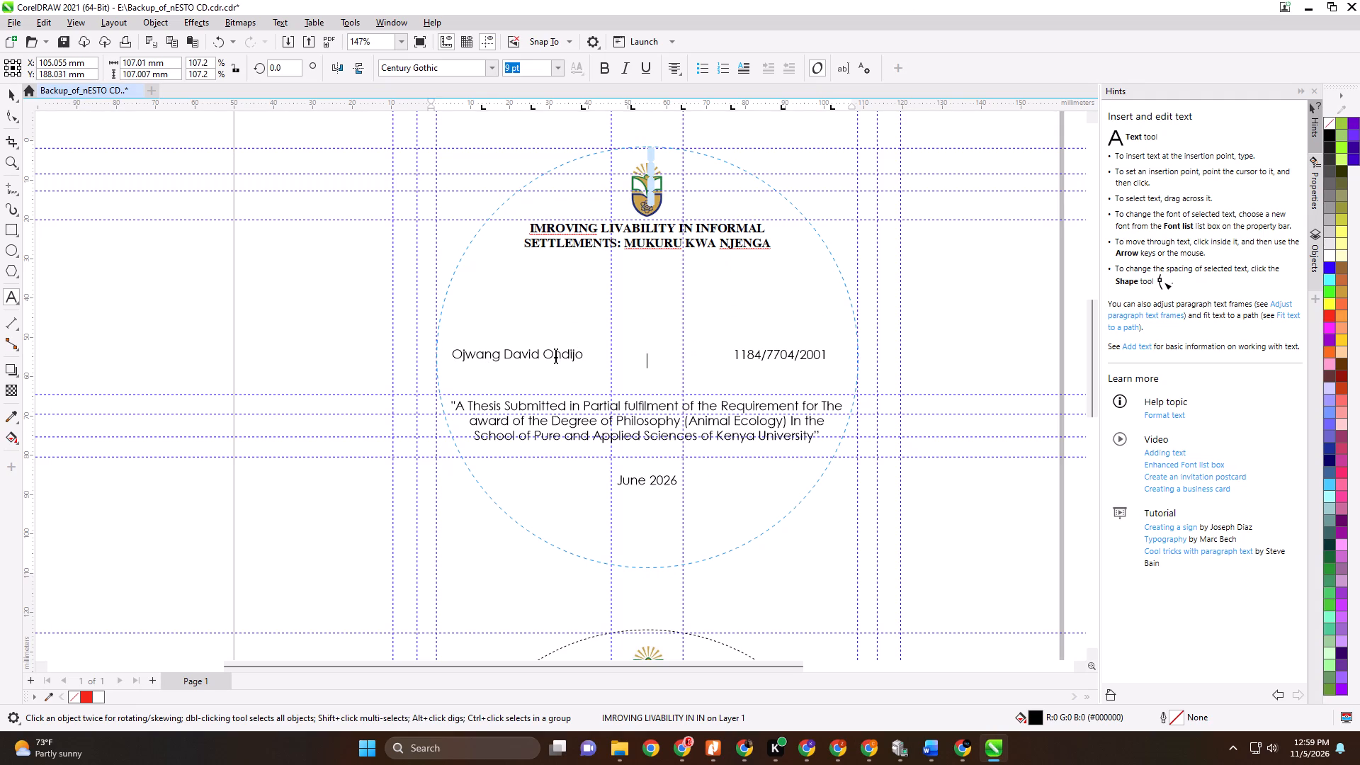
left_click(555, 354)
triple_click(555, 354)
Replace the author's name on the upper CD label with the student's name copied from the report.
double_click(803, 348)
left_click(14, 99)
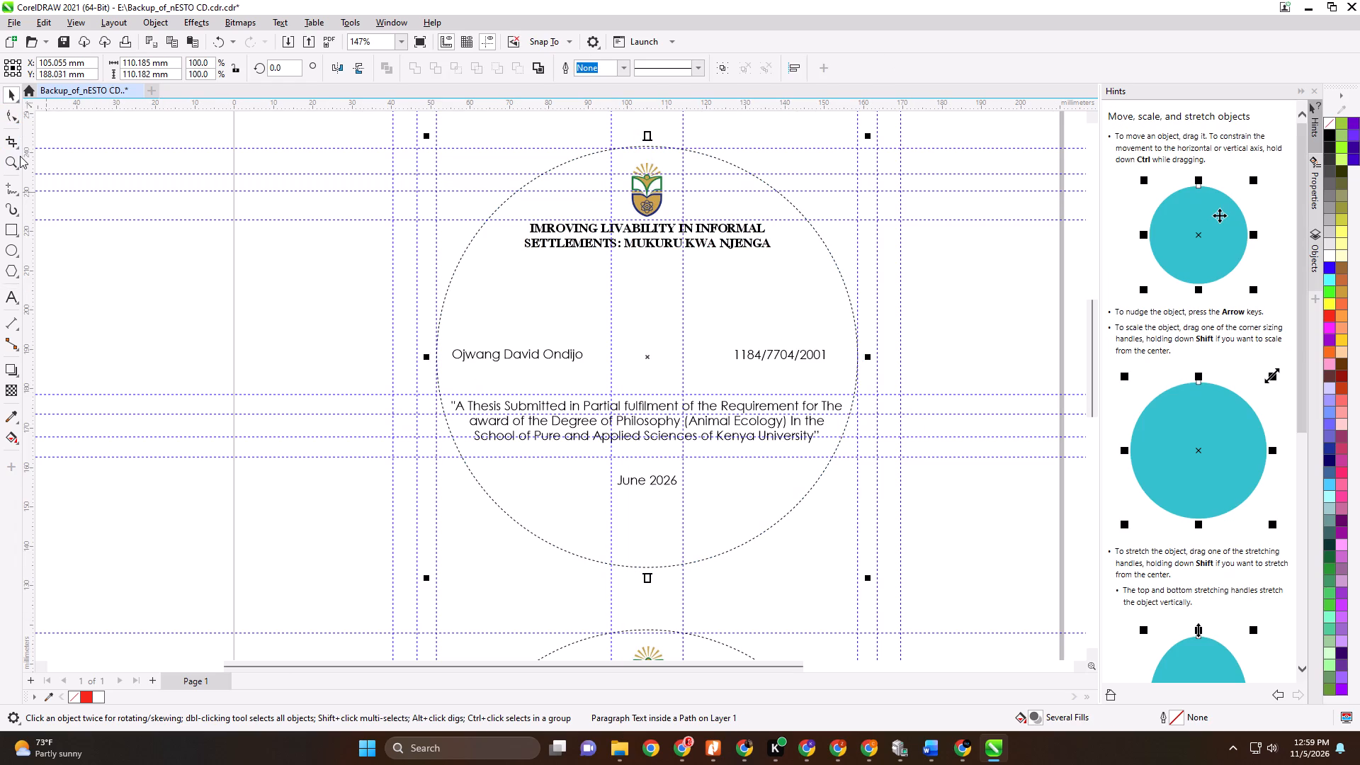
left_click(540, 360)
triple_click(539, 356)
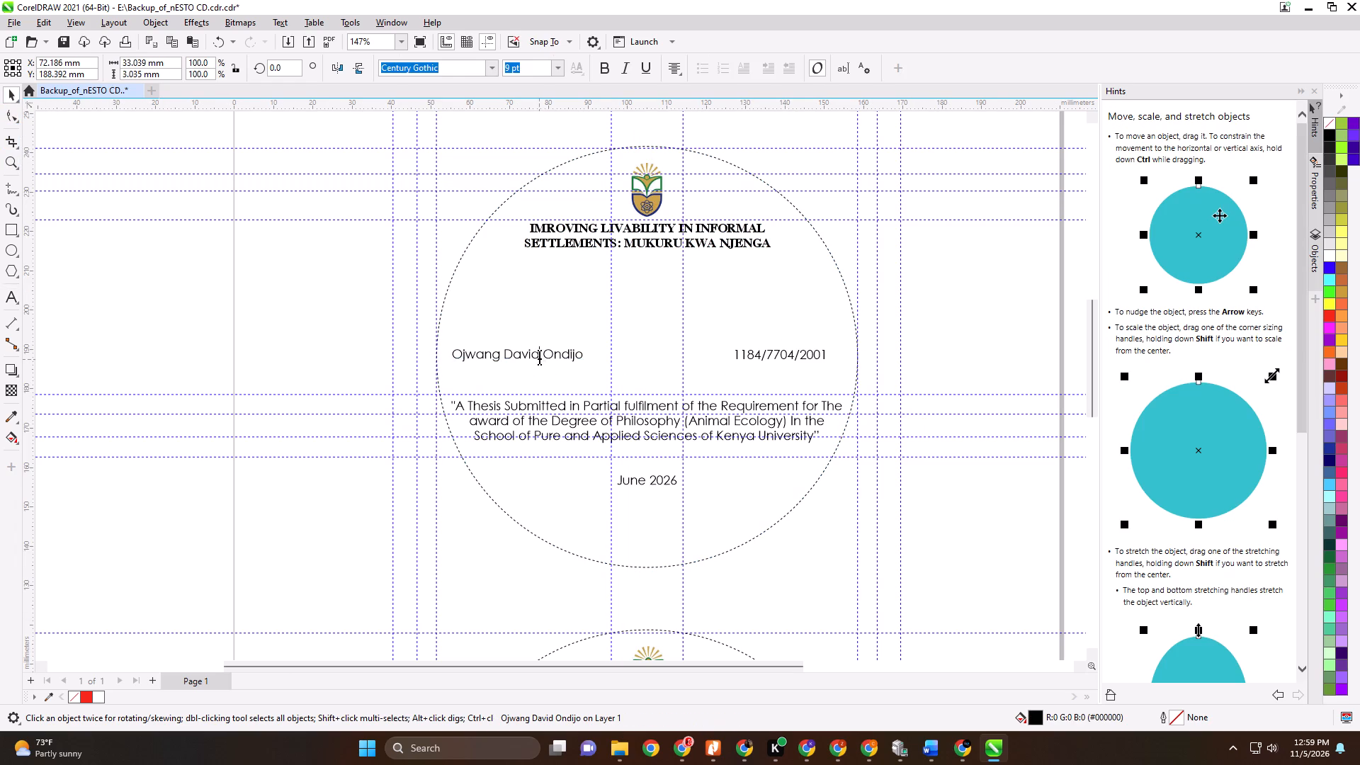
double_click(539, 356)
key("ctrl+v")
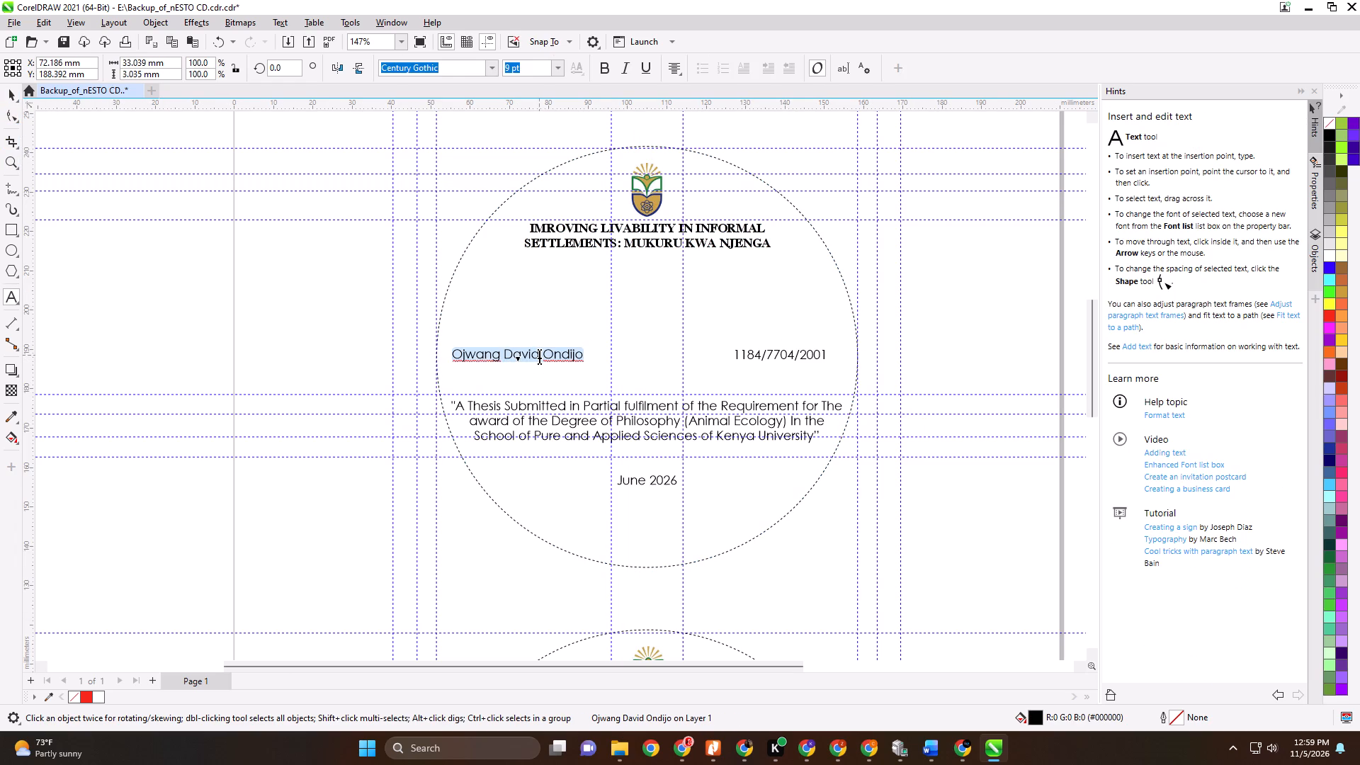
Format the new author's name on the upper CD label in bold Times.
triple_click(555, 353)
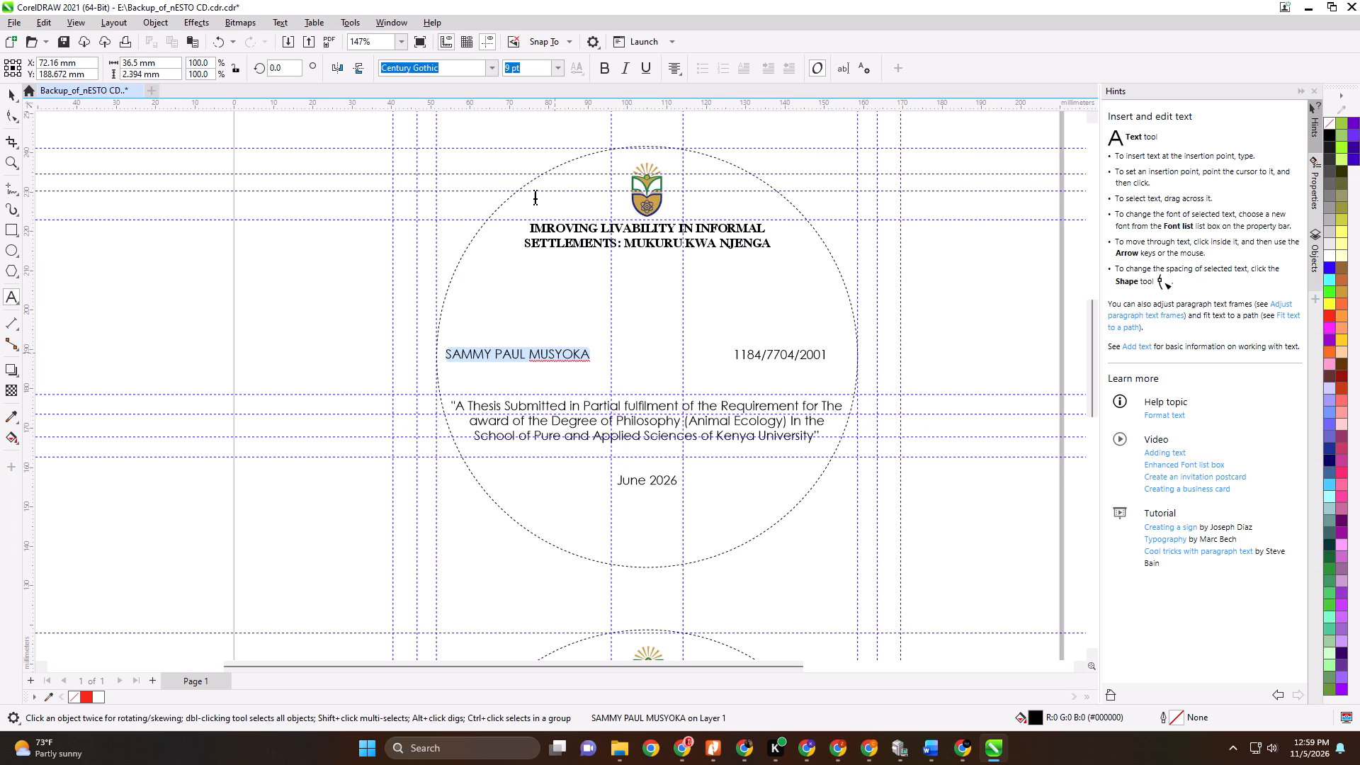
left_click(437, 69)
left_click(450, 72)
left_click_drag(452, 71, 390, 70)
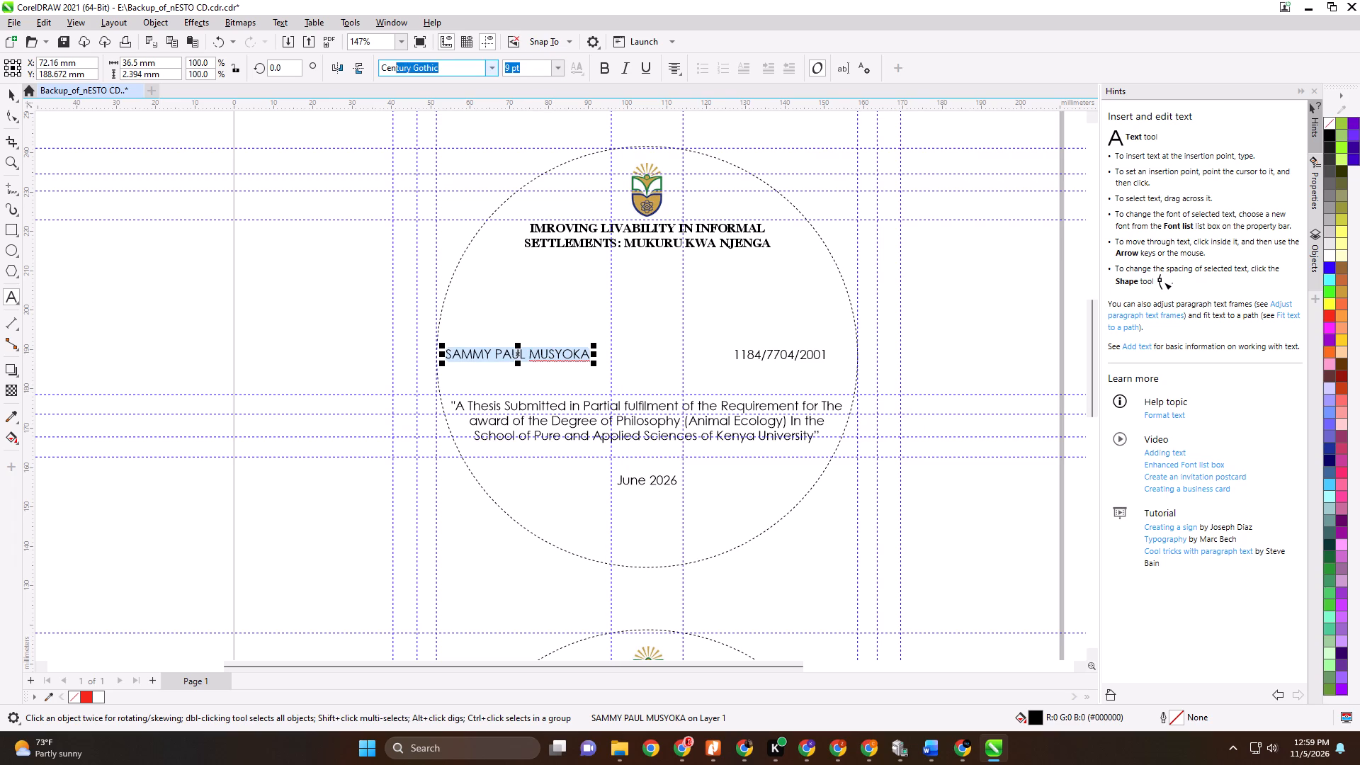
left_click_drag(390, 70, 329, 71)
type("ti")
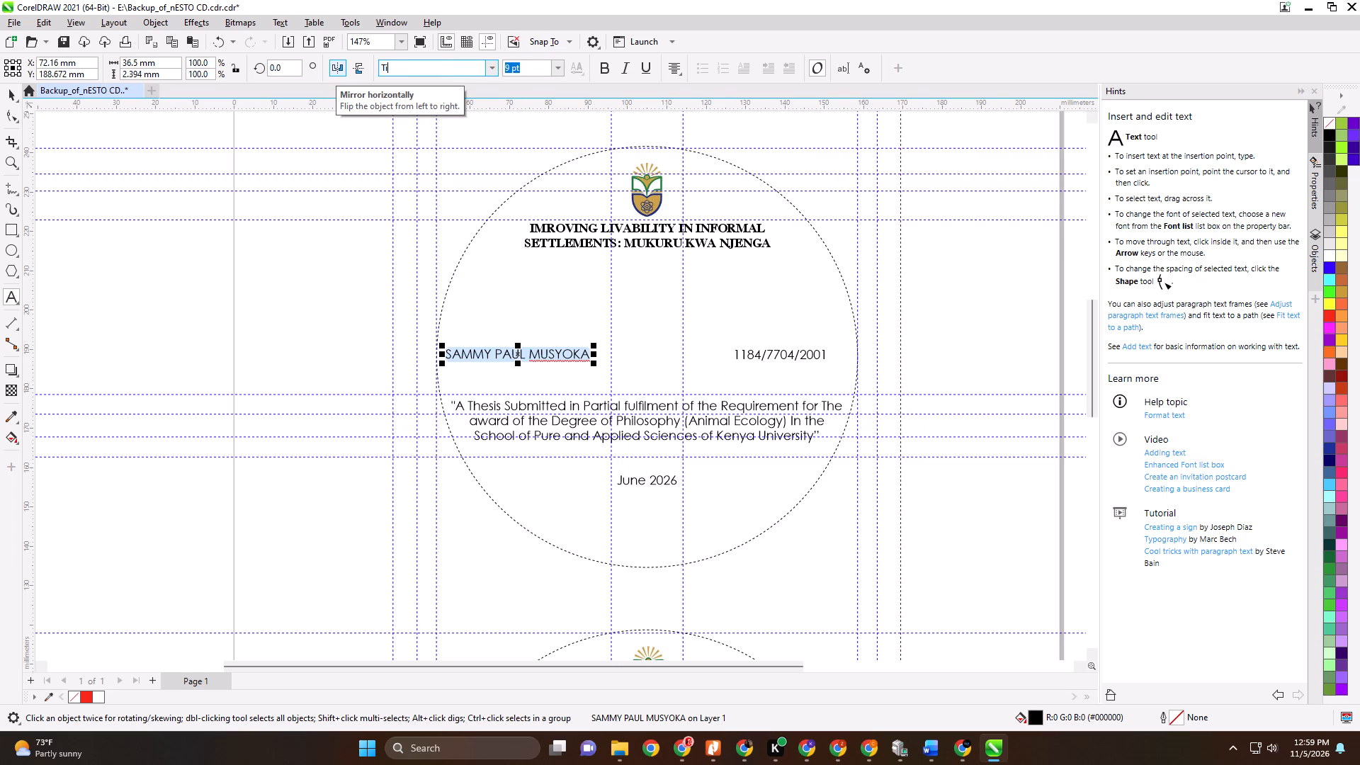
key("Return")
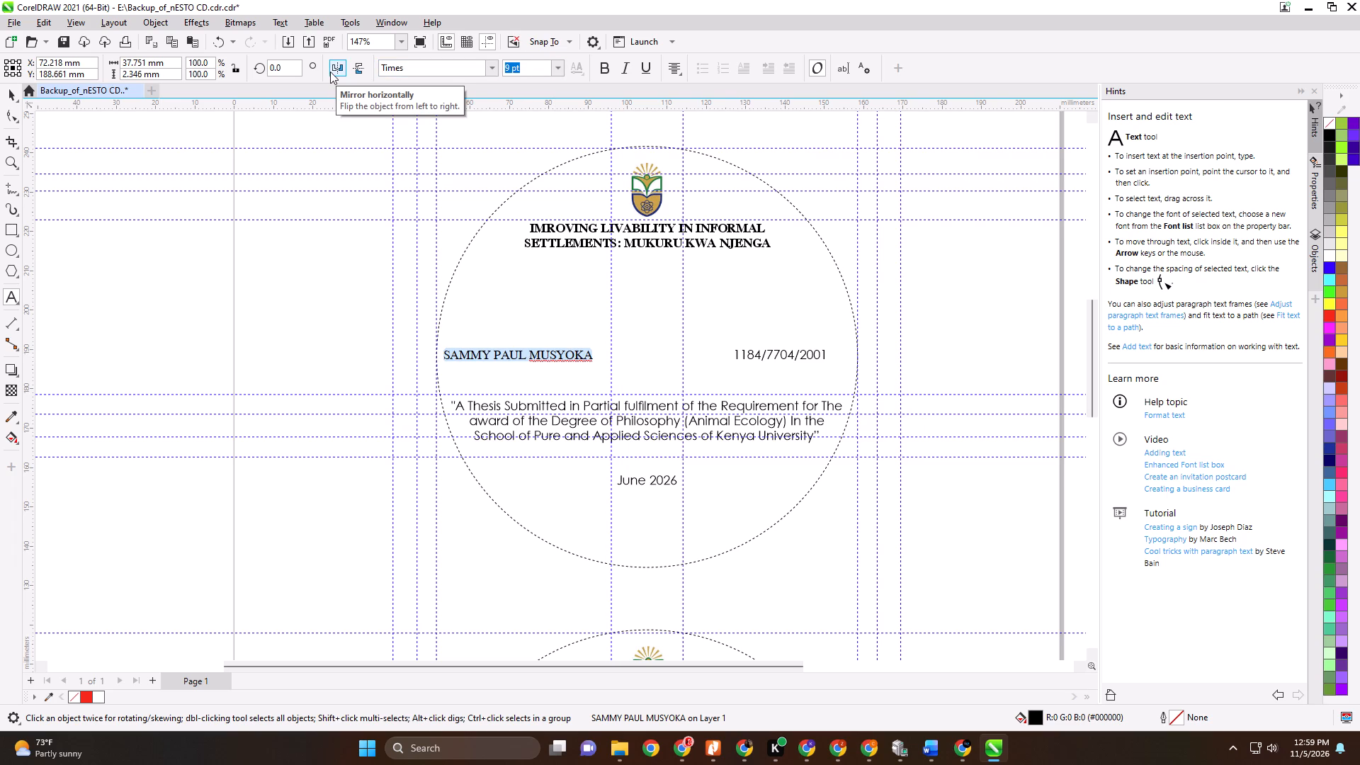
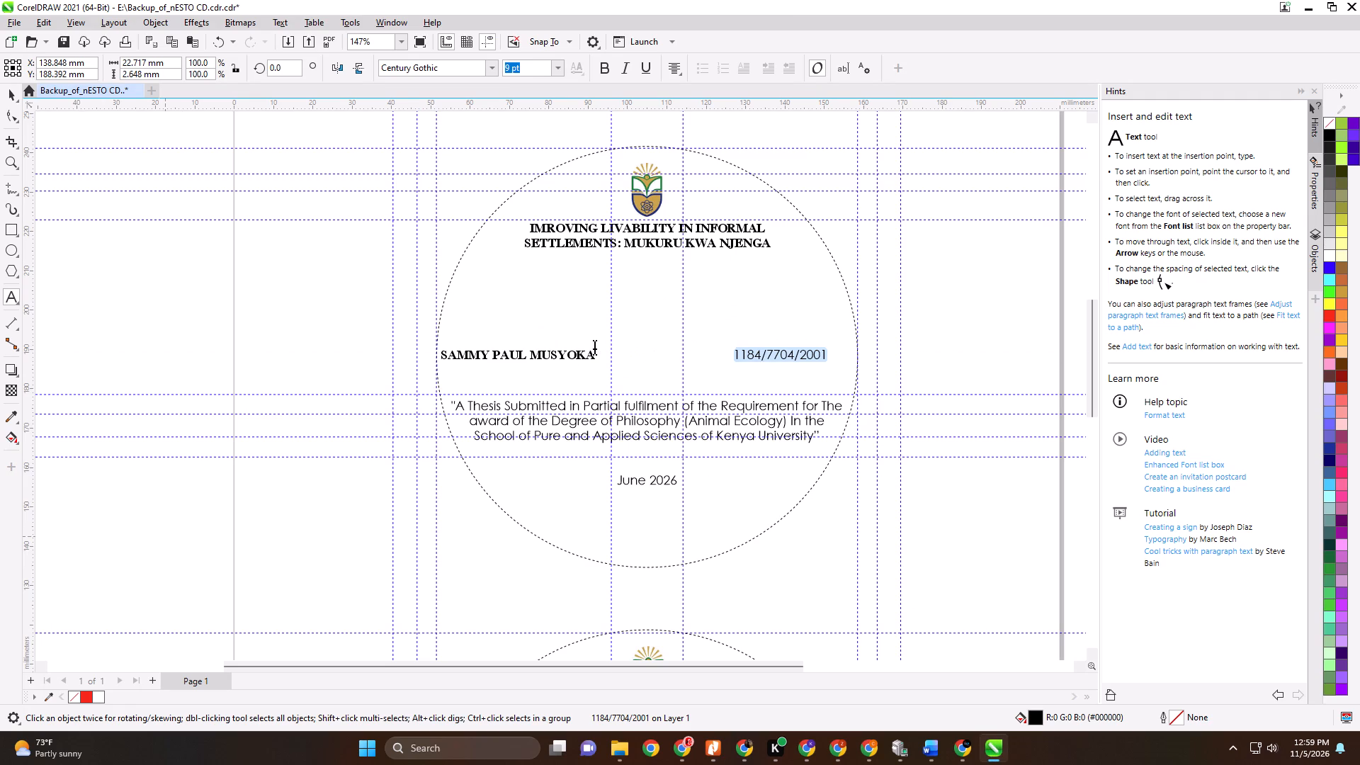
Replace the registration number on the upper CD label with the student's copied one and format it in bold Times.
key("ctrl+v")
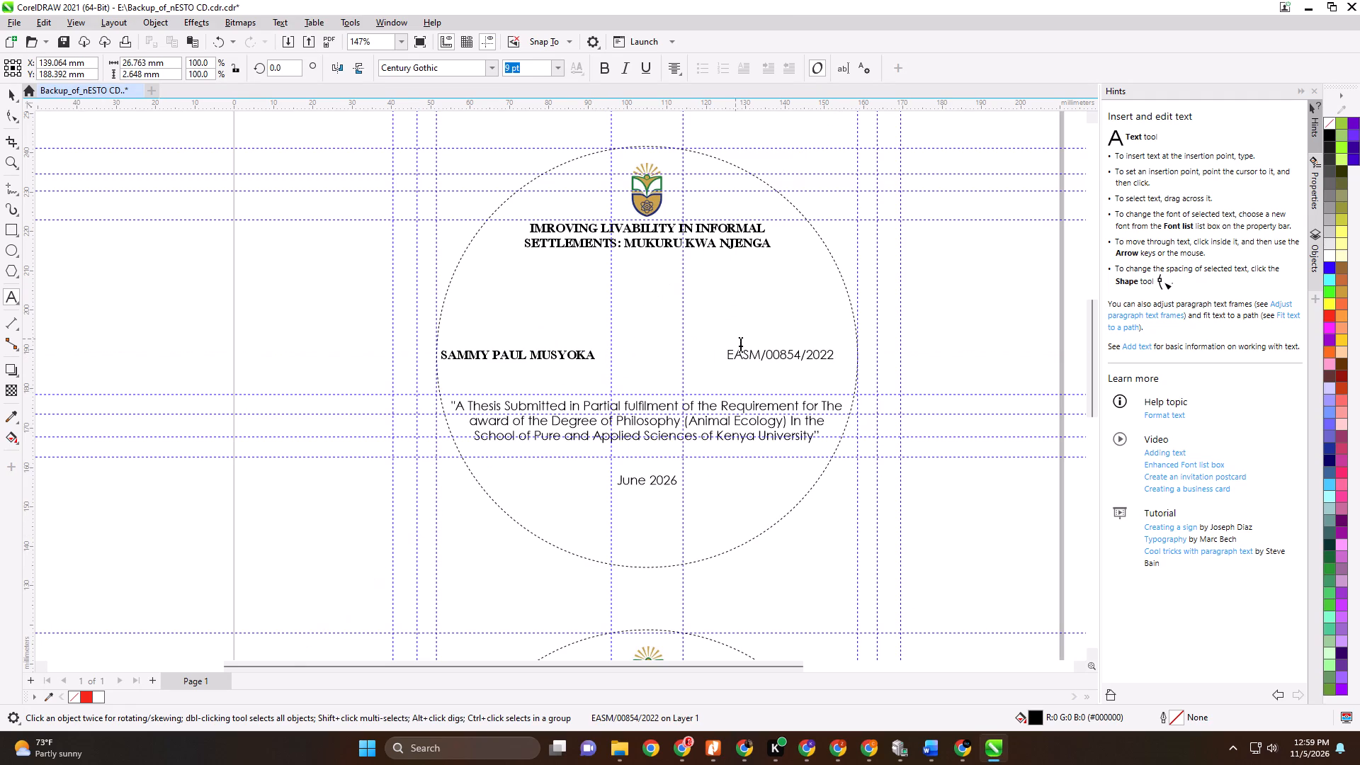
triple_click(741, 351)
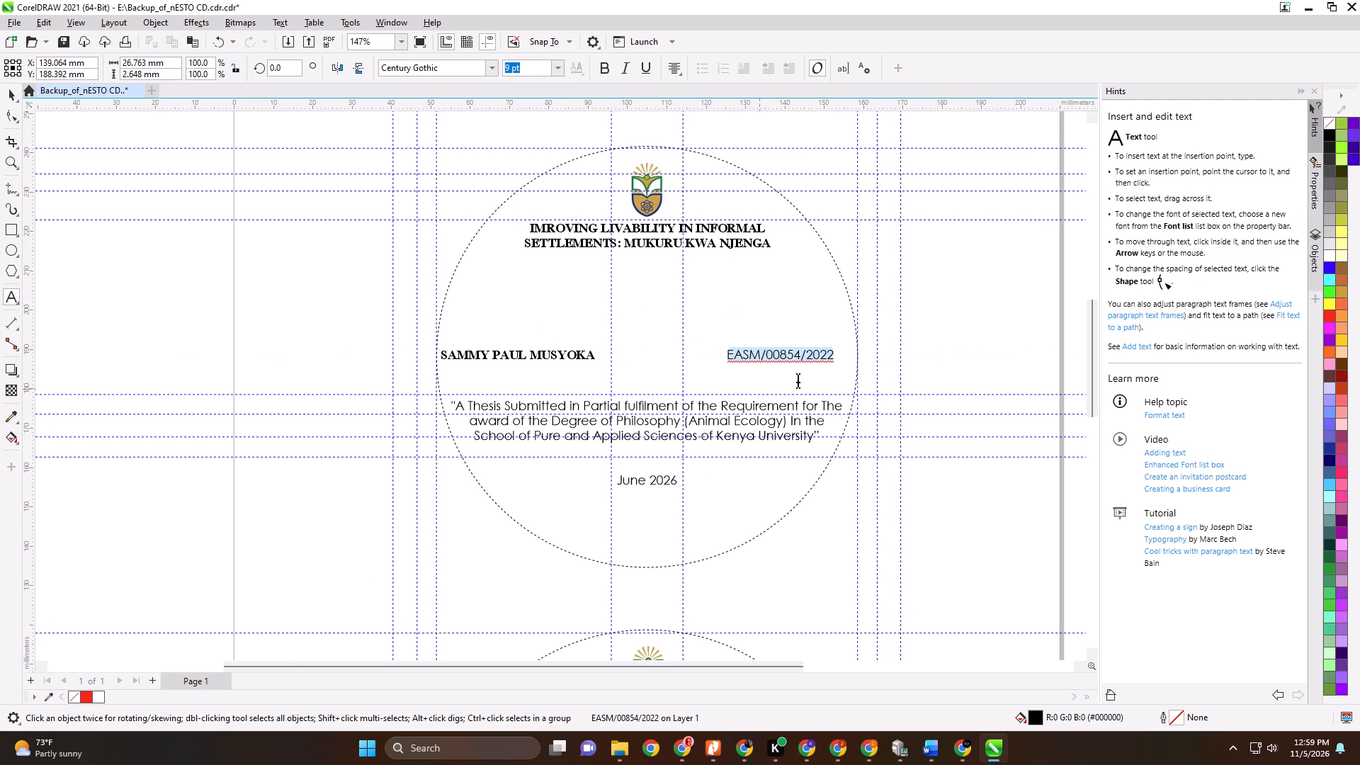
left_click(427, 63)
key("t")
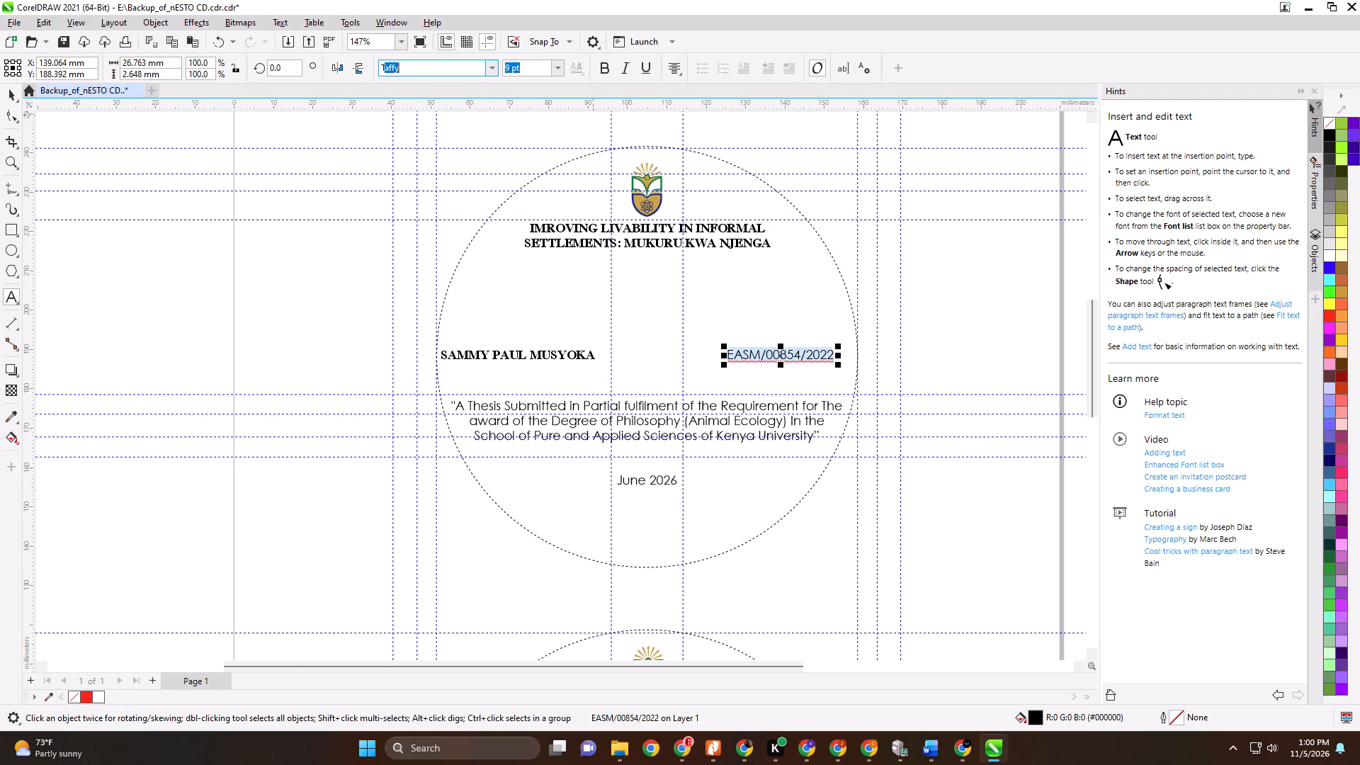
key("i")
key("Return")
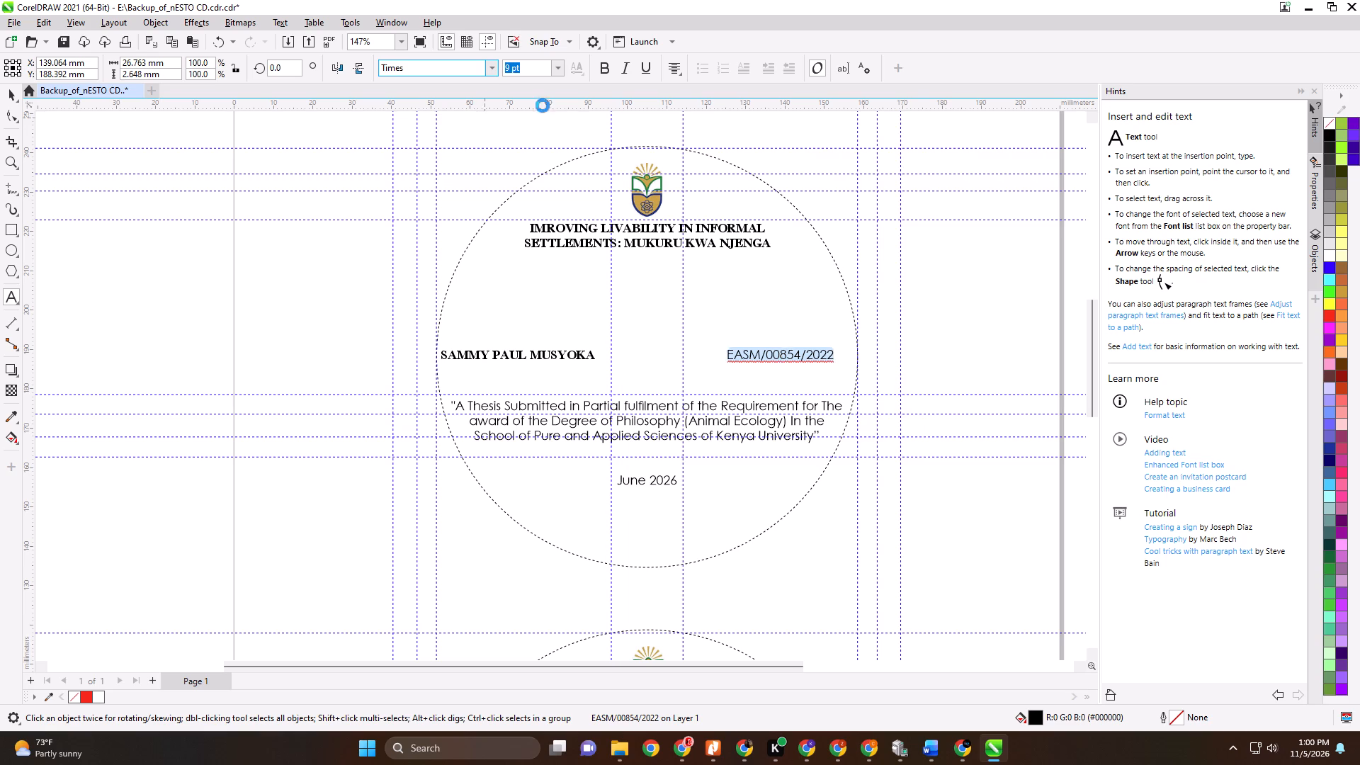
left_click(612, 61)
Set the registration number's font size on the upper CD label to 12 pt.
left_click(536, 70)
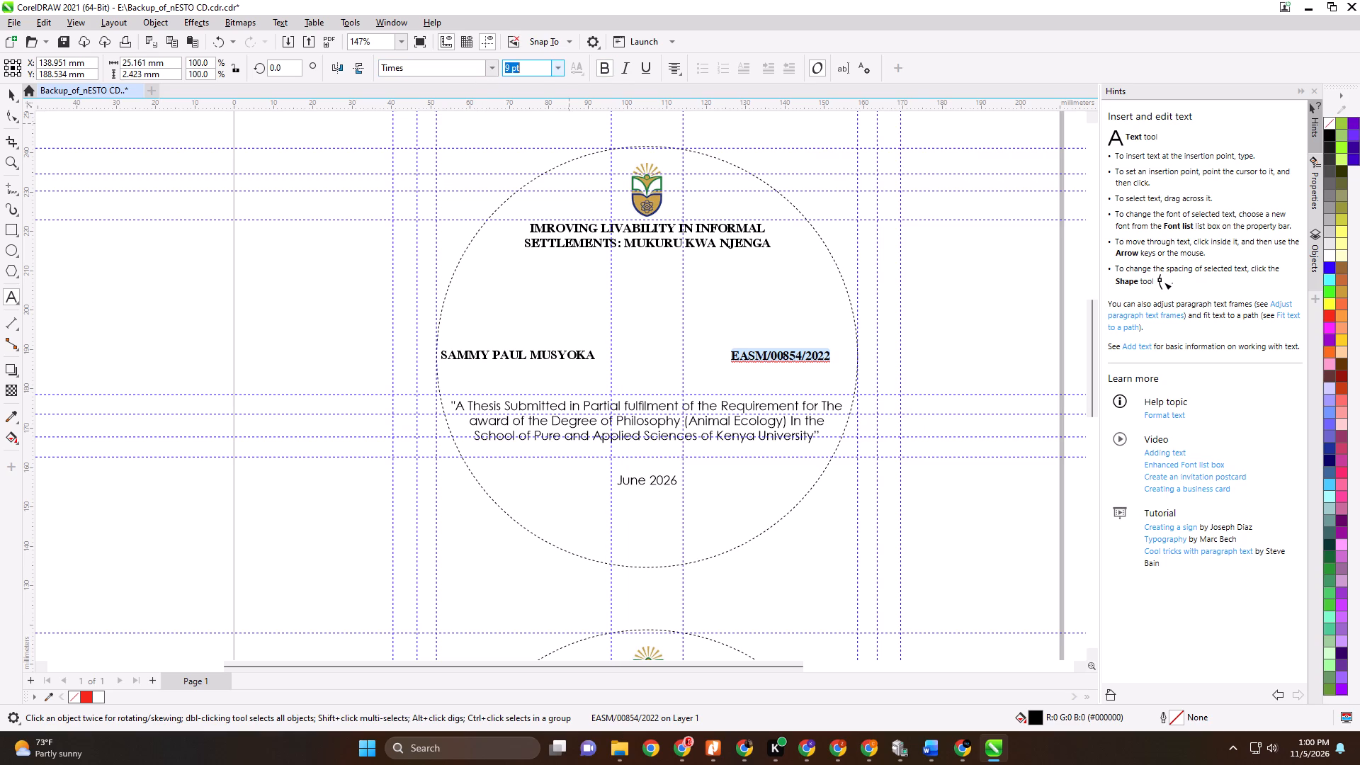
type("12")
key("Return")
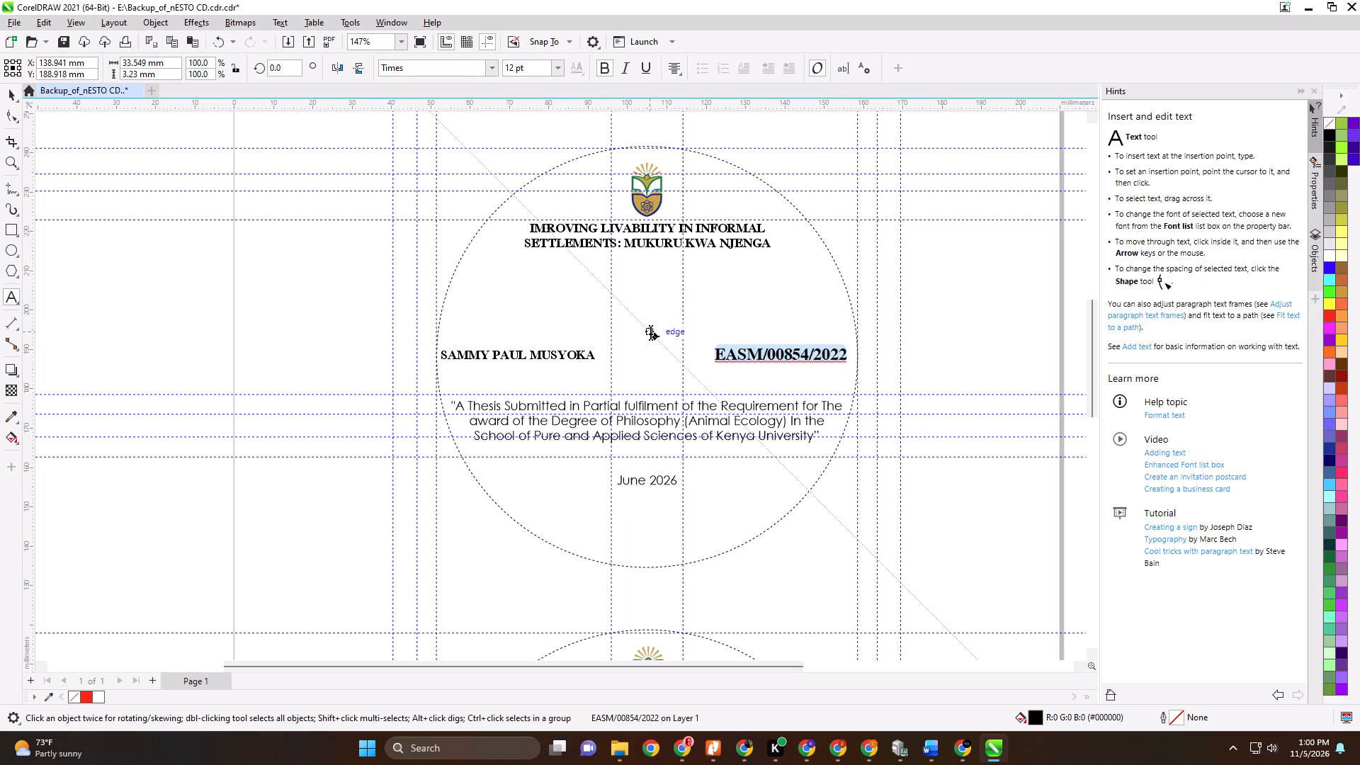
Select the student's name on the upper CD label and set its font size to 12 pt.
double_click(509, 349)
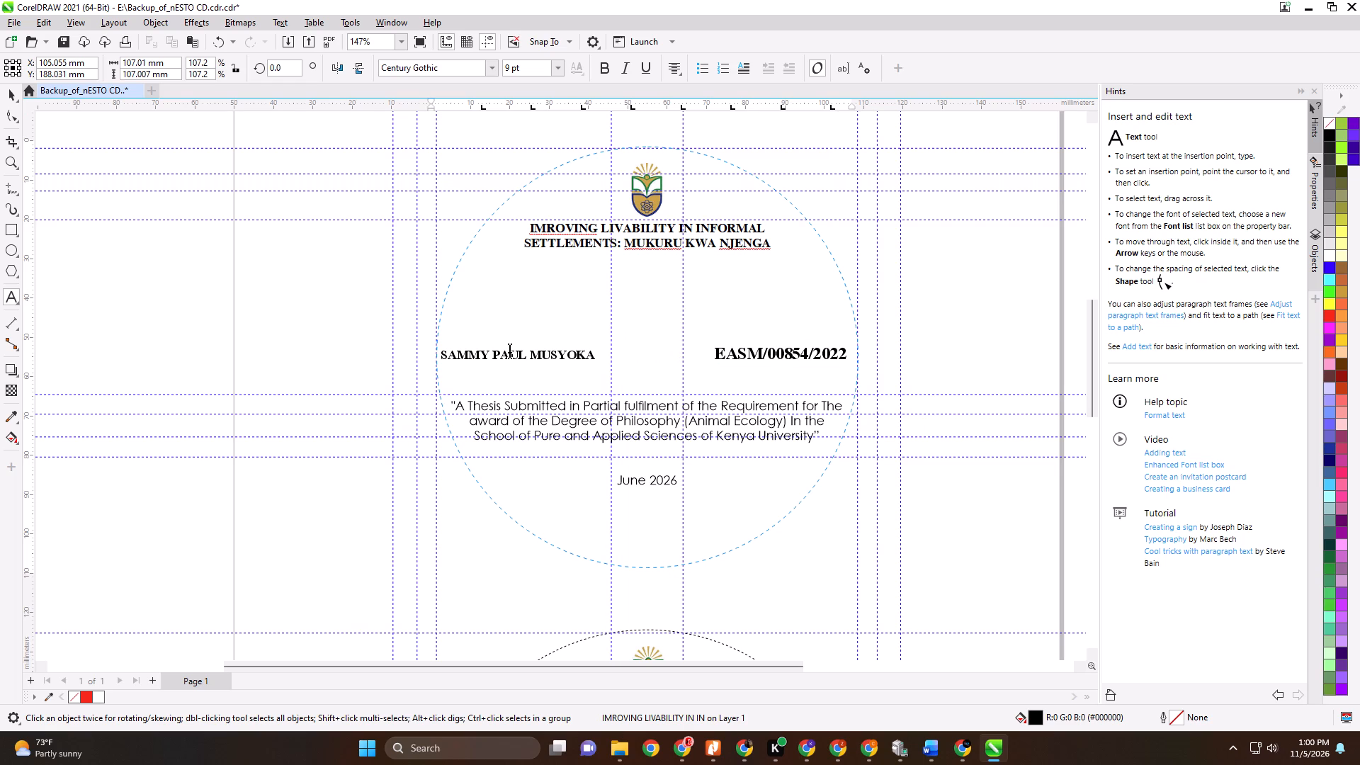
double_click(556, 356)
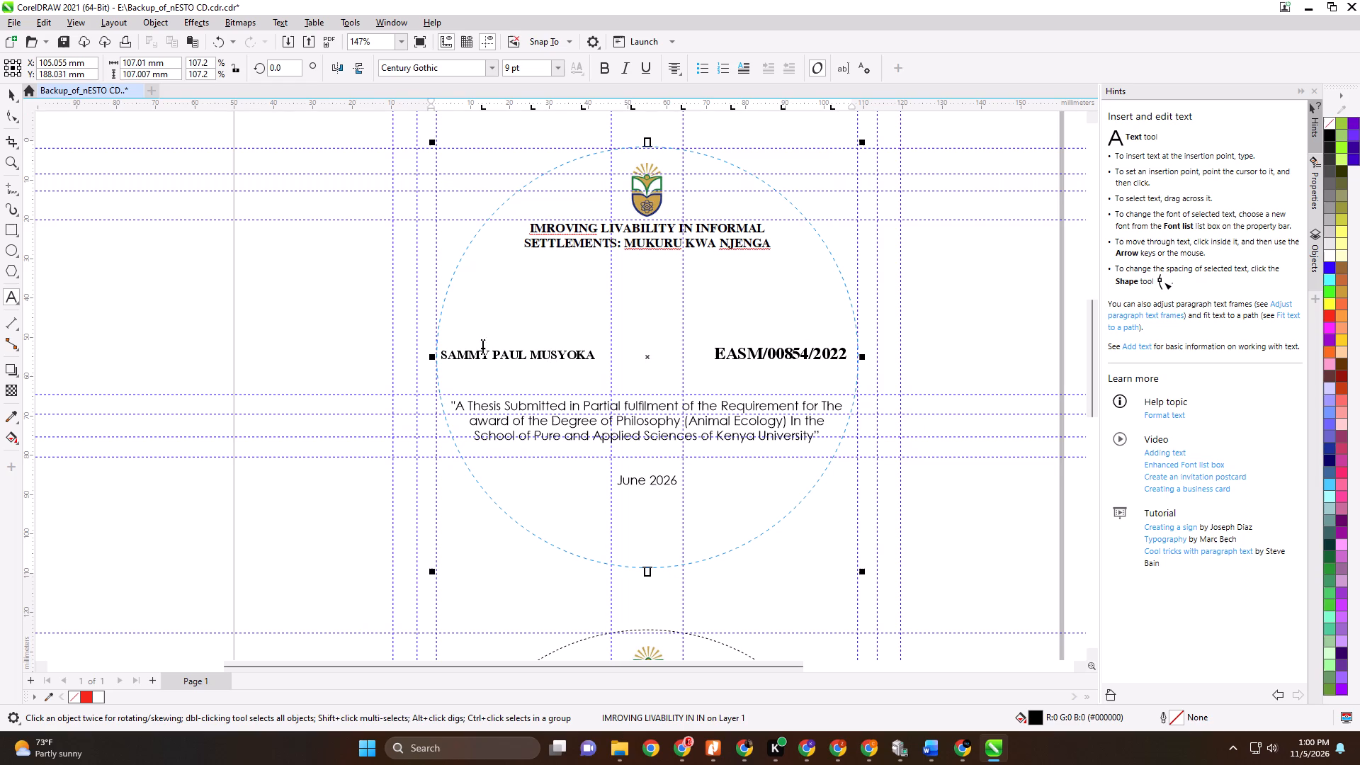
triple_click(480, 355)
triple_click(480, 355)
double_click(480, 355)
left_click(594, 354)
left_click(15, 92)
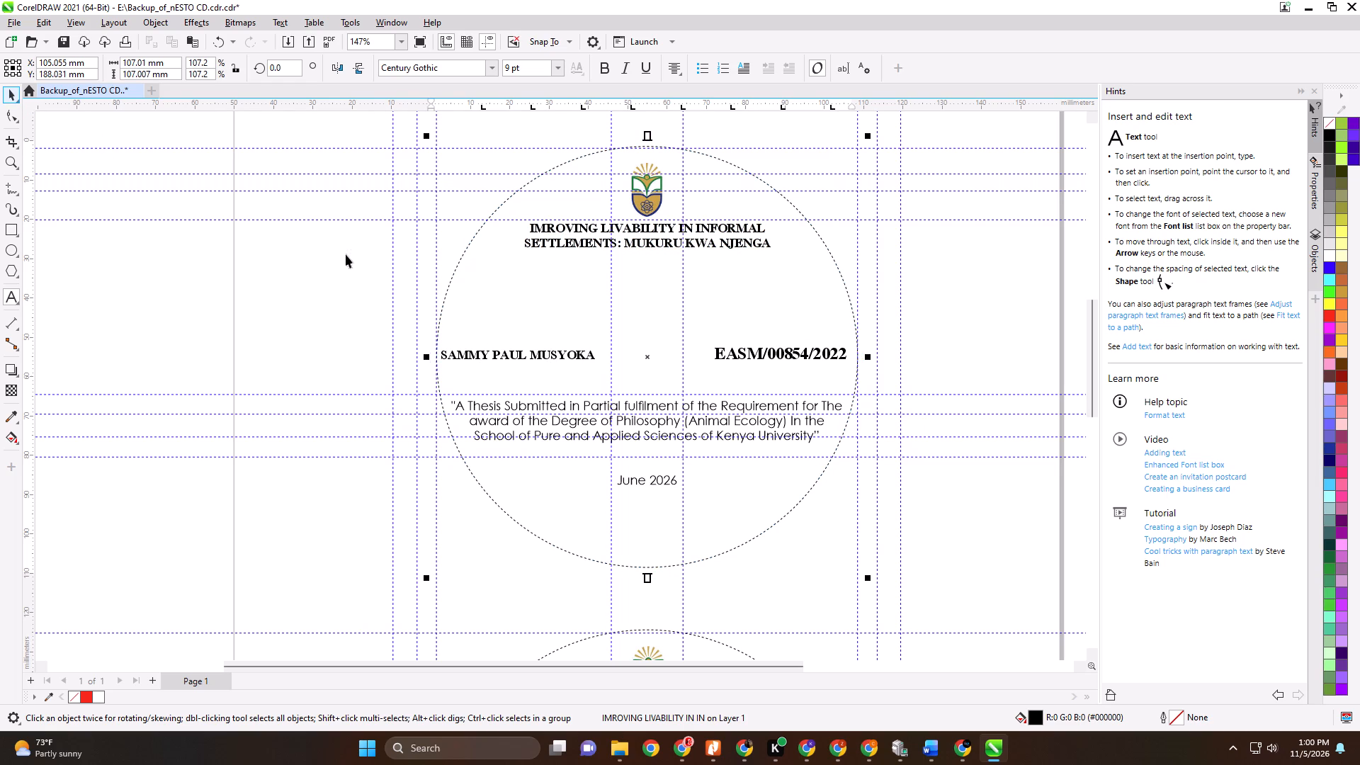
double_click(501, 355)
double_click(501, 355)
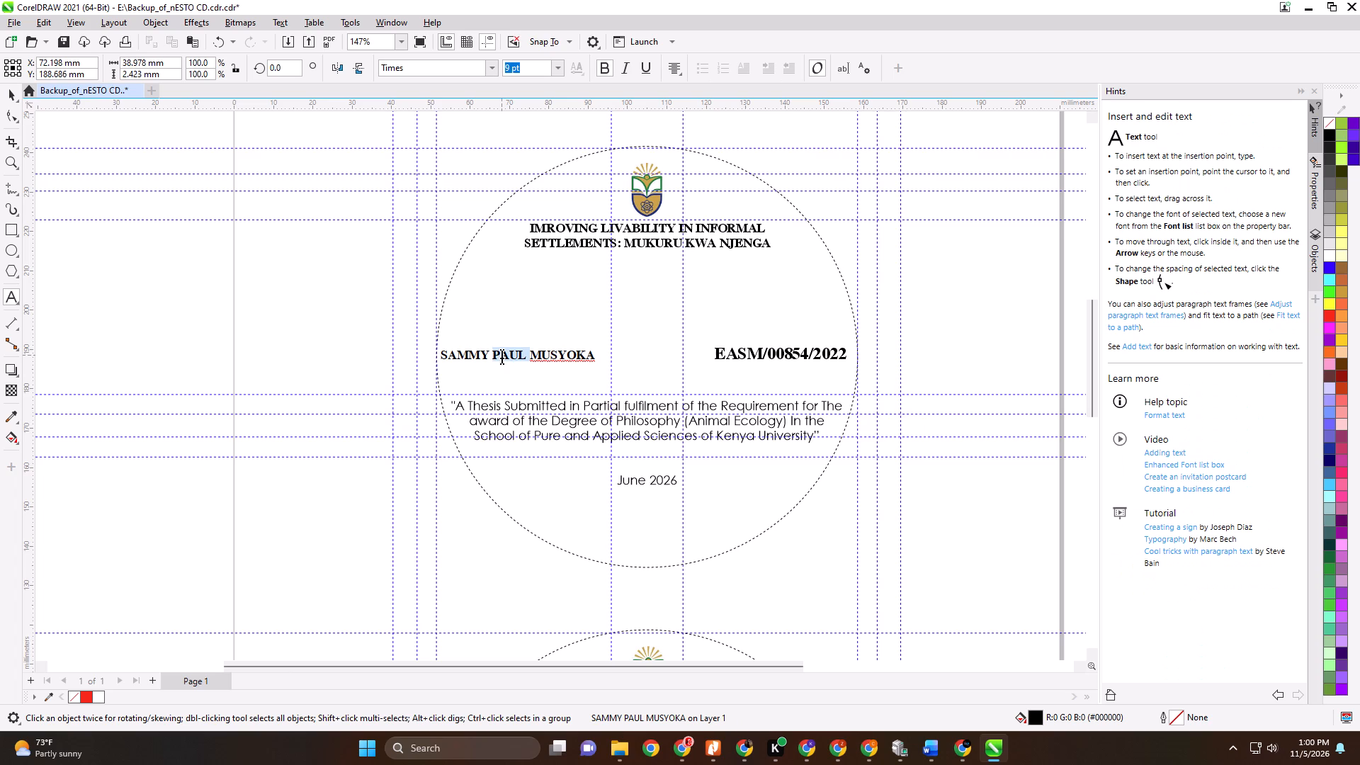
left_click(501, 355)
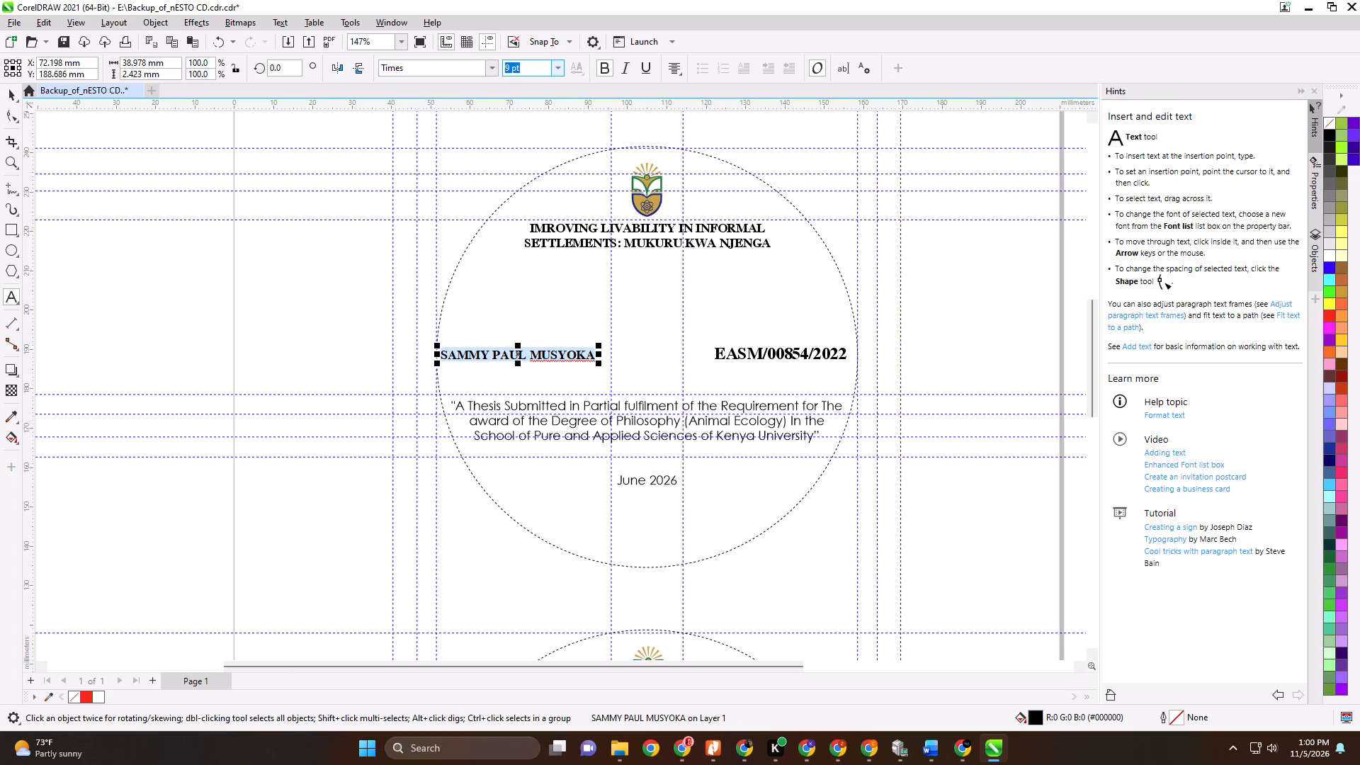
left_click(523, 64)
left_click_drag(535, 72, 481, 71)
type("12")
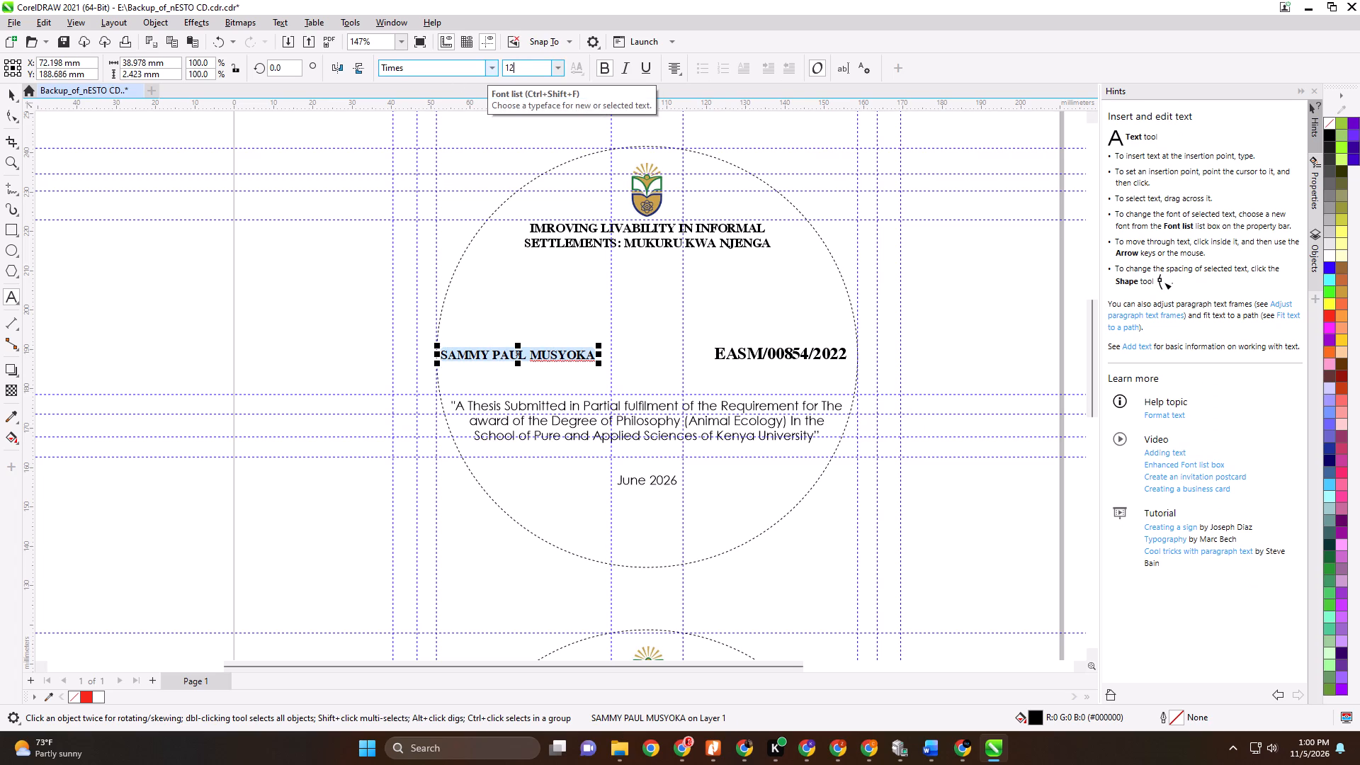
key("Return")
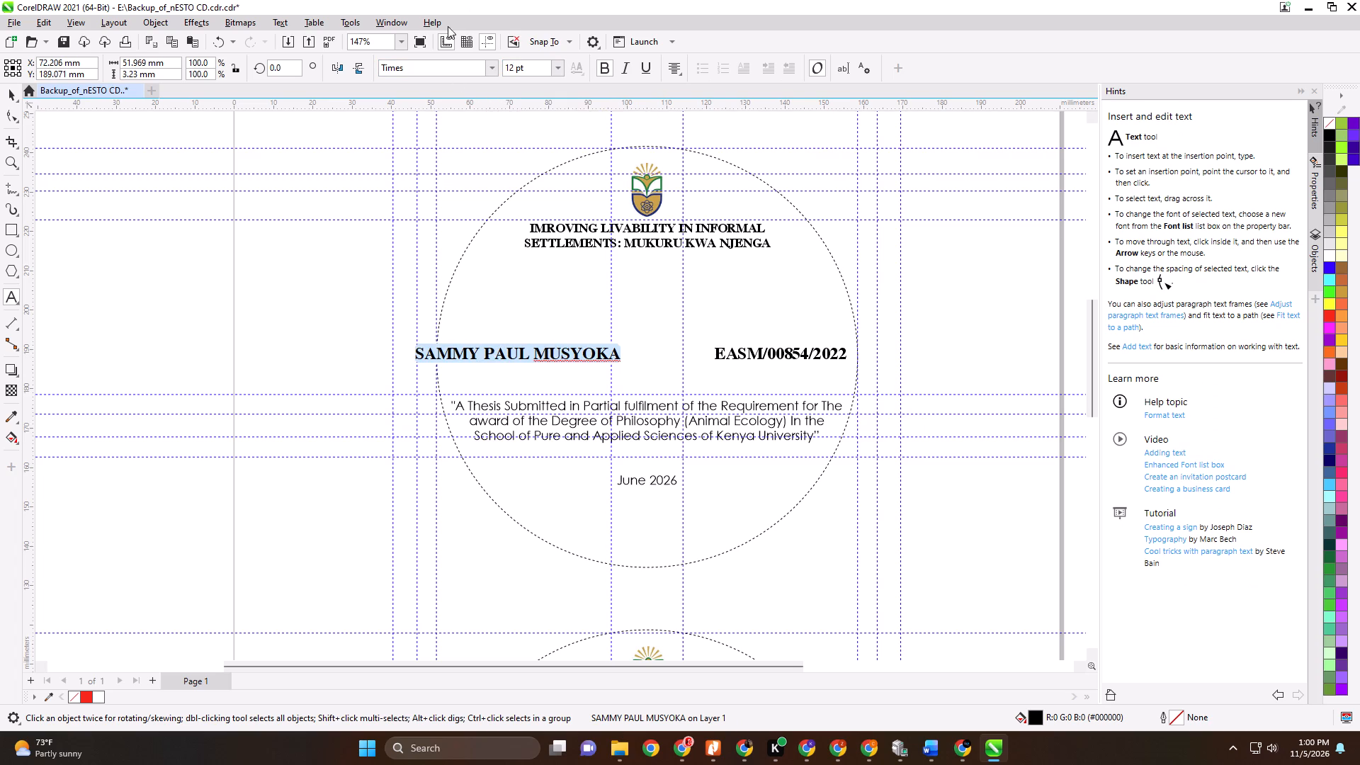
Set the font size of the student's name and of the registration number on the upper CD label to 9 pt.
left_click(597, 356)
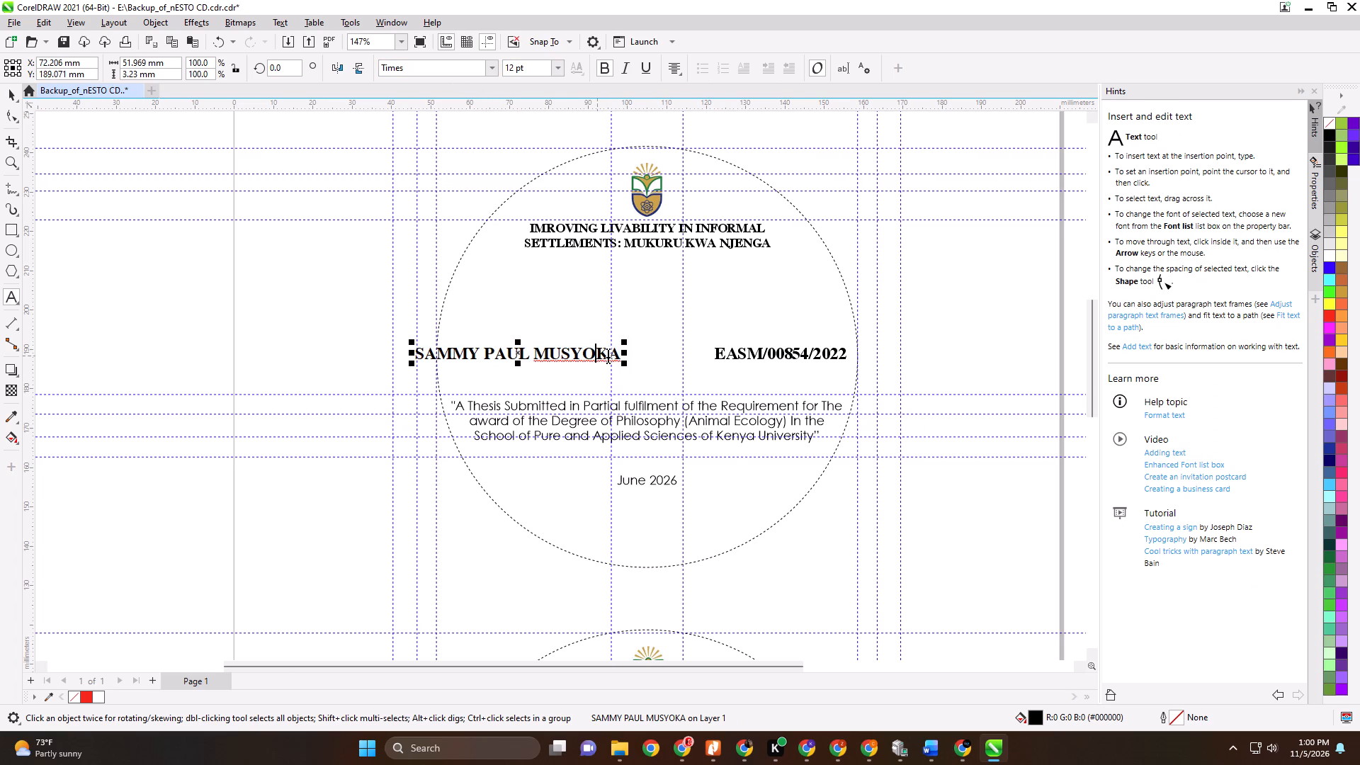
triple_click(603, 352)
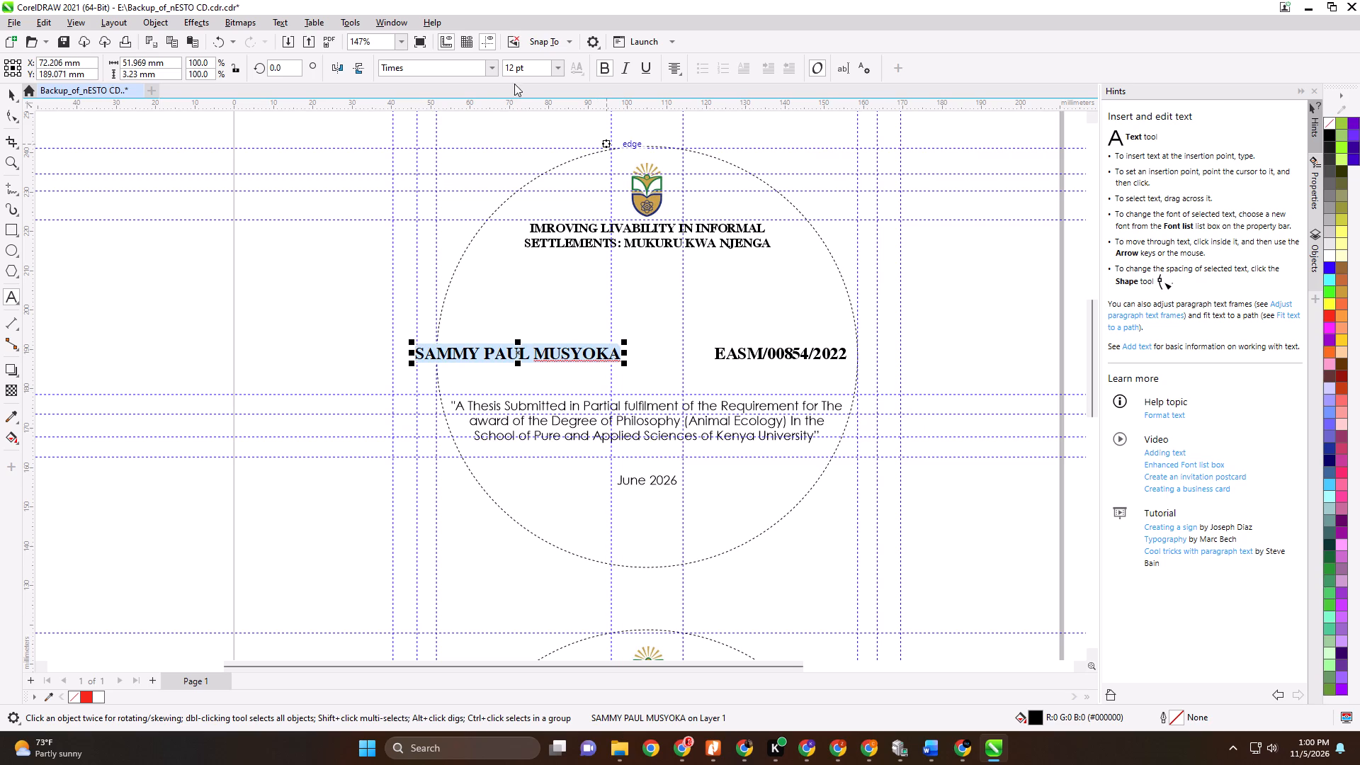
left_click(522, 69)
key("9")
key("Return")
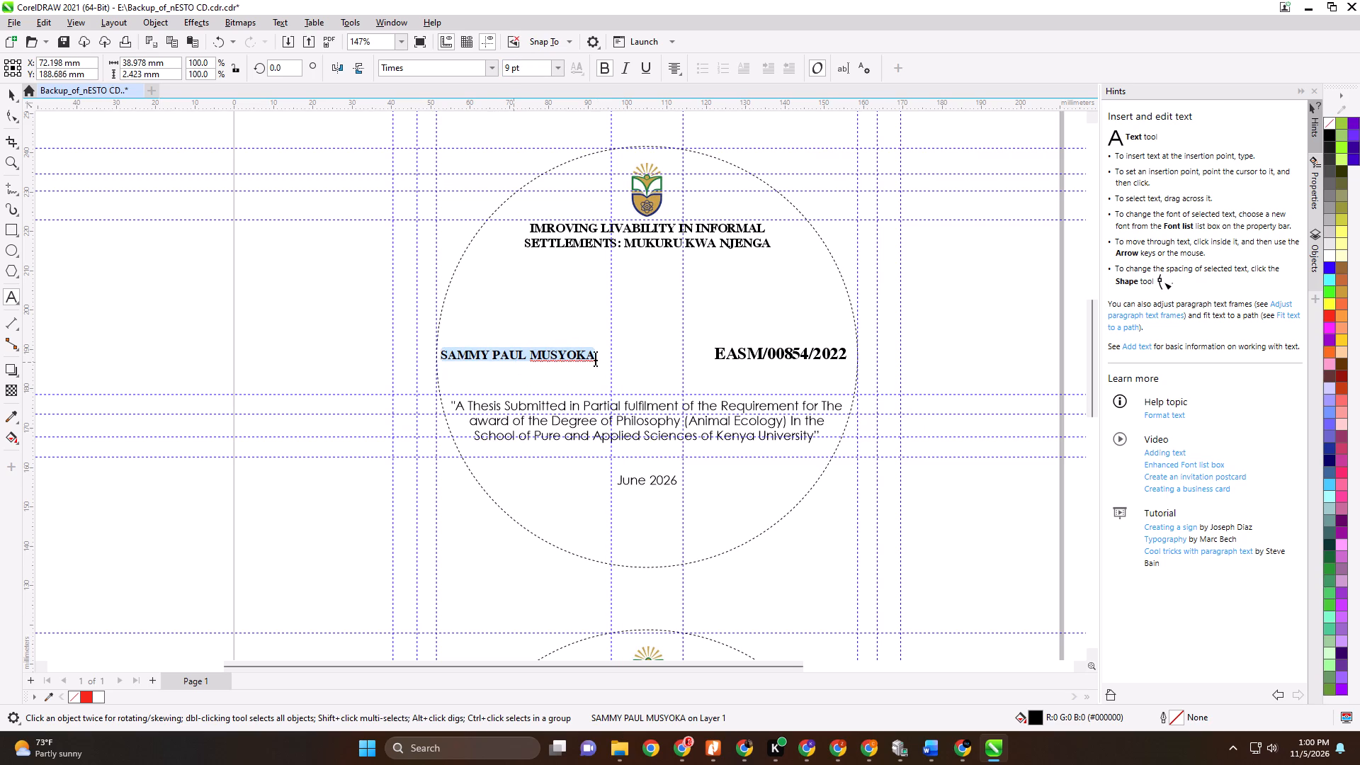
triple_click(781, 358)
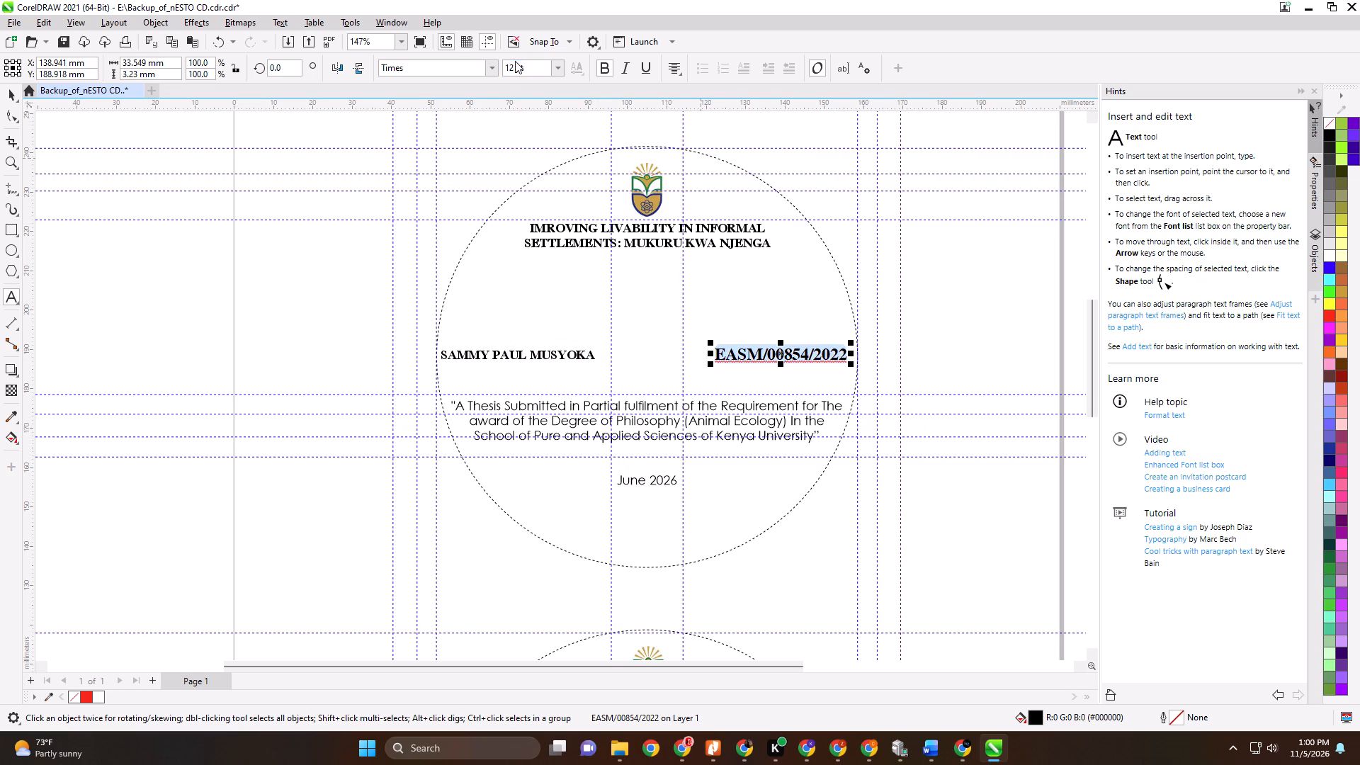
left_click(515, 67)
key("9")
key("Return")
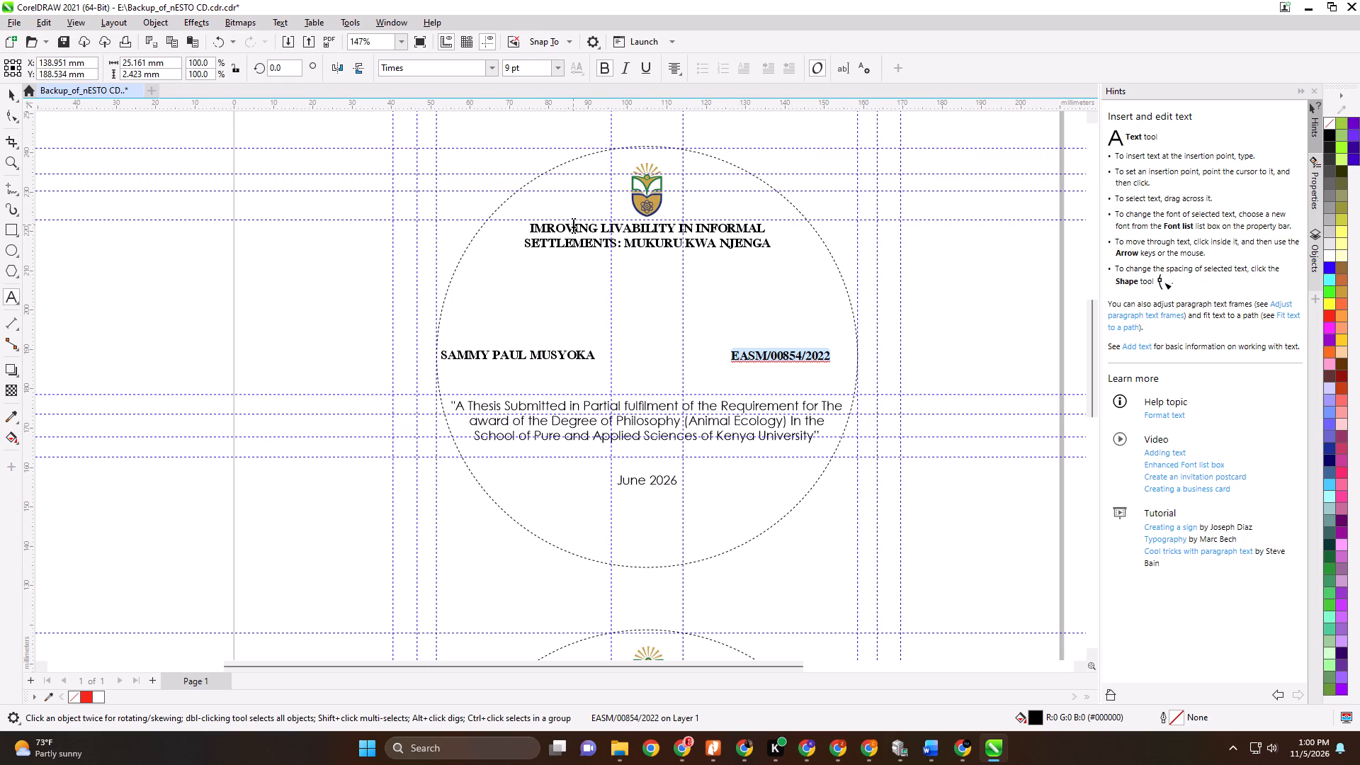
Set the font size of the two-line title on the upper CD label to 12 pt.
triple_click(616, 244)
left_click(616, 244)
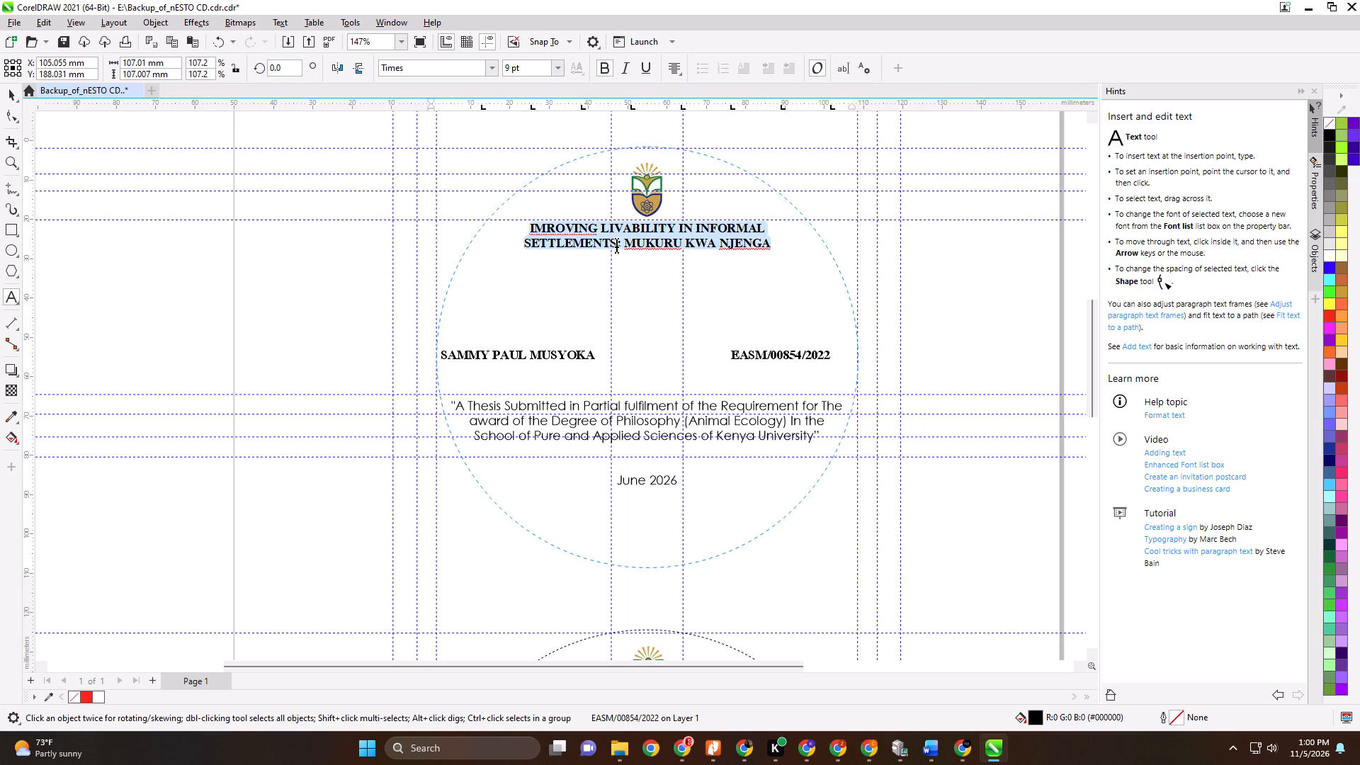
double_click(616, 244)
triple_click(616, 244)
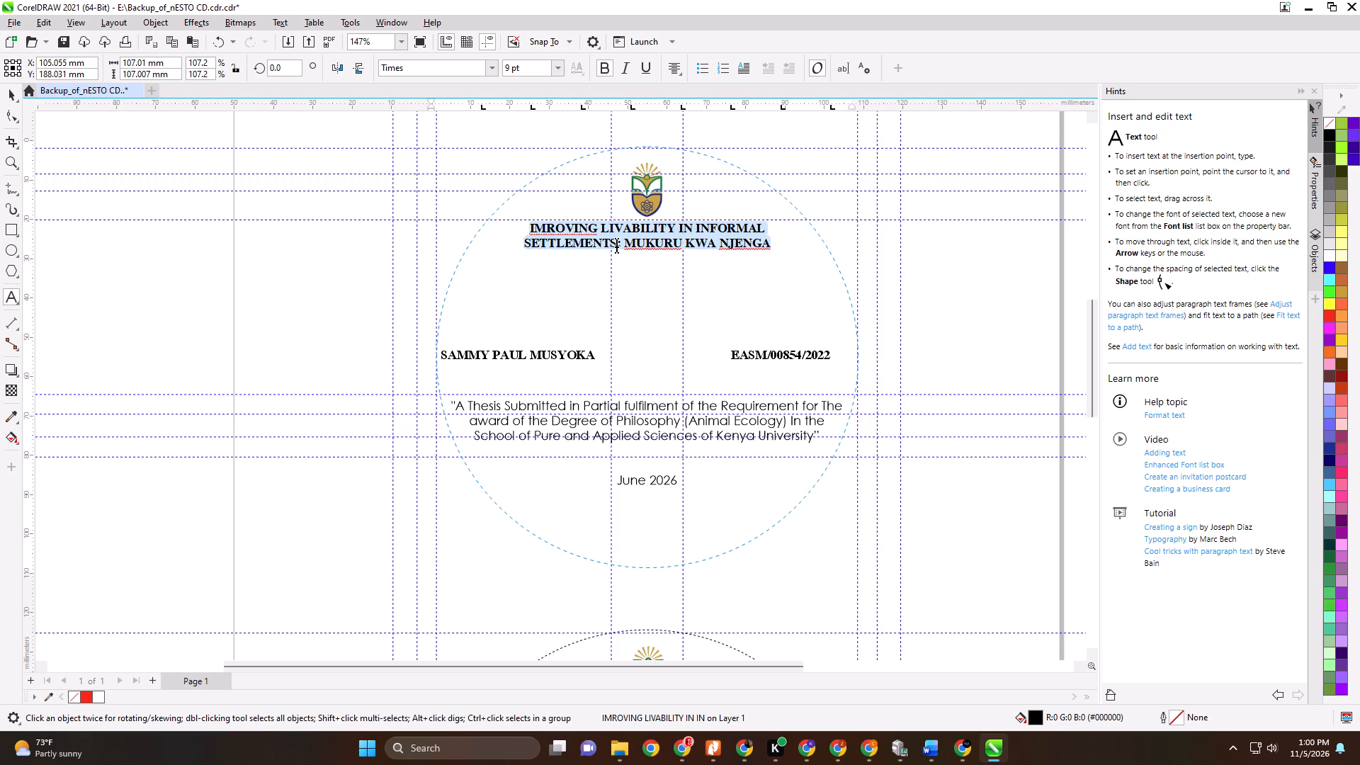
left_click(516, 69)
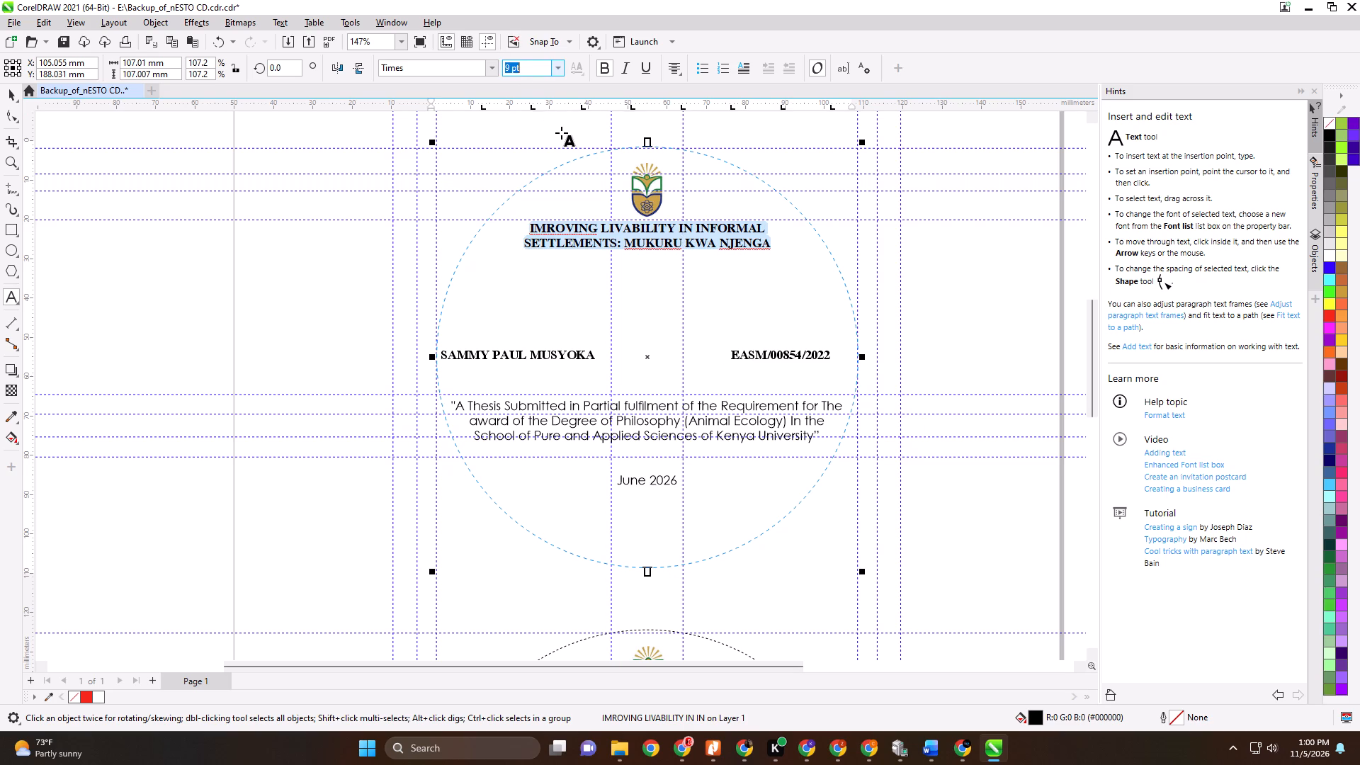
type("12")
key("Return")
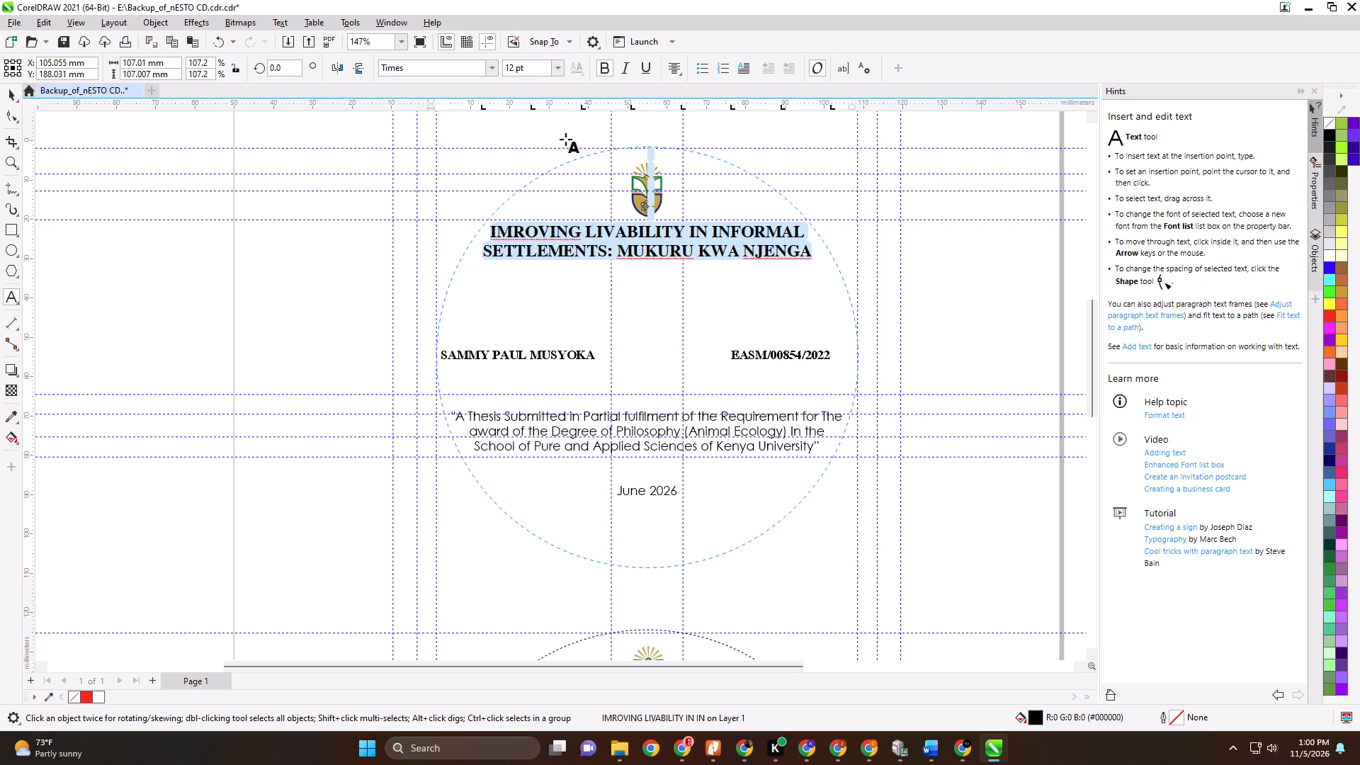
left_click(902, 208)
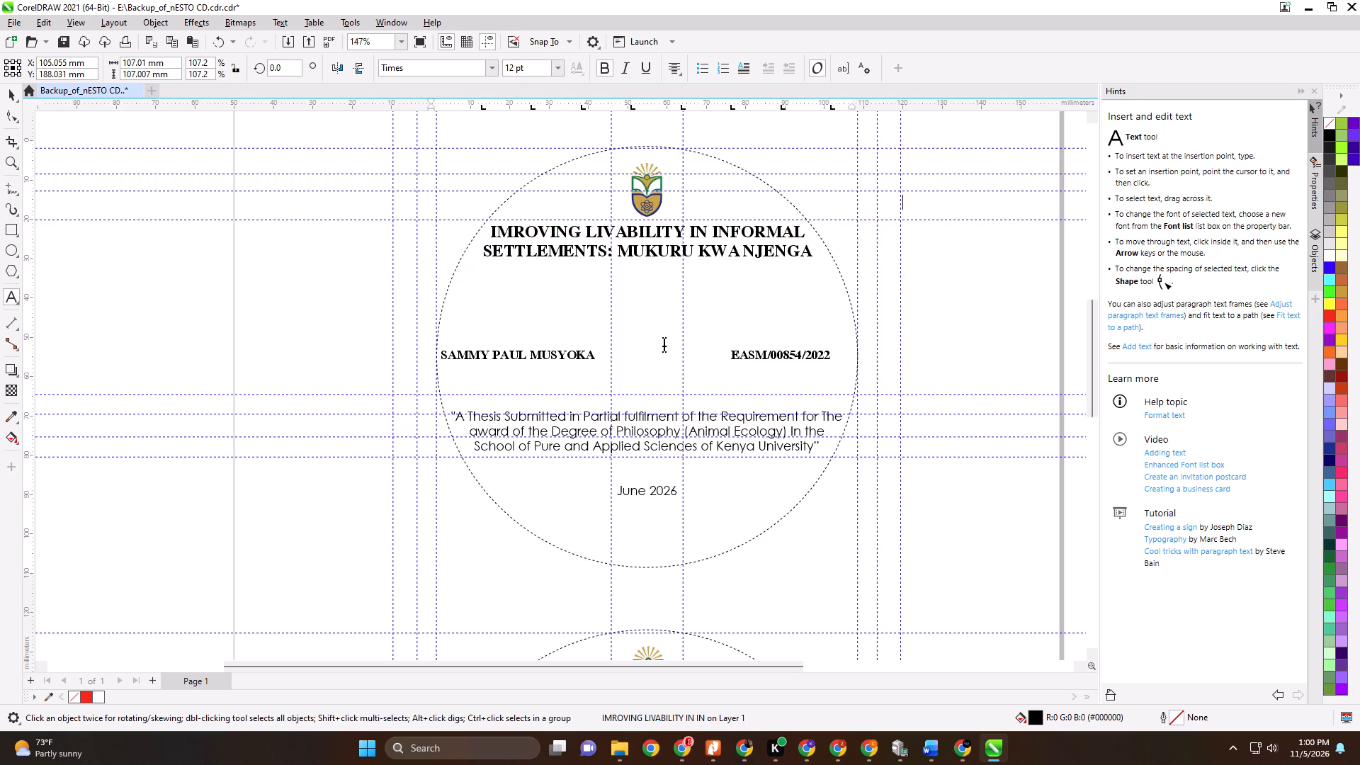
Replace the word "Thesis" with "Project" in the submission statement on the upper CD label.
scroll(557, 432, "down", 2)
scroll(558, 448, "up", 1)
scroll(558, 448, "down", 1)
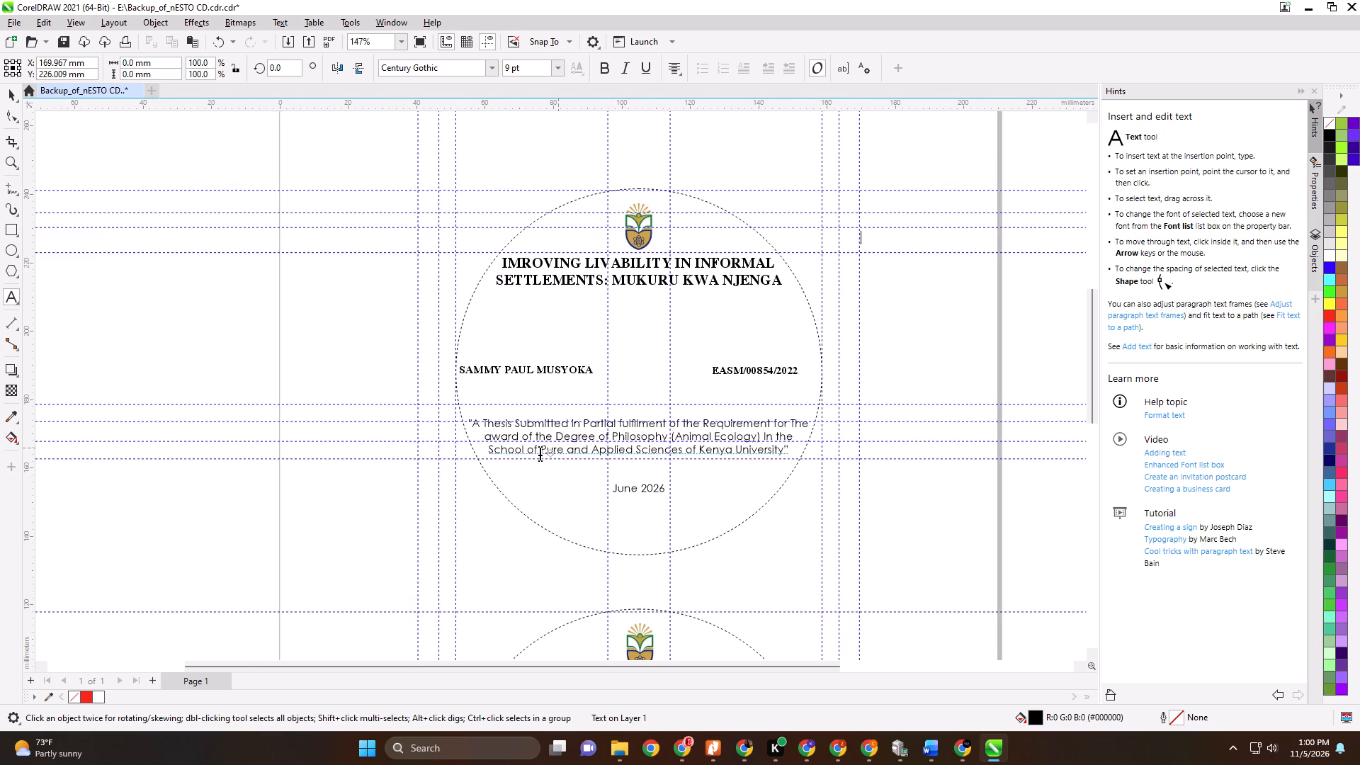
scroll(516, 452, "up", 2)
triple_click(509, 414)
left_click(509, 414)
left_click(509, 414)
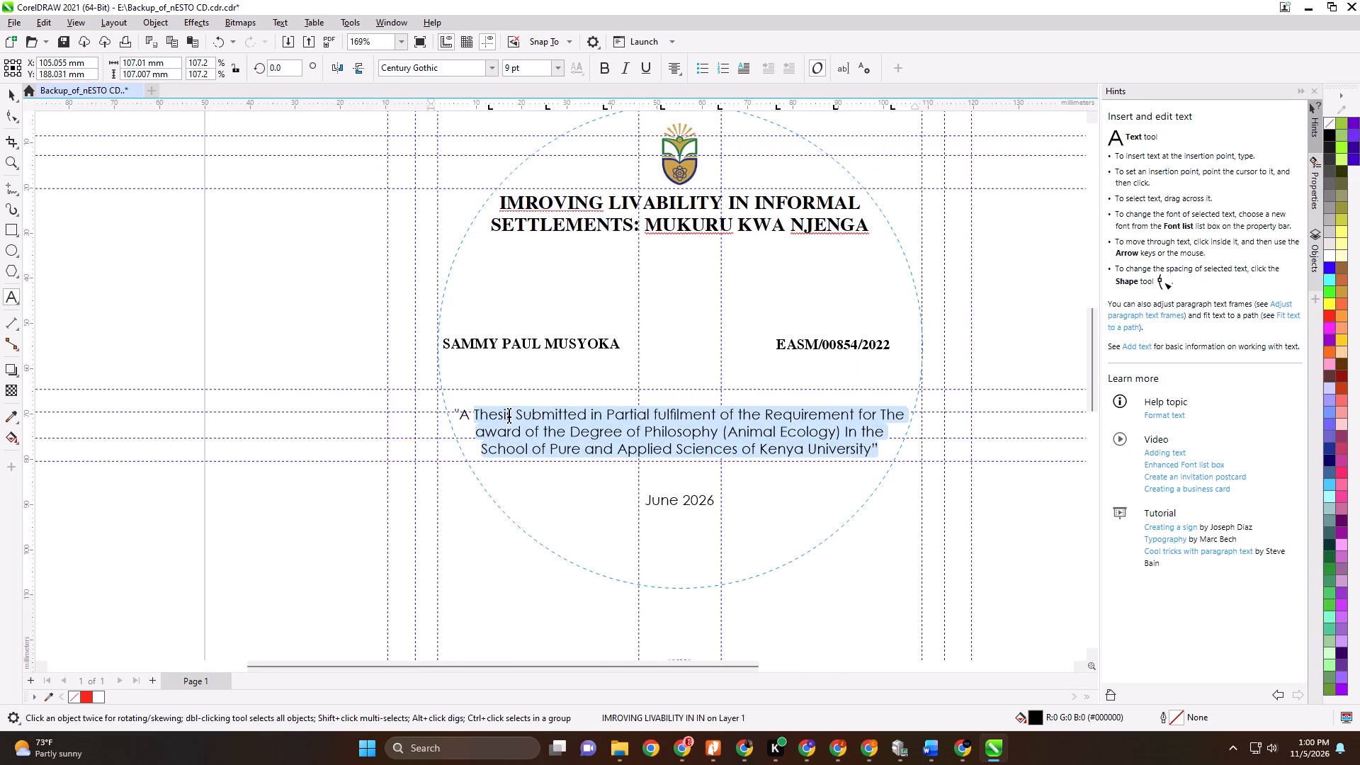
left_click_drag(516, 414, 479, 413)
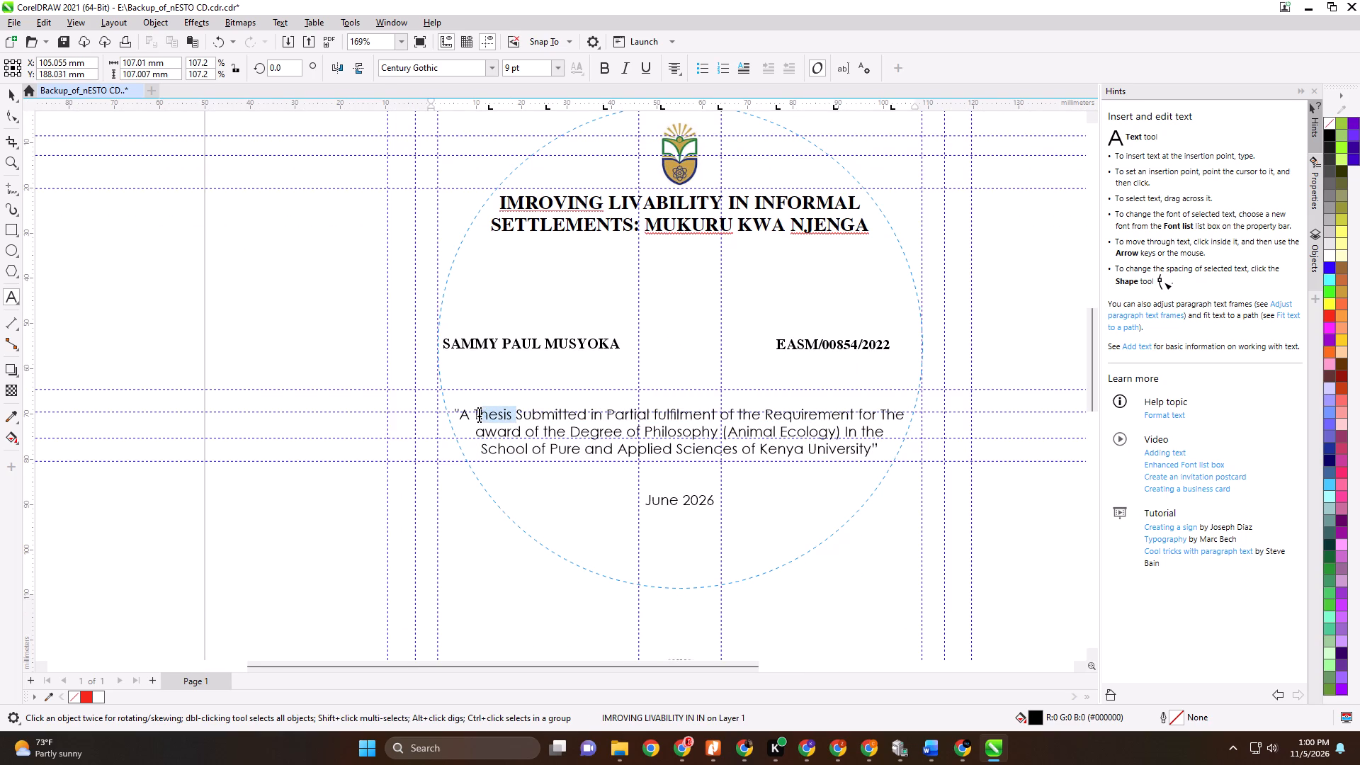
left_click_drag(479, 413, 475, 414)
key("p")
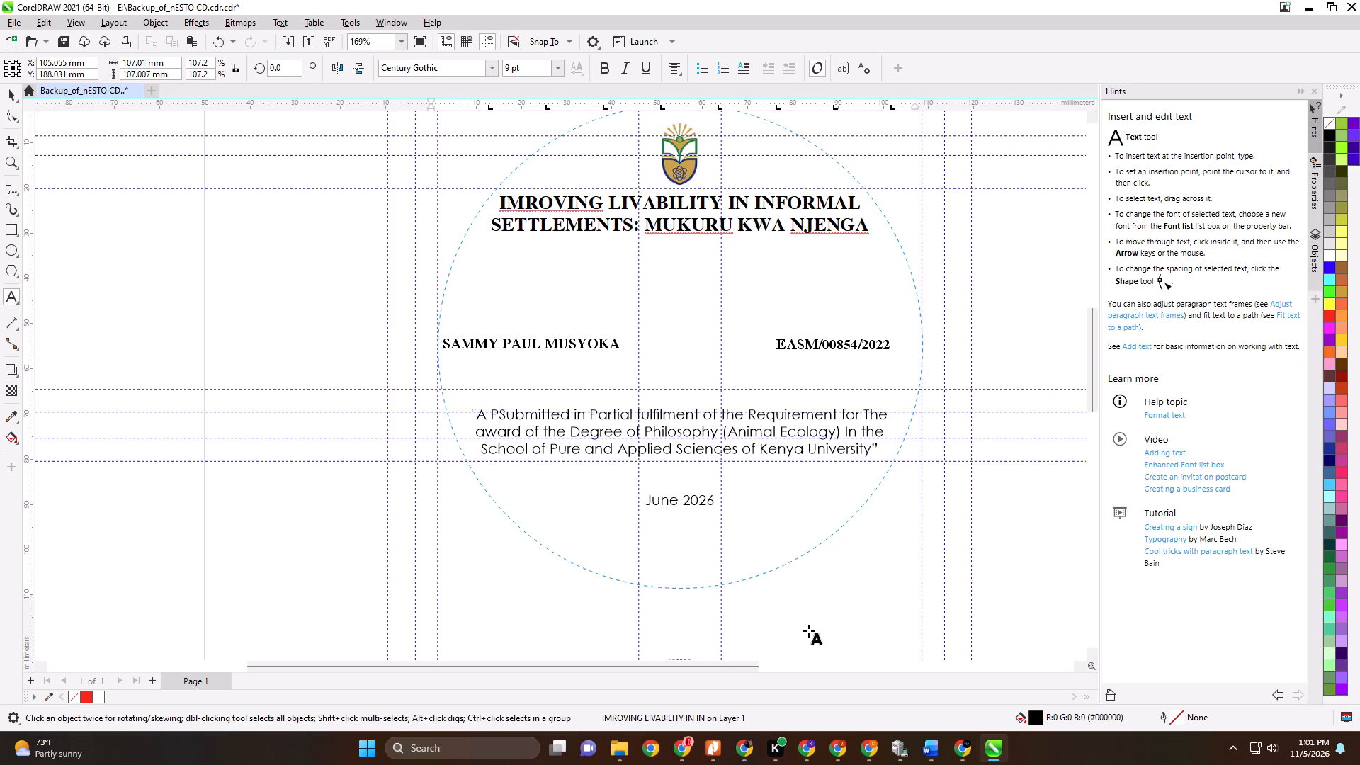
type("ro")
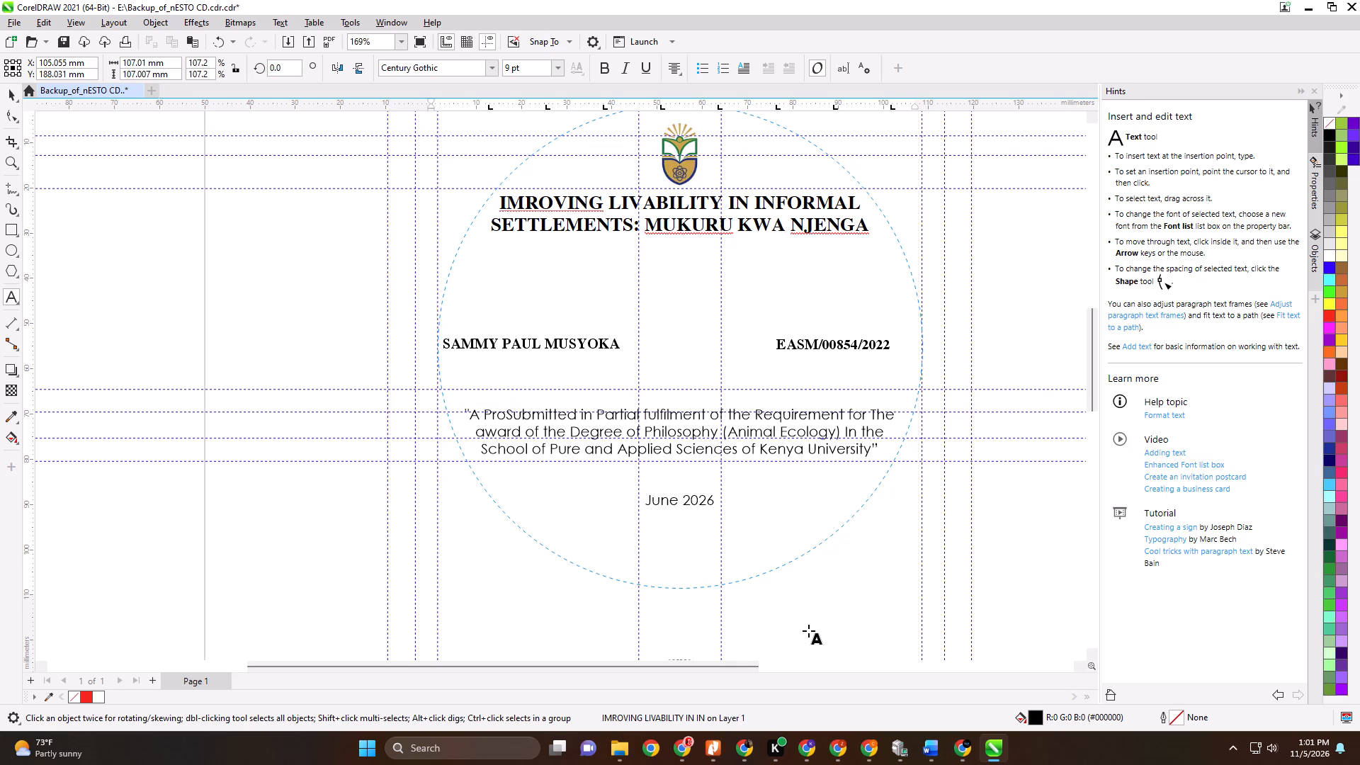
type("ject")
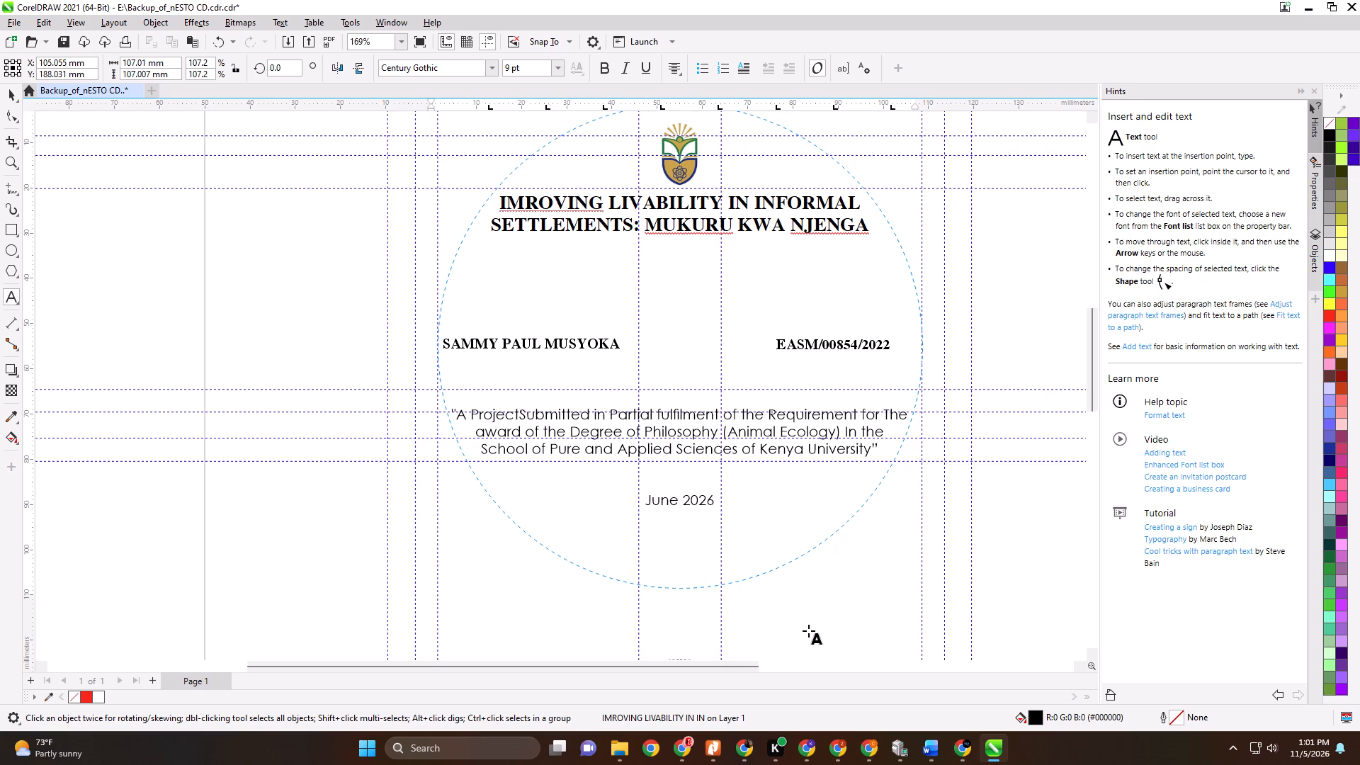
Check the project report PDF's cover page and delete the month "June" from the date on the upper CD label.
left_click(715, 748)
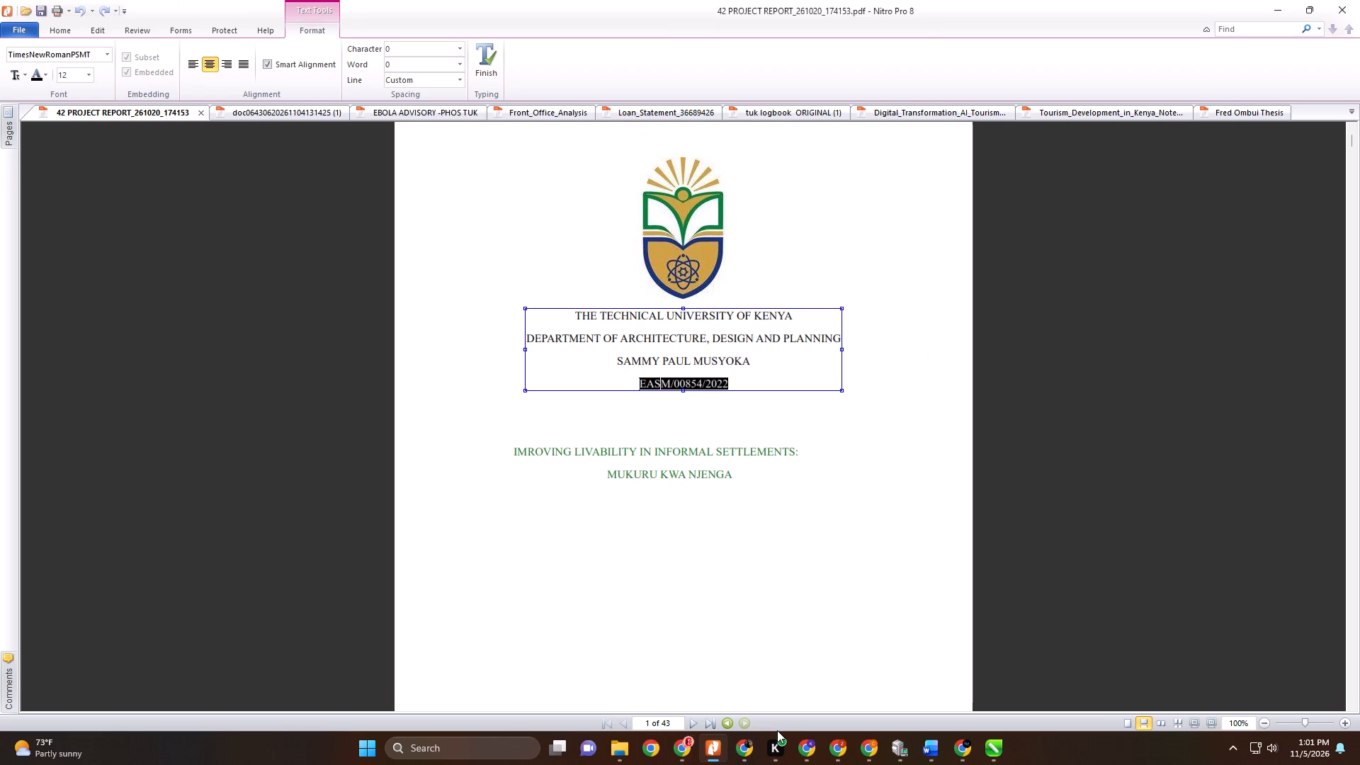
left_click(991, 748)
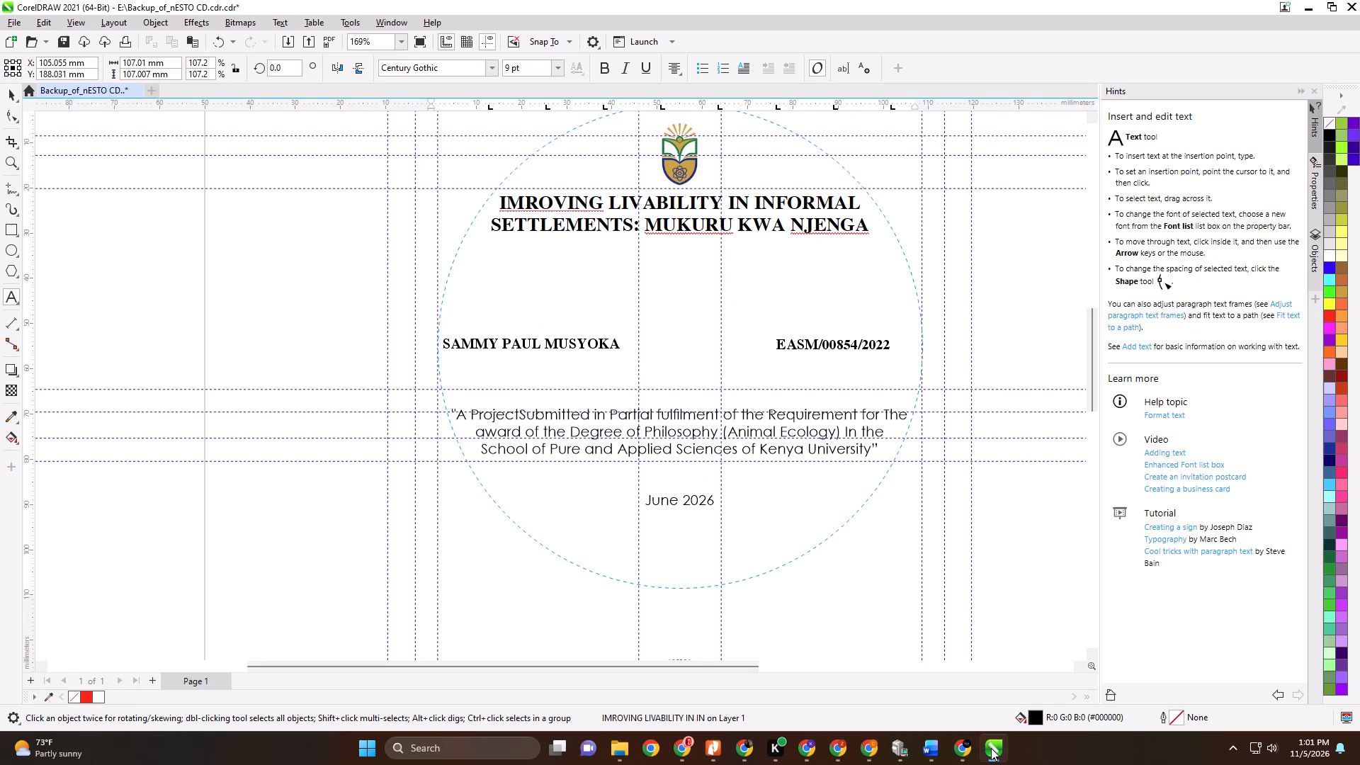
triple_click(661, 506)
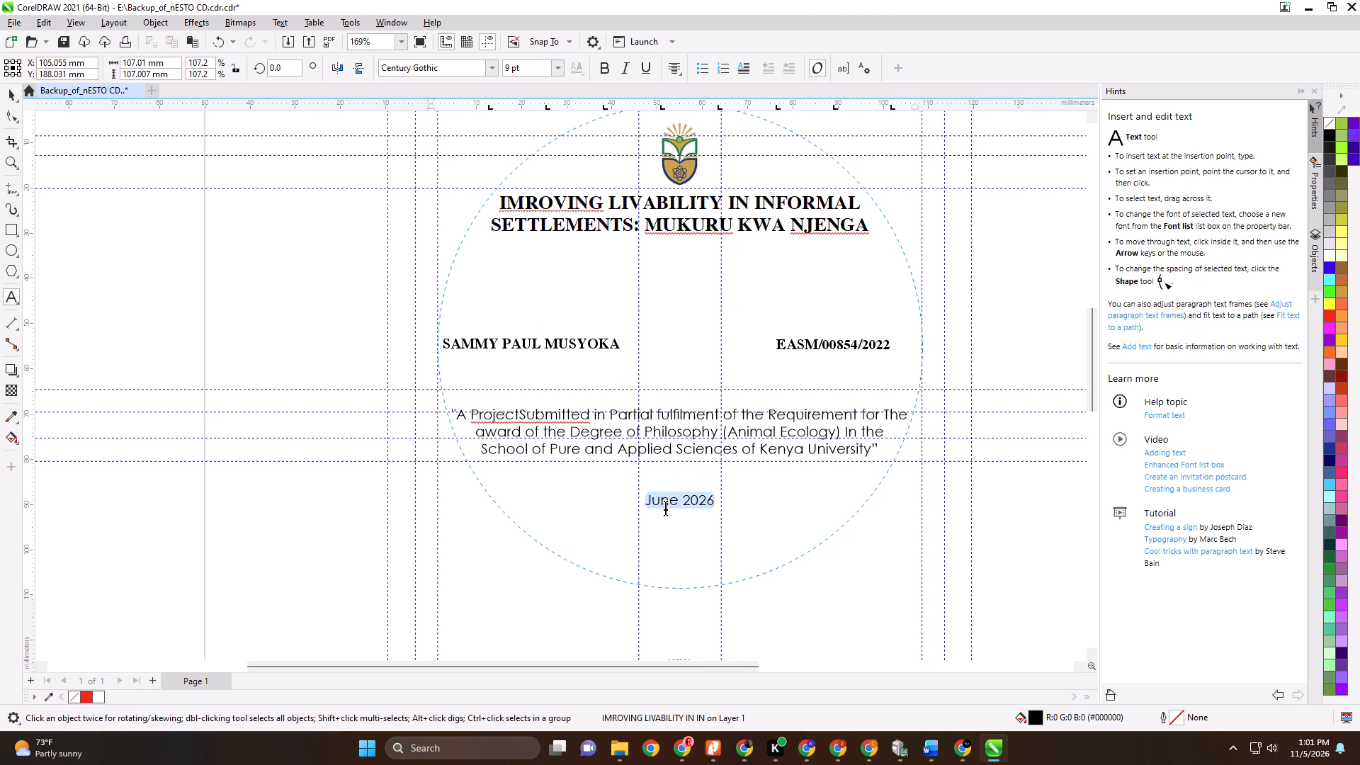
left_click(678, 506)
left_click_drag(681, 505, 637, 498)
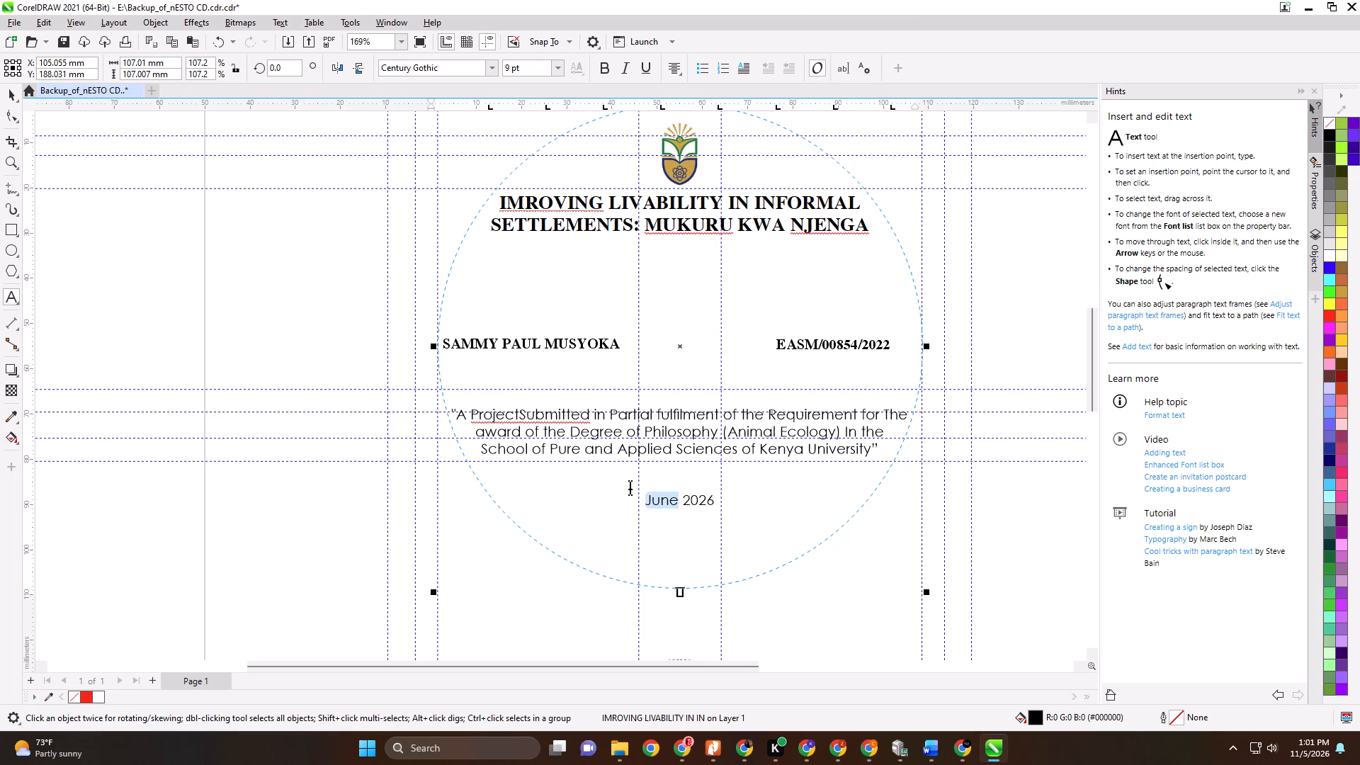
key("BackSpace")
Format the year 2026 on the upper CD label in bold Times at 12 pt.
left_click_drag(693, 504, 685, 504)
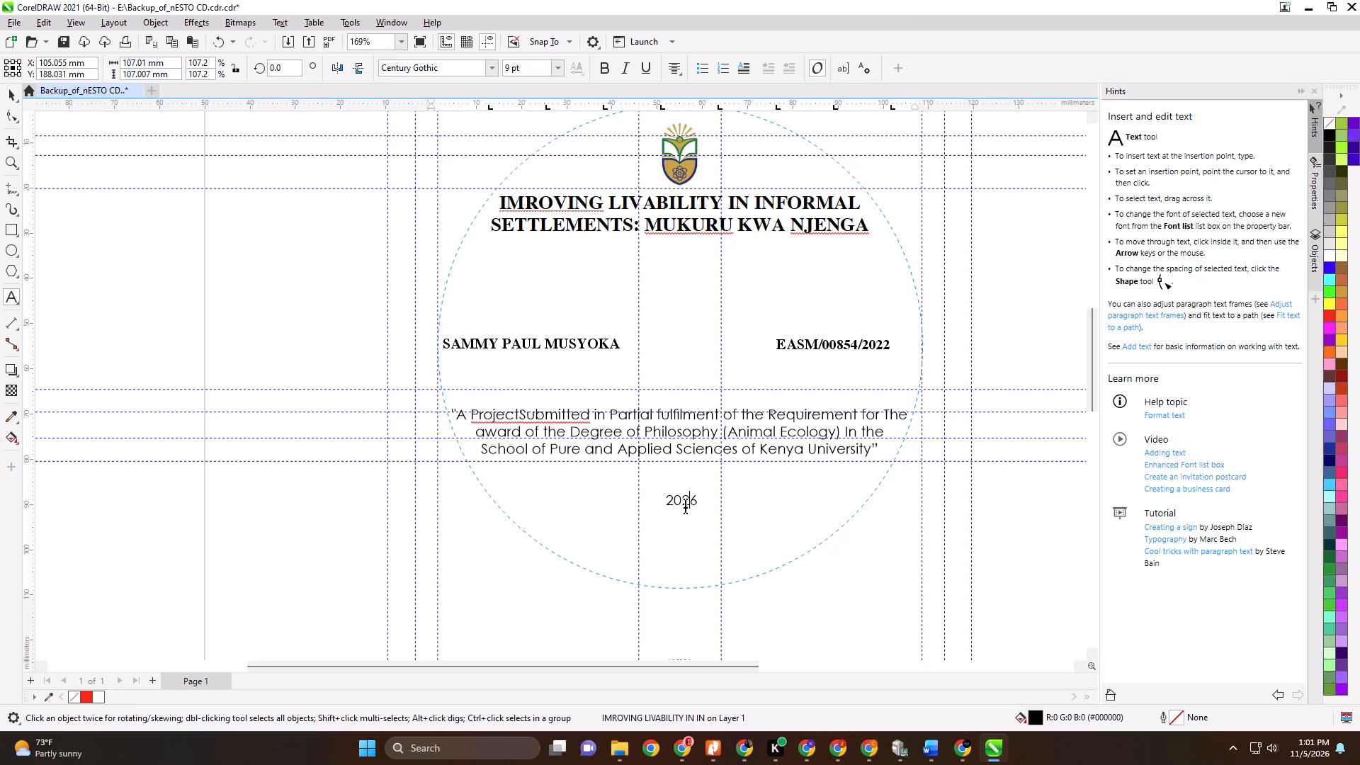
left_click_drag(685, 504, 654, 502)
left_click(686, 506)
left_click_drag(705, 502, 663, 499)
left_click(446, 71)
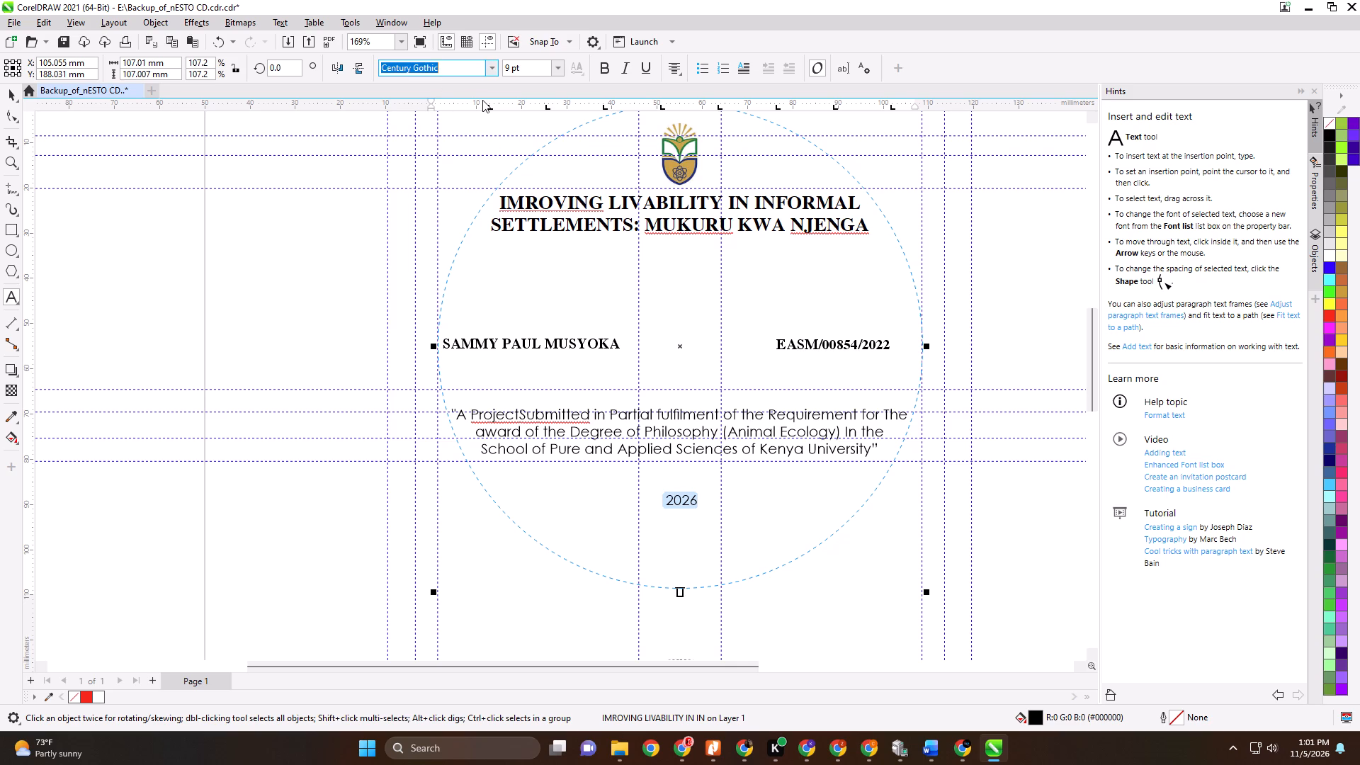
key("t")
type("imes")
key("Return")
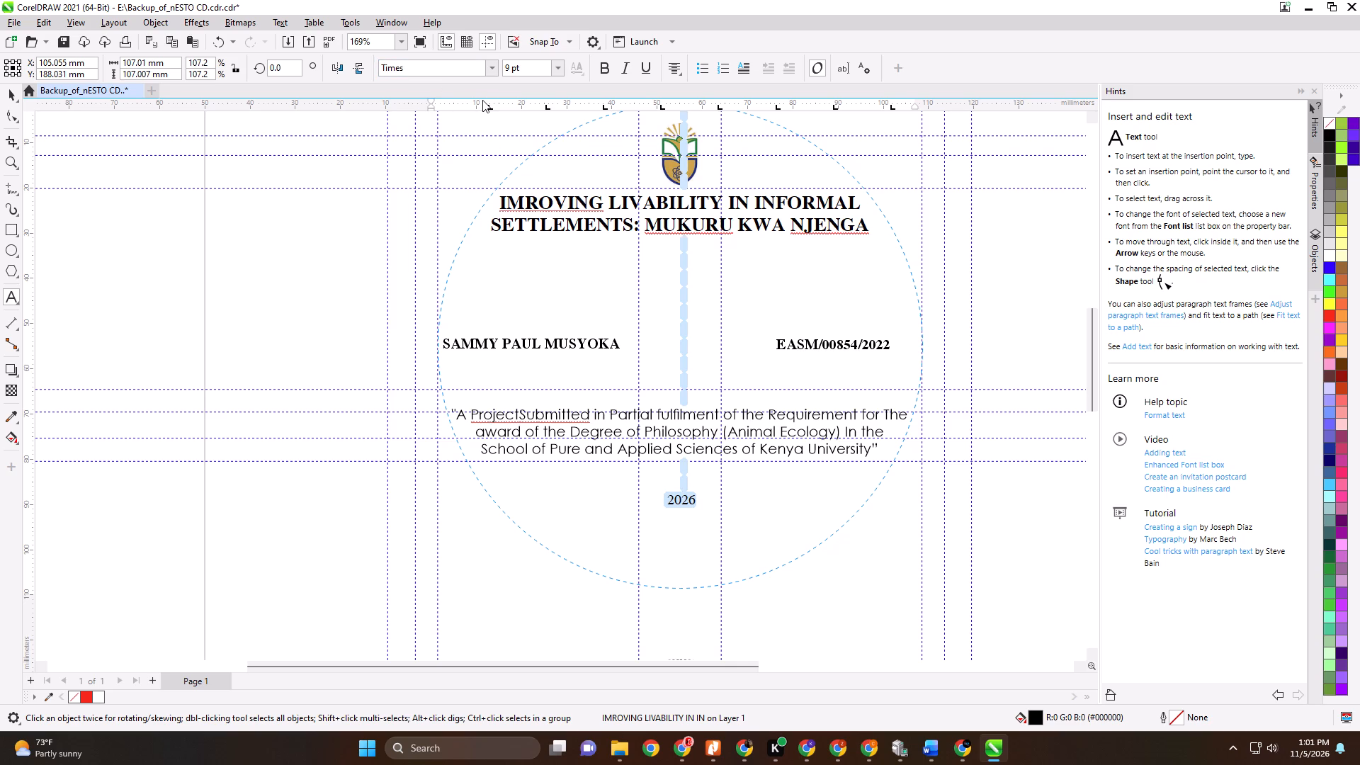
left_click(516, 68)
type("12")
key("Return")
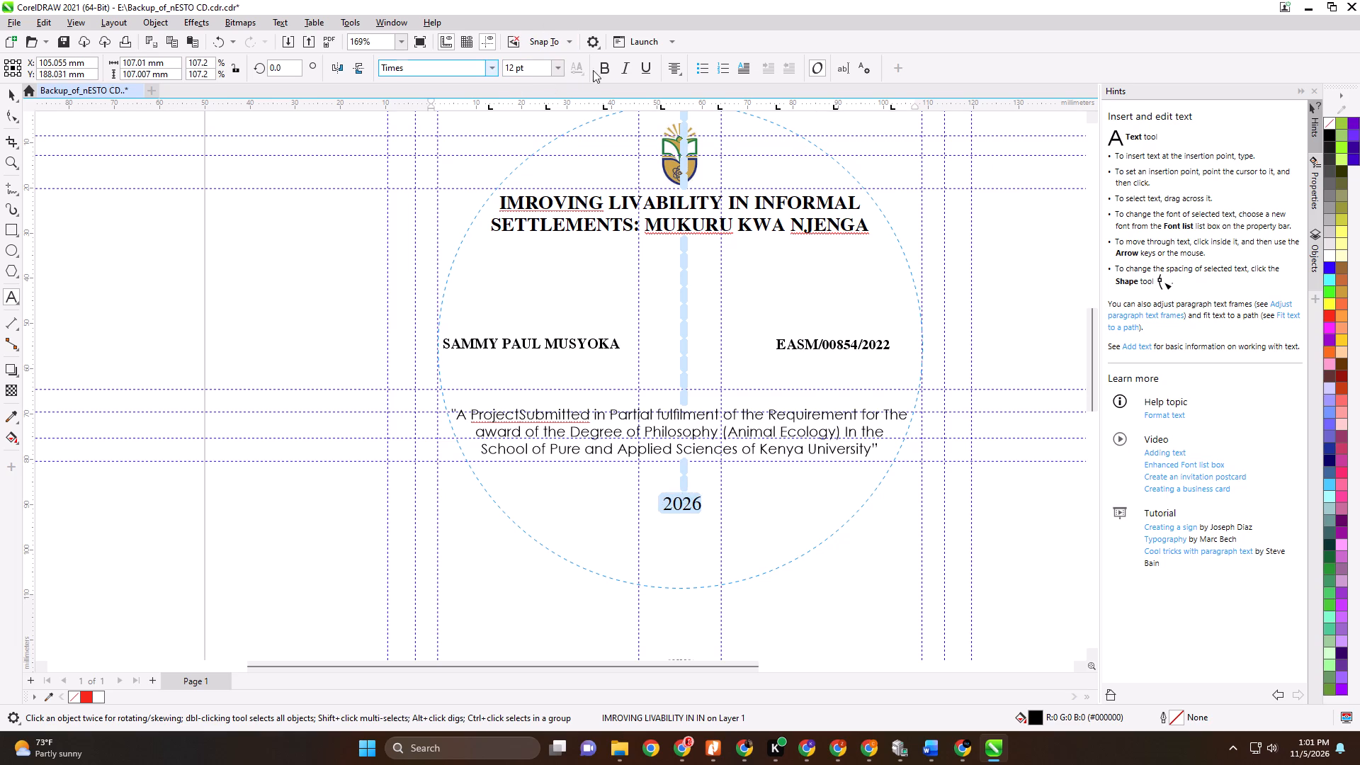
left_click(601, 69)
left_click(755, 569)
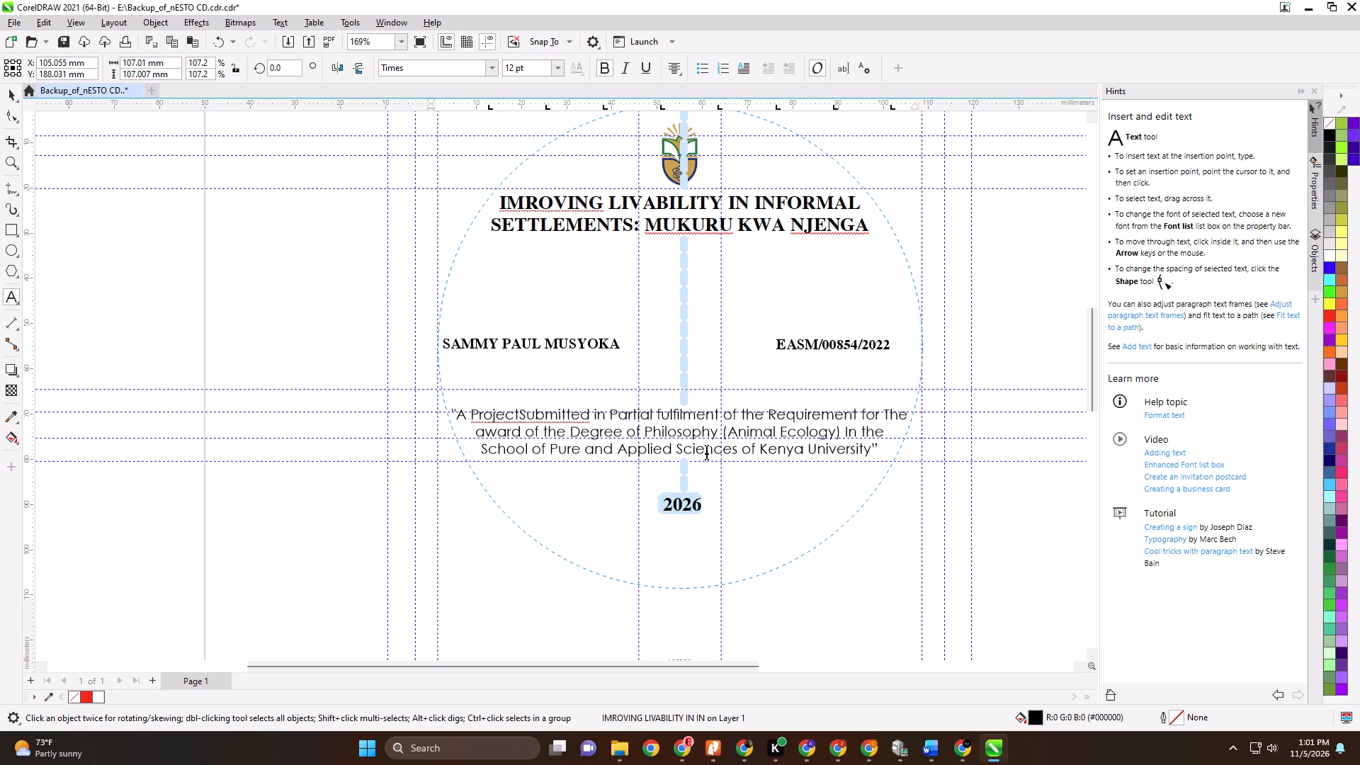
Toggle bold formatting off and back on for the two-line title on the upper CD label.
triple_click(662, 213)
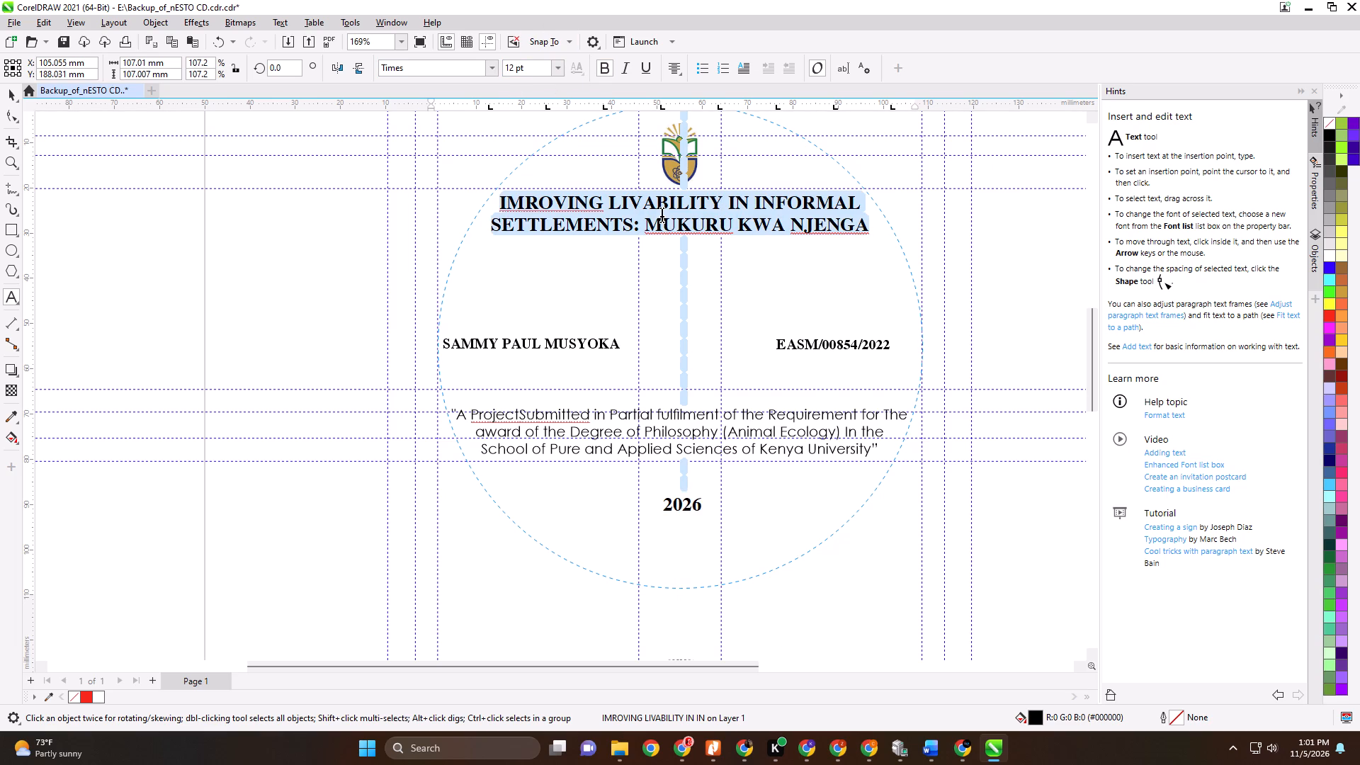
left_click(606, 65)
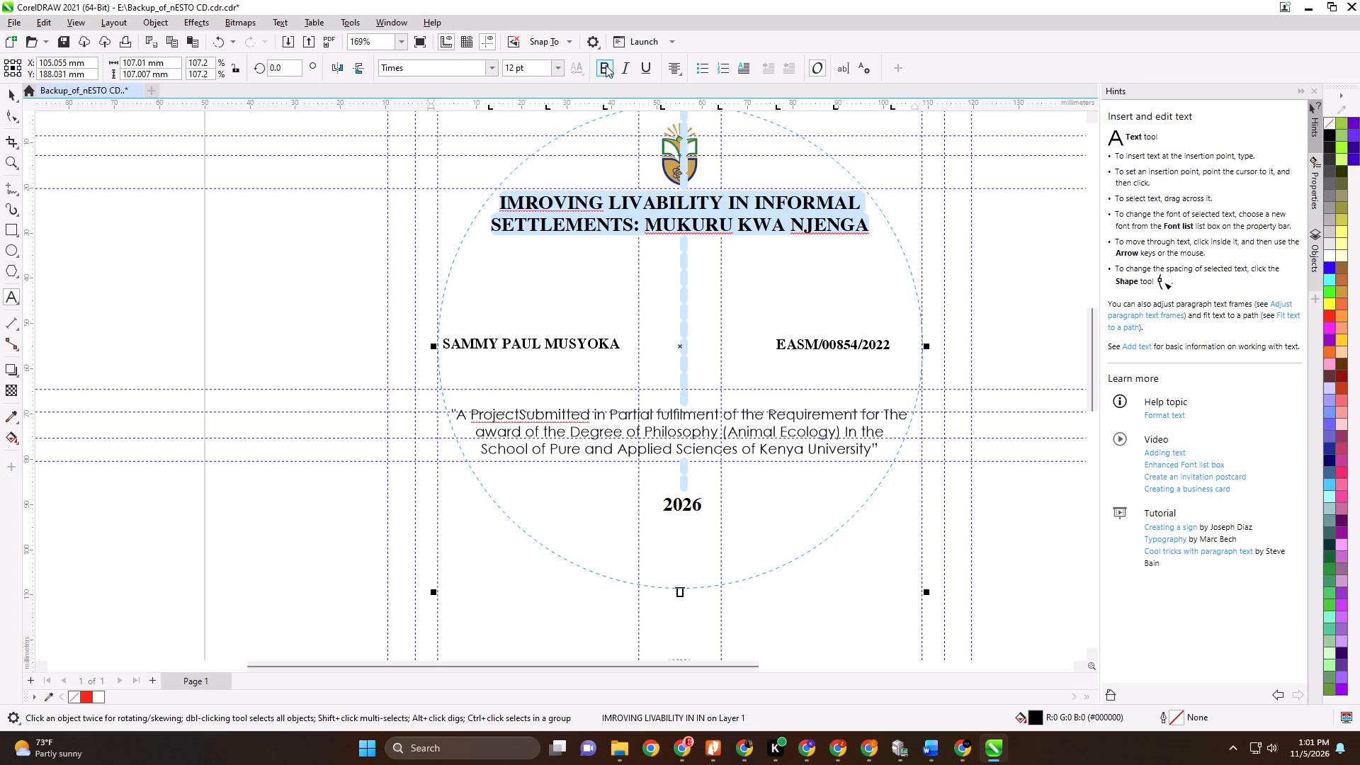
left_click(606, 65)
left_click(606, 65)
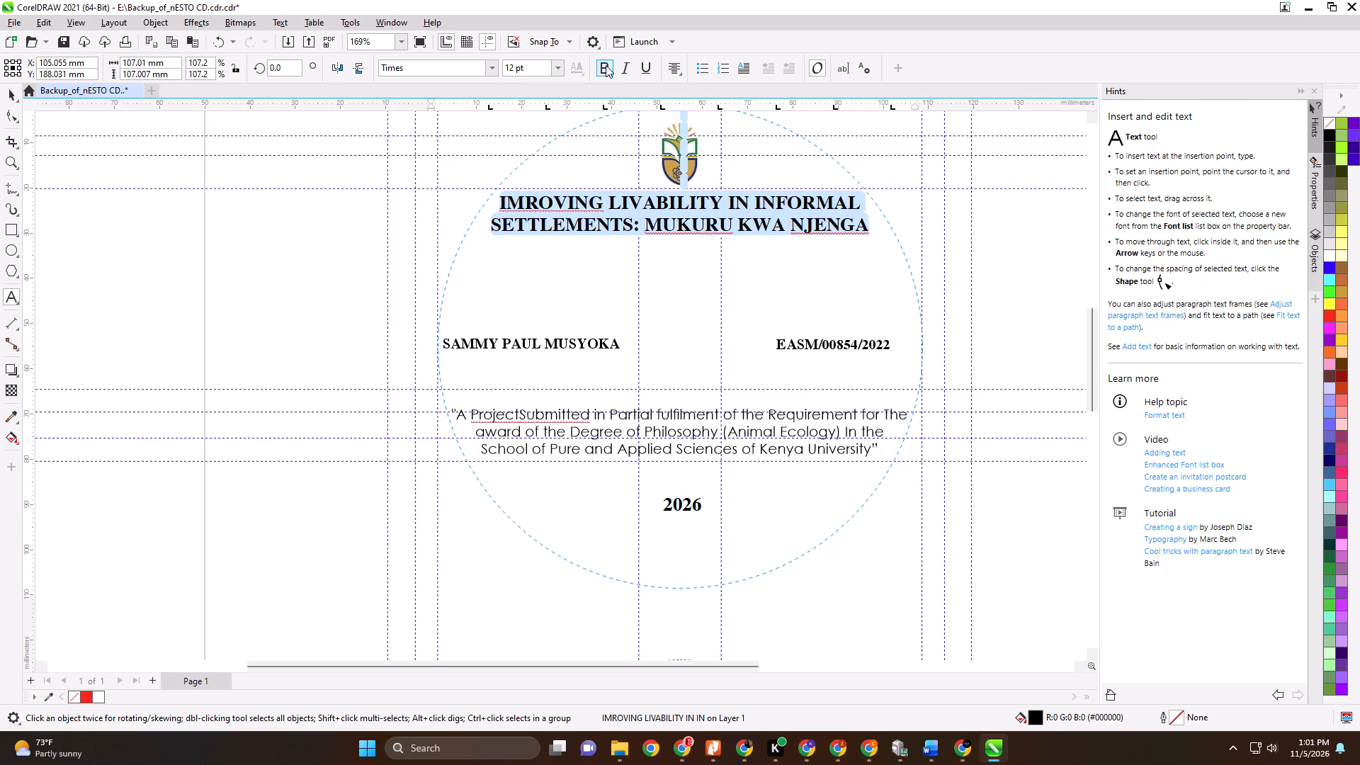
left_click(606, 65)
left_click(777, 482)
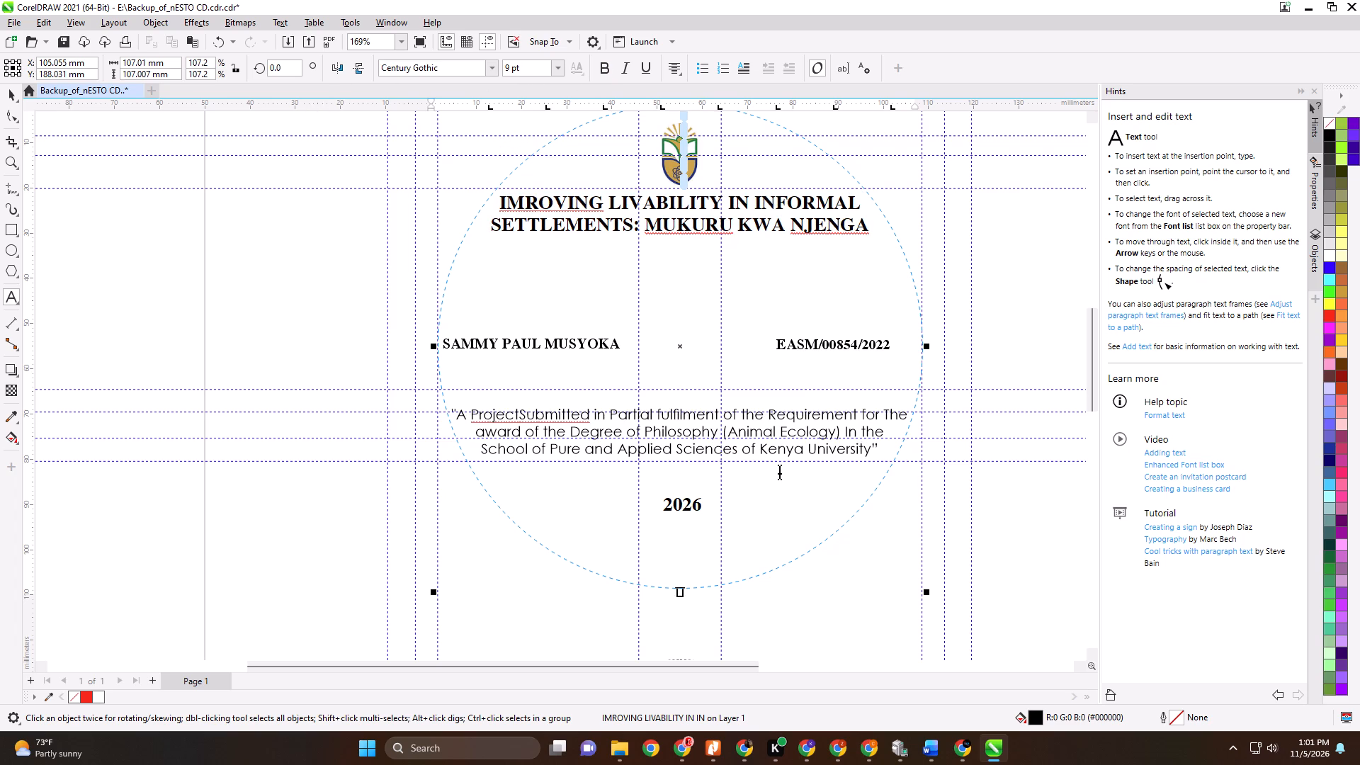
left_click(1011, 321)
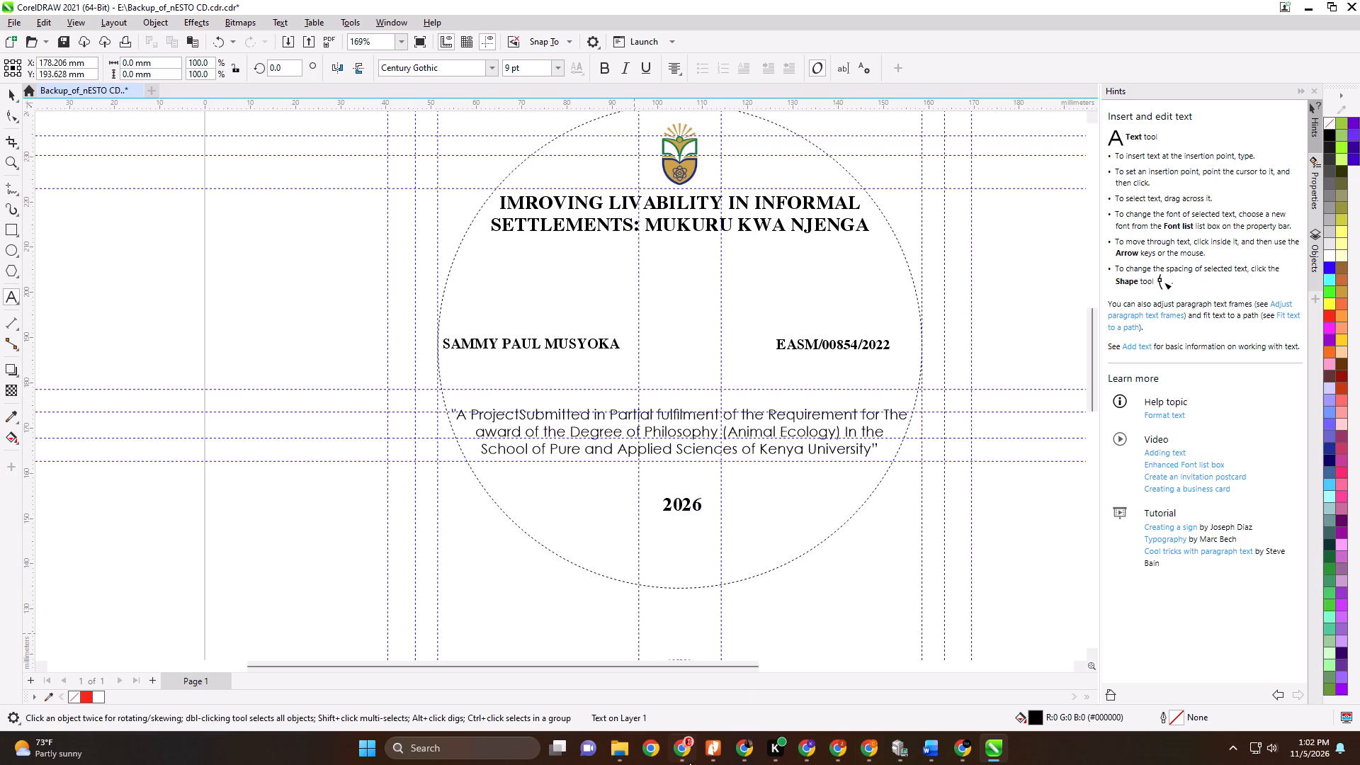
Replace the submission statement's last line with "DEPARTMENT OF ARCHITECTURE, DESIGN AND PLANNING", copied from the project report PDF in Nitro Pro.
left_click(713, 752)
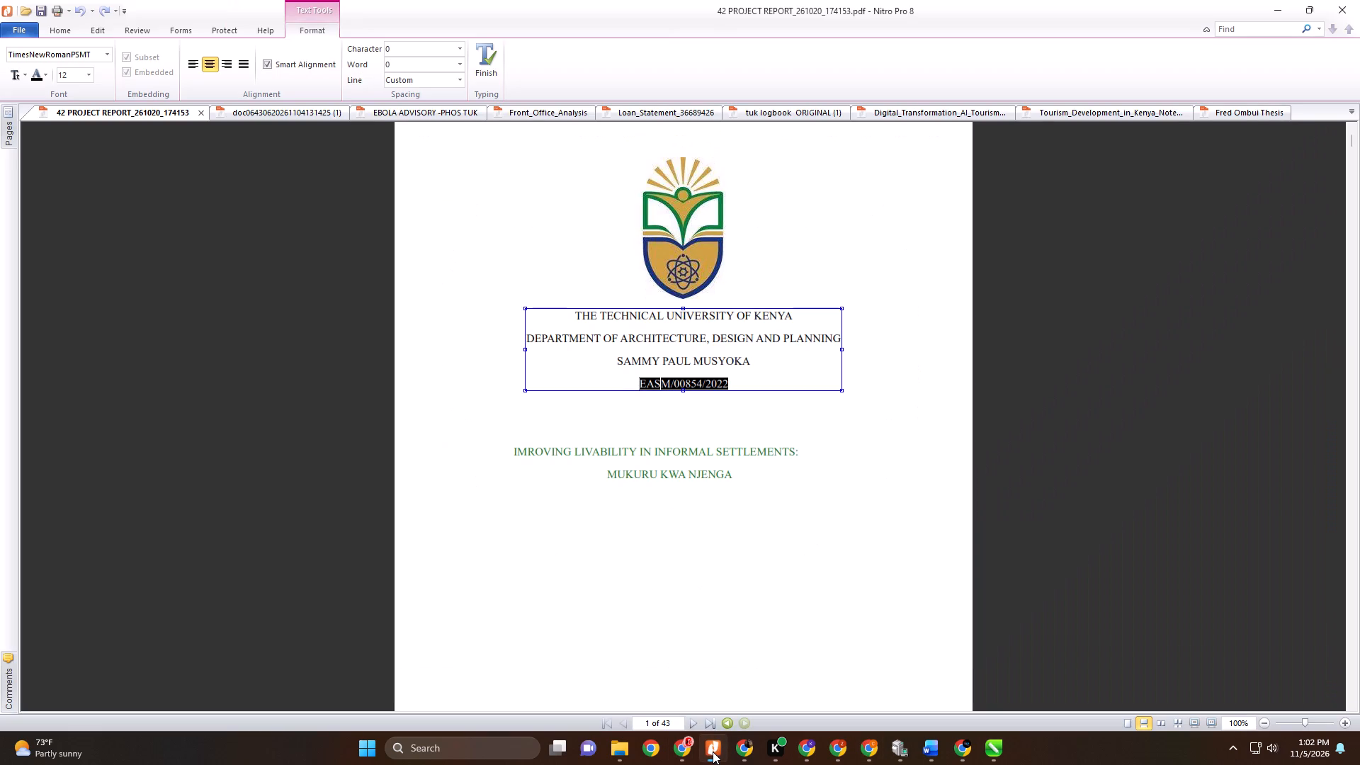
triple_click(642, 341)
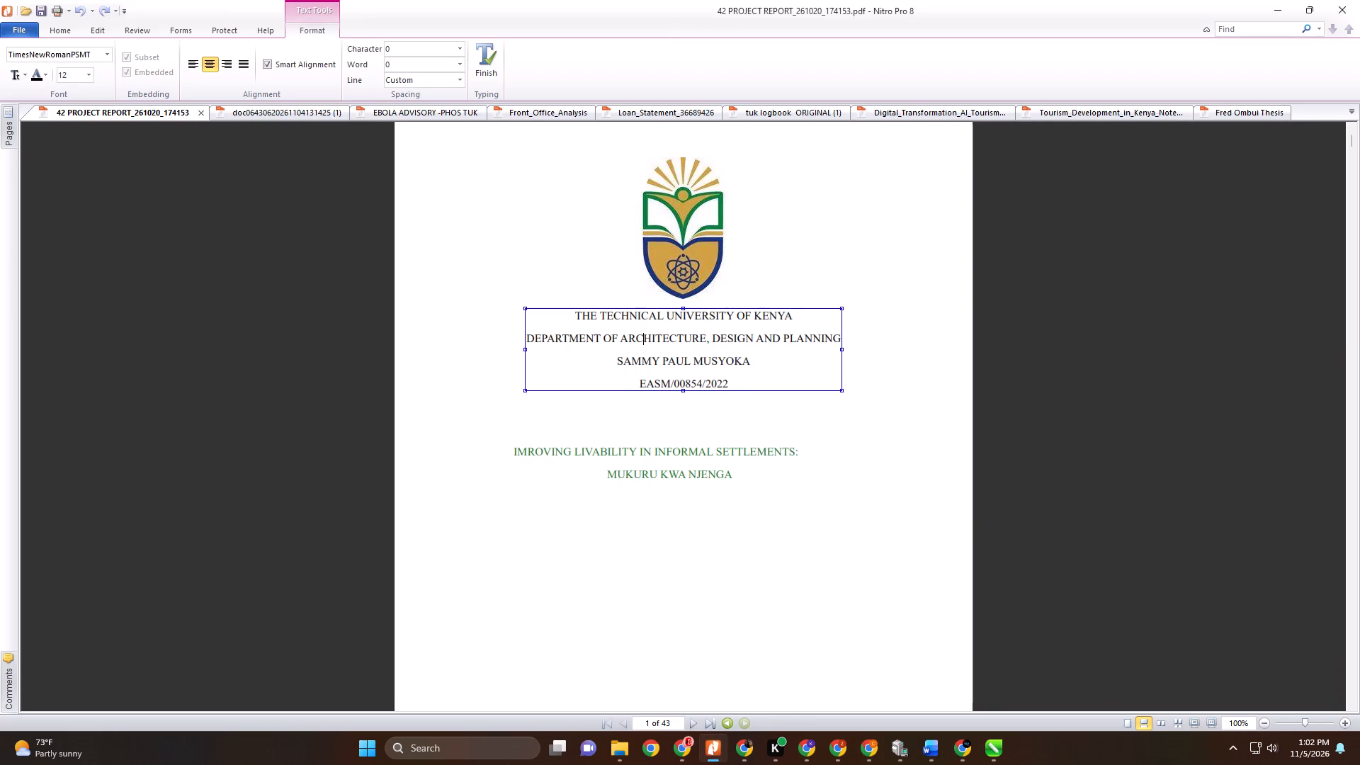
left_click_drag(526, 336, 560, 337)
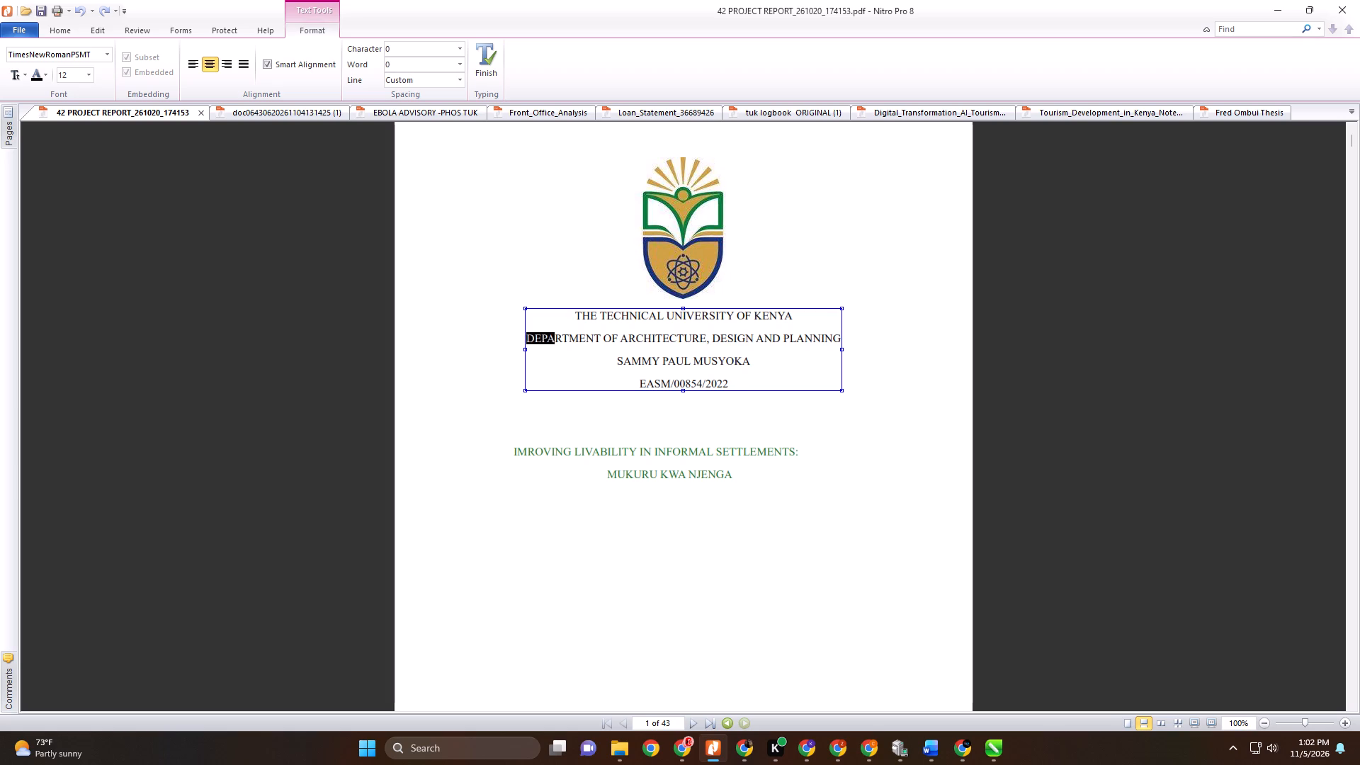
left_click_drag(560, 337, 837, 337)
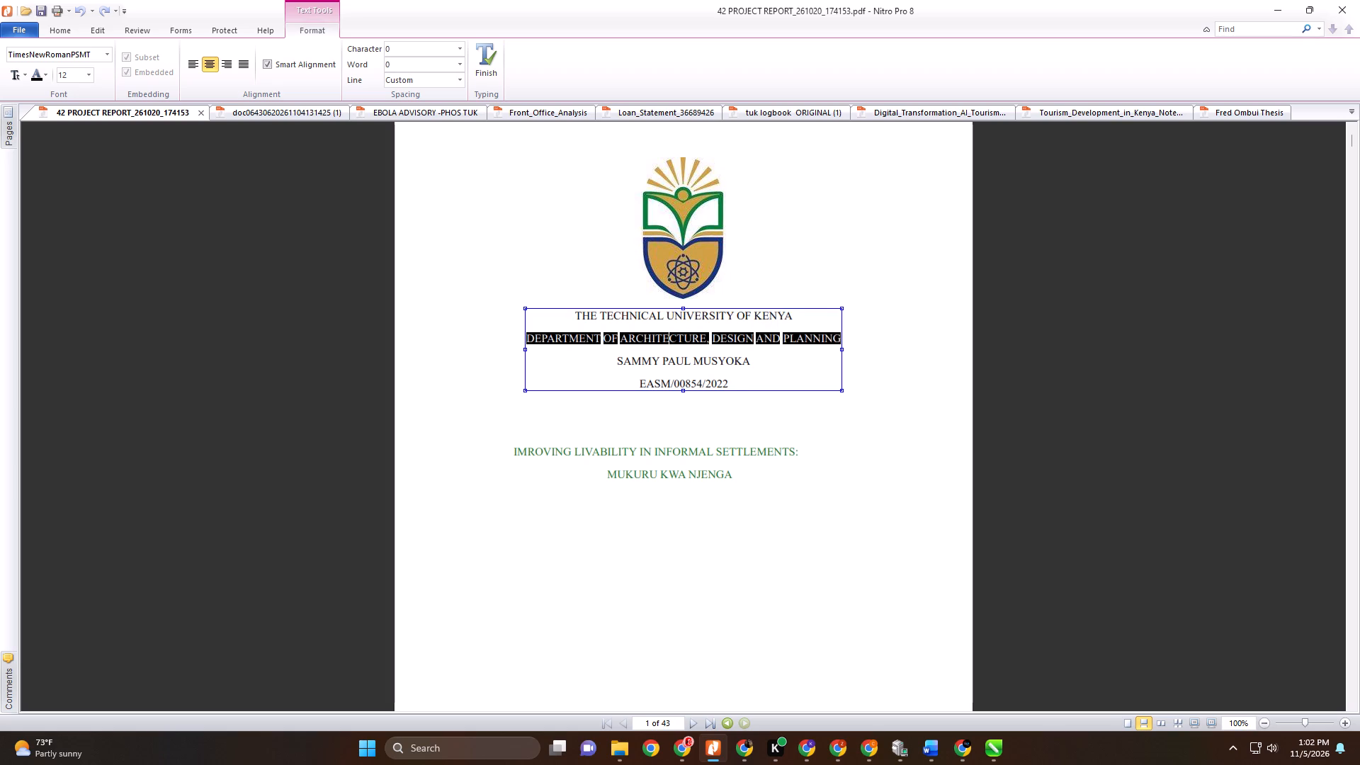
left_click_drag(837, 337, 839, 337)
right_click(814, 341)
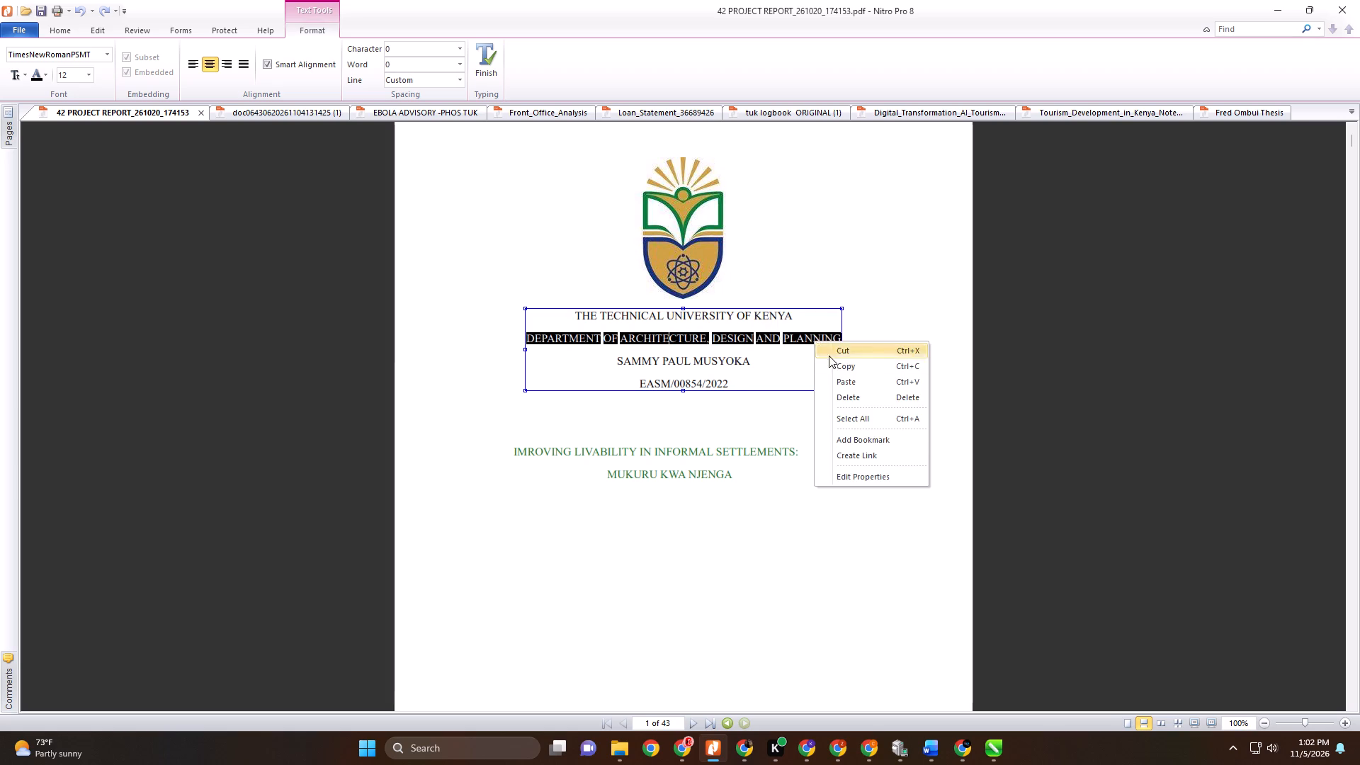
left_click(837, 366)
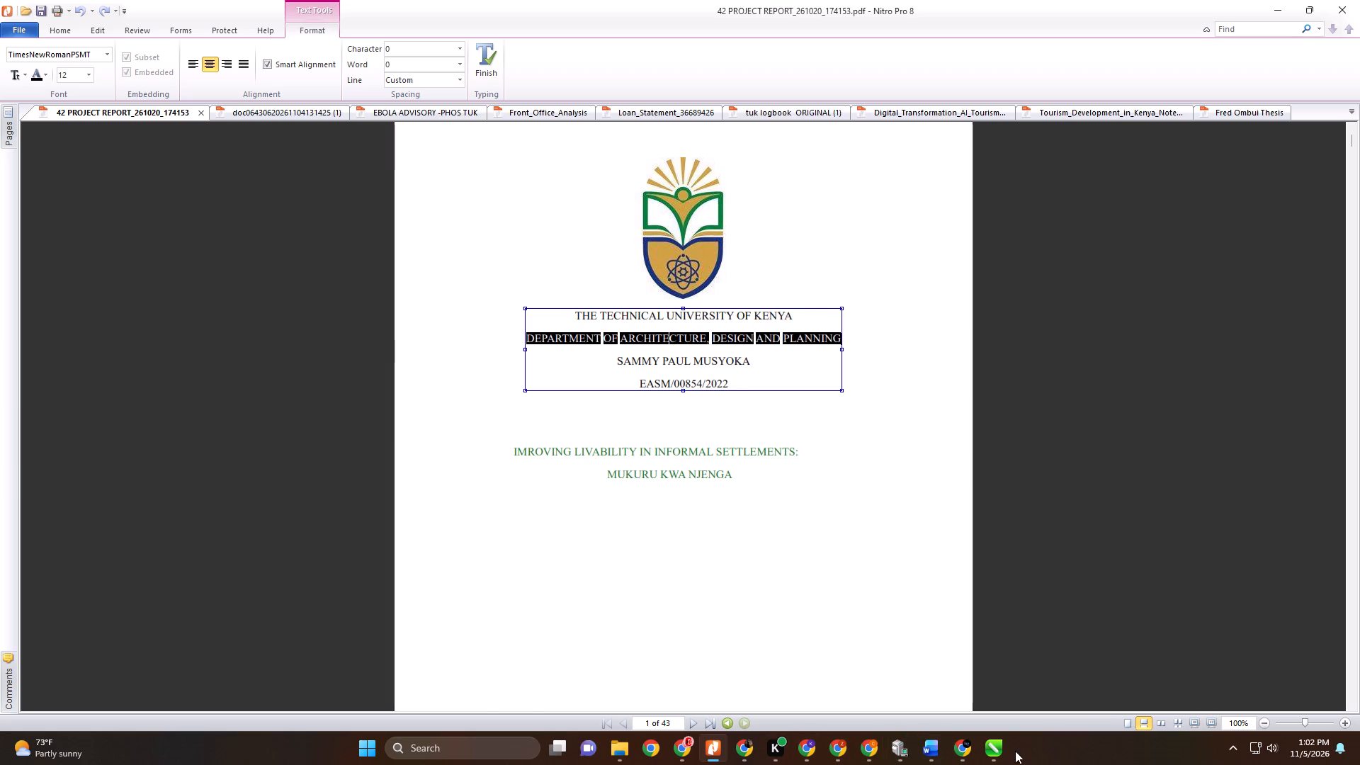
left_click(1001, 750)
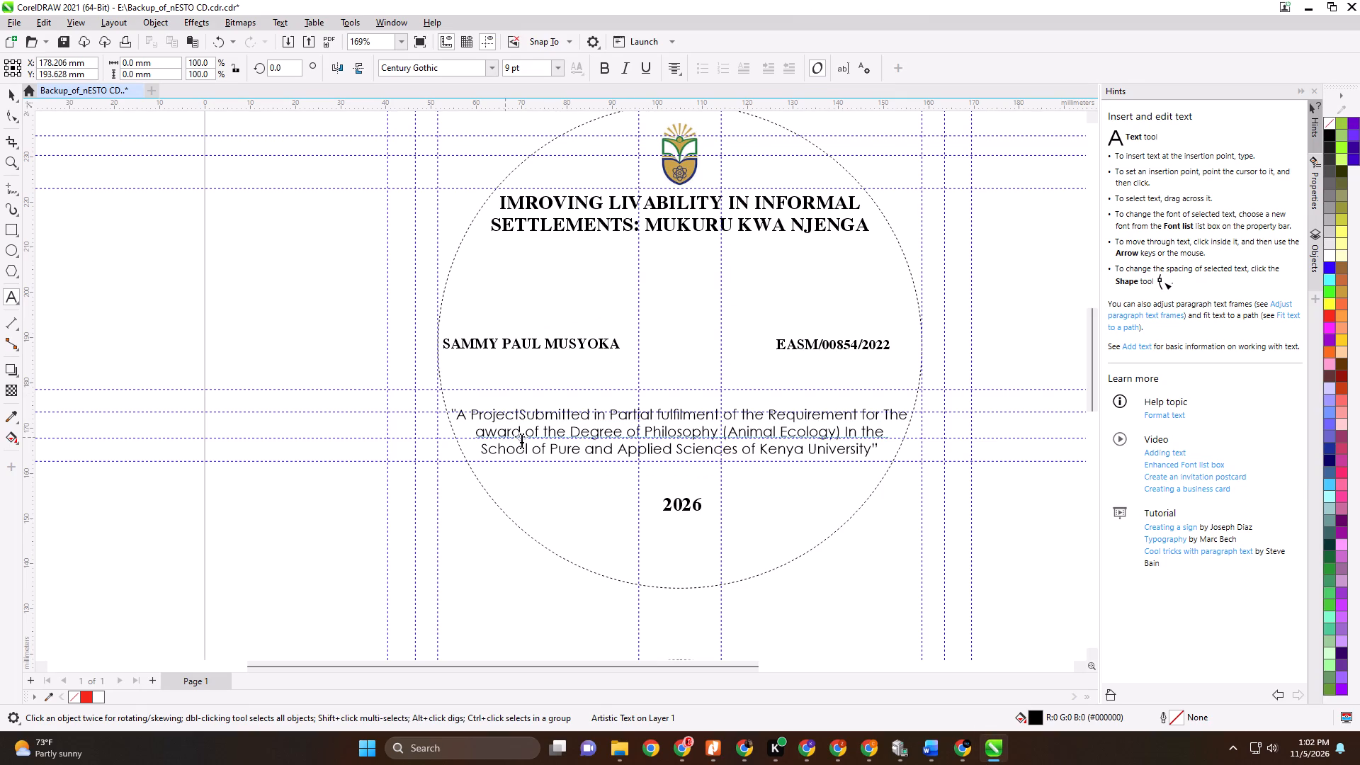
left_click_drag(879, 446, 831, 449)
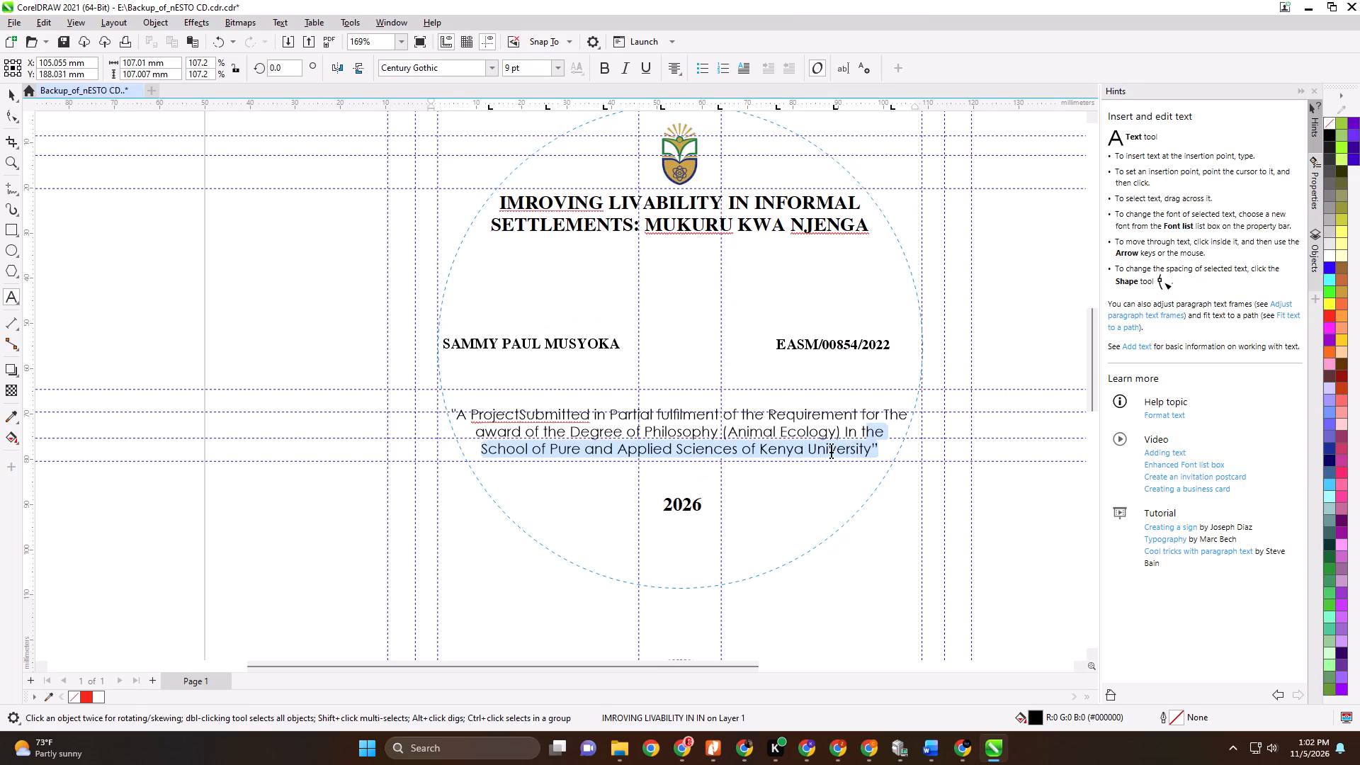
left_click_drag(831, 449, 480, 449)
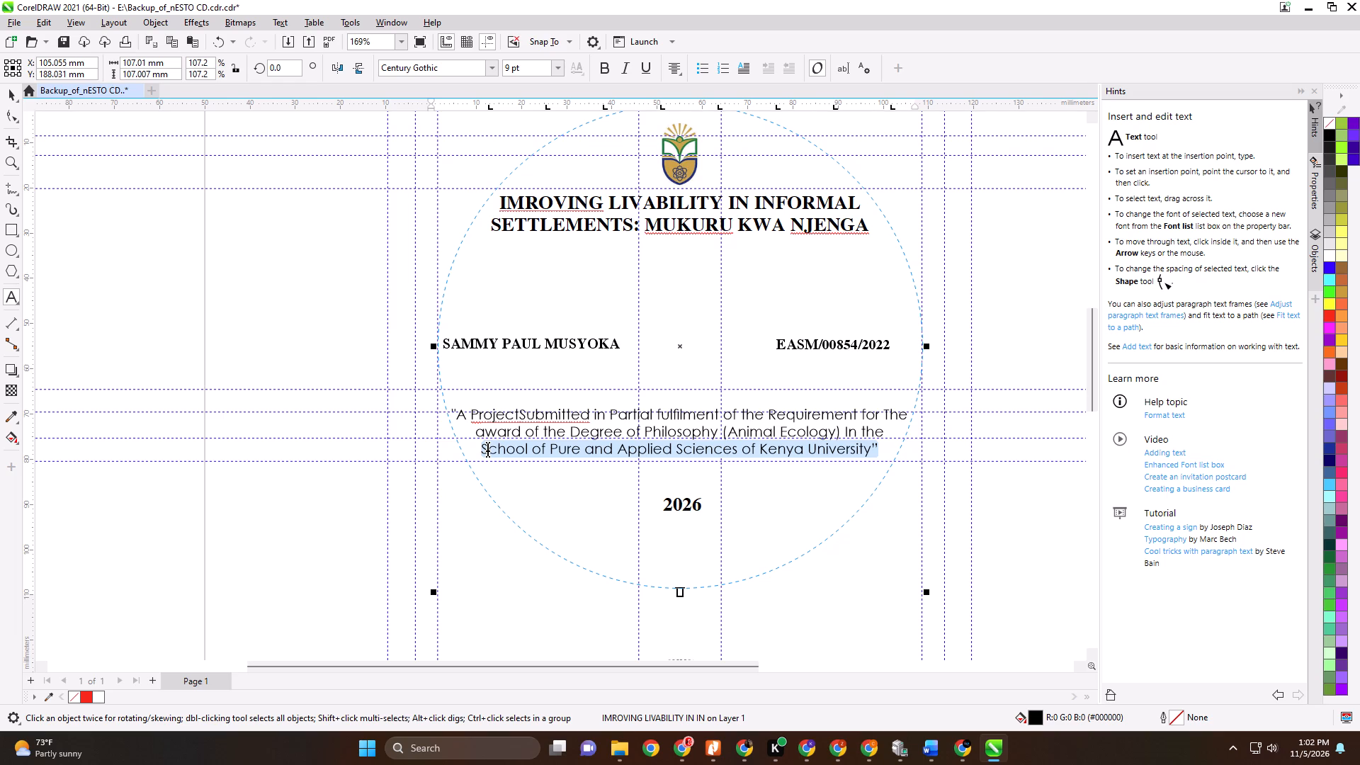
key("ctrl+v")
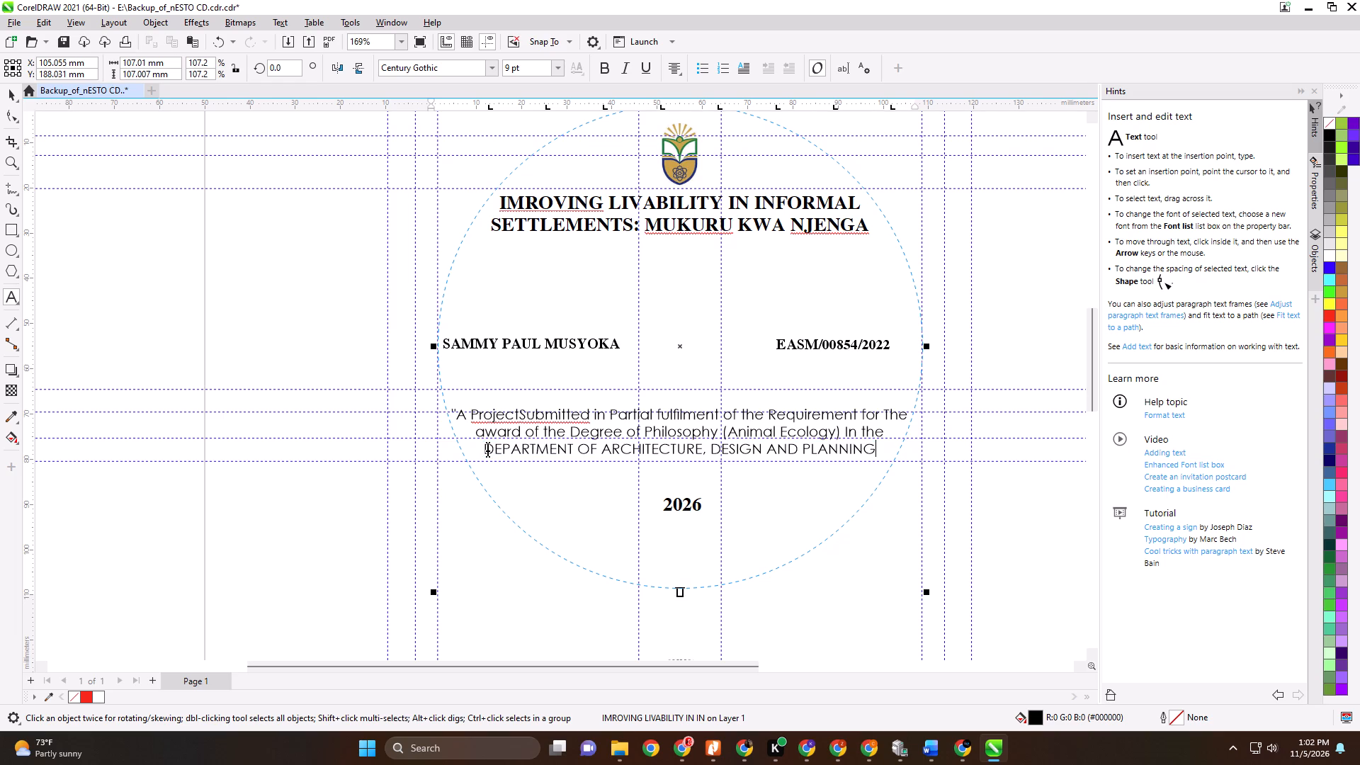
Format the department line of the submission statement on the upper CD label in bold Times.
left_click_drag(880, 453, 483, 446)
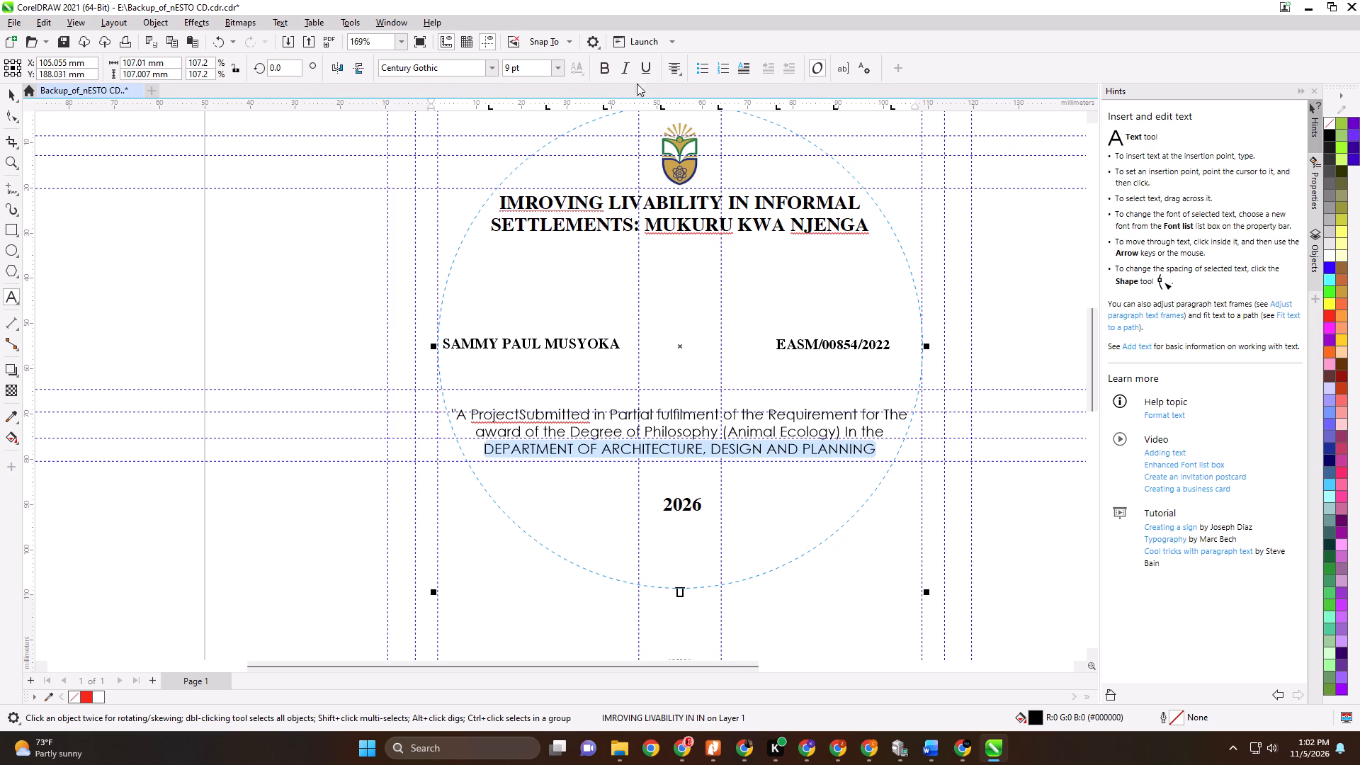
left_click(679, 65)
left_click(679, 64)
left_click(609, 69)
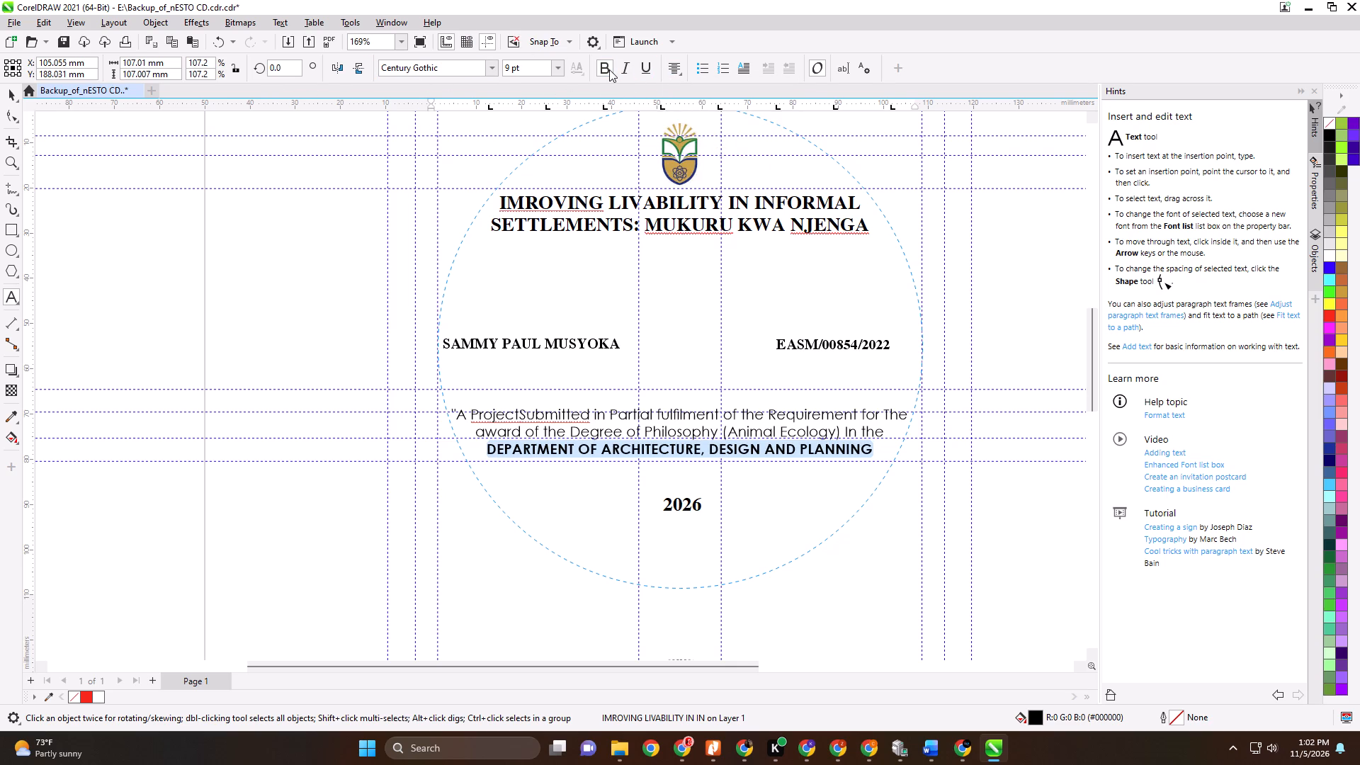
left_click(416, 67)
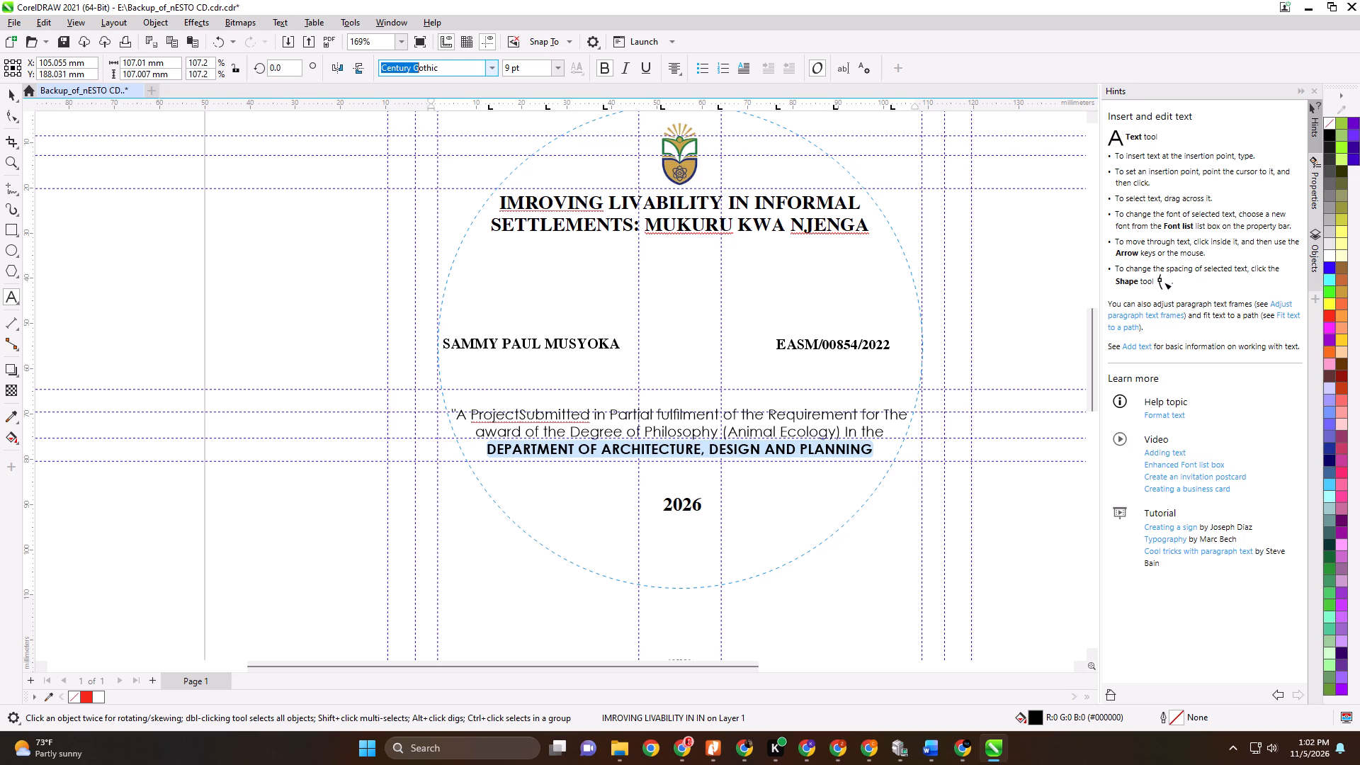
key("ctrl+a")
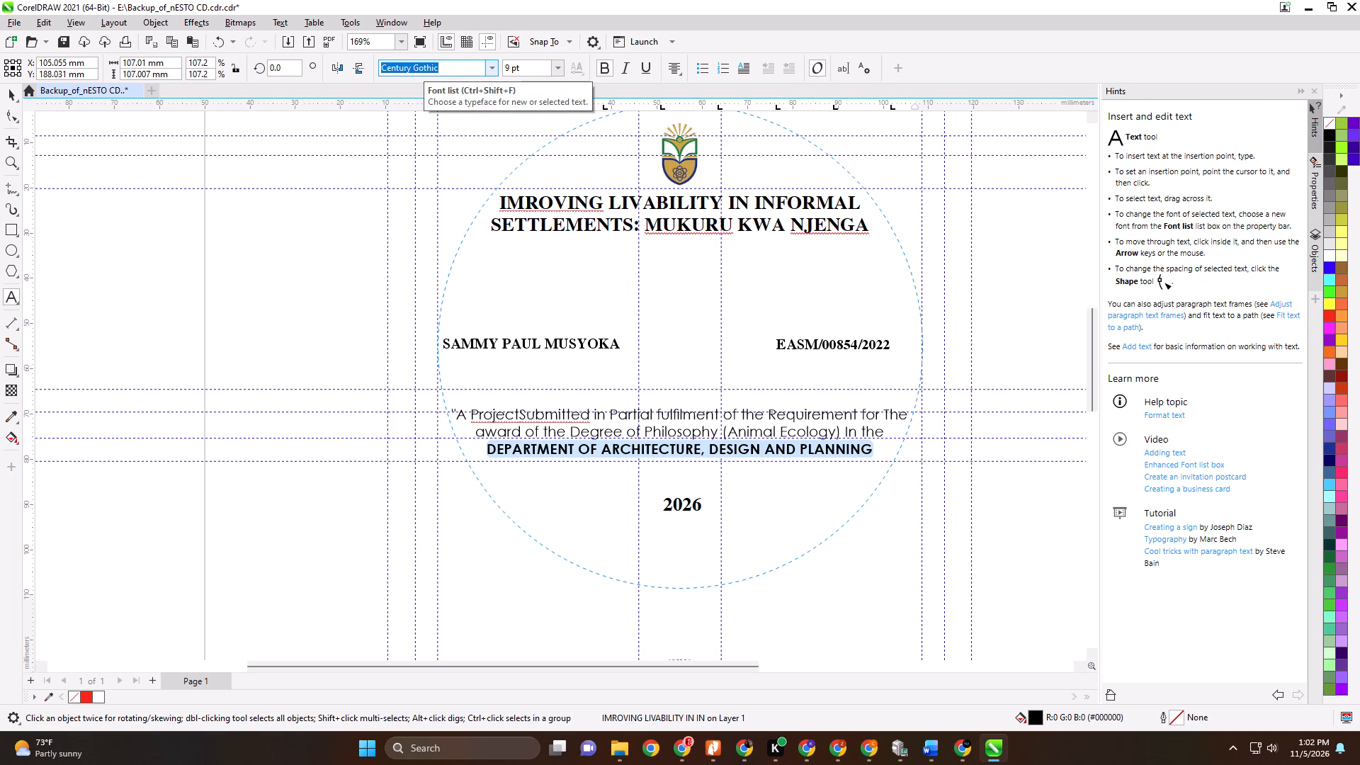
key("t")
type("im")
key("Return")
left_click(648, 459)
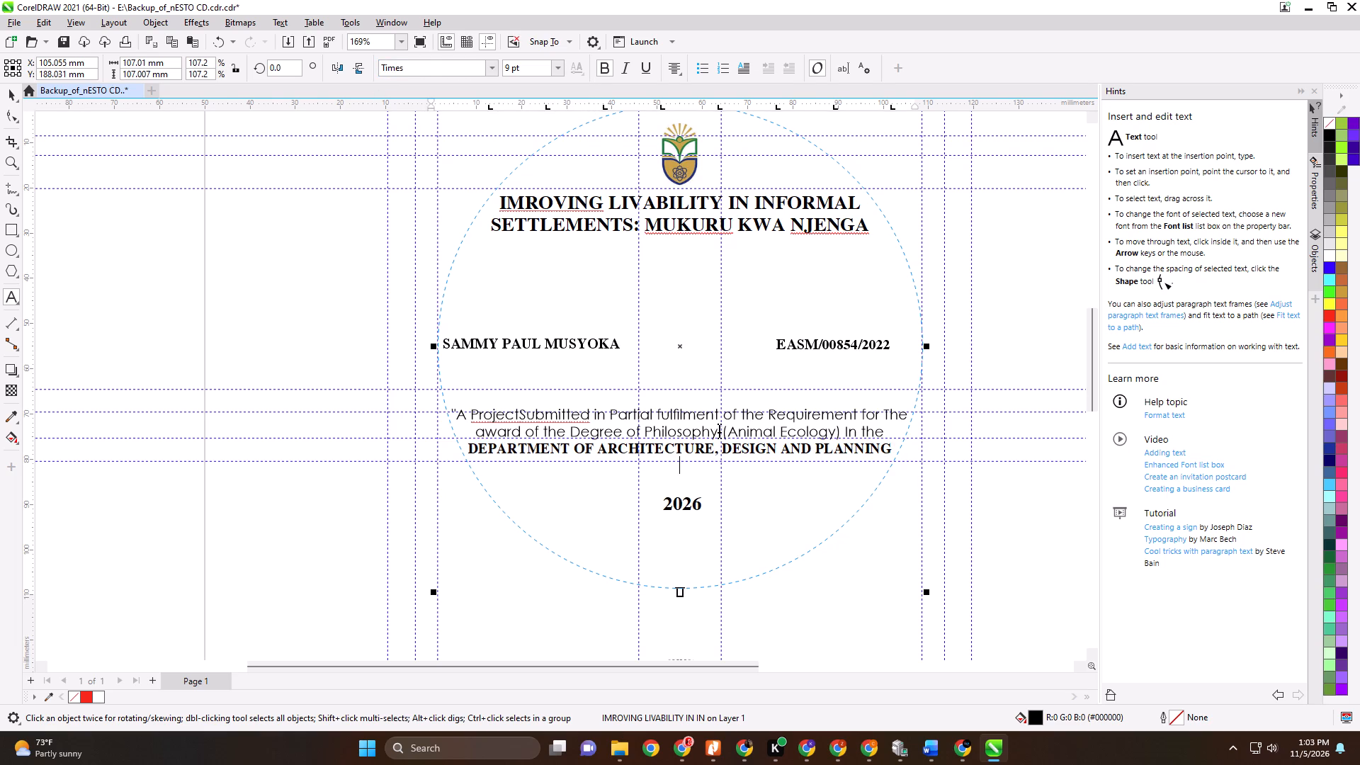
Delete "of Philosophy (Animal Ecology) I" after "award of the Degree" in the submission statement on the upper CD label.
double_click(722, 423)
triple_click(618, 344)
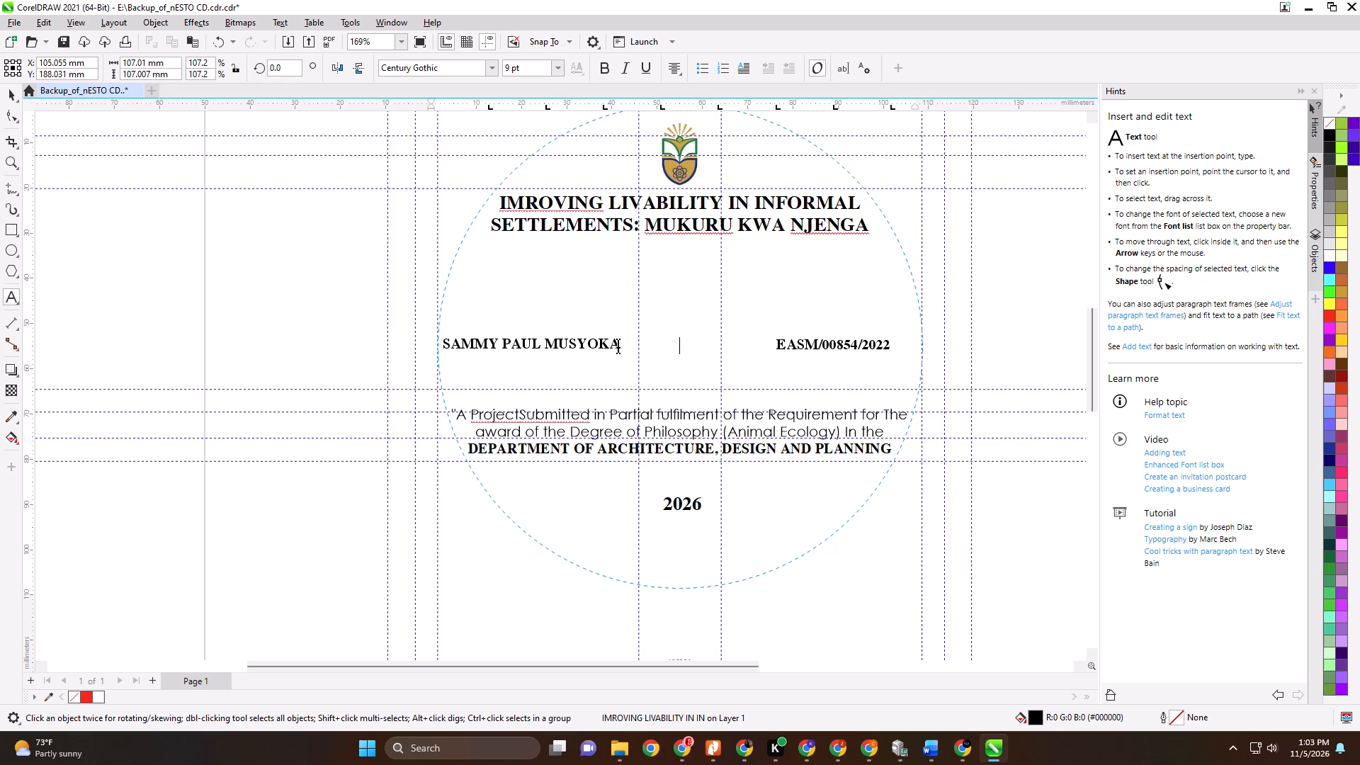
left_click(467, 423)
left_click(630, 436)
key("Delete")
key("Delete")
key("Delete")
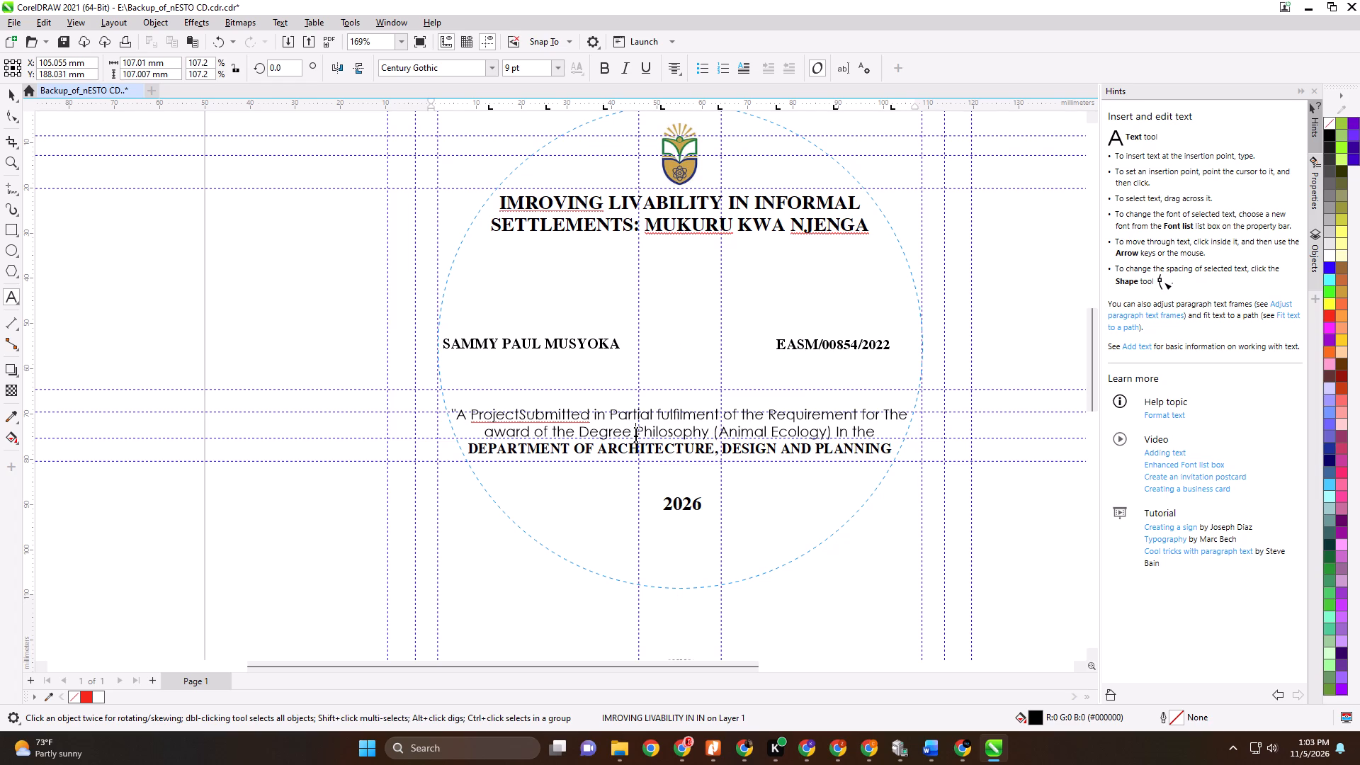
key("Delete")
key("Delete")
key("Delete")
key("Delete")
key("Delete")
key("Delete")
key("Delete")
key("Delete")
key("Delete")
key("Delete")
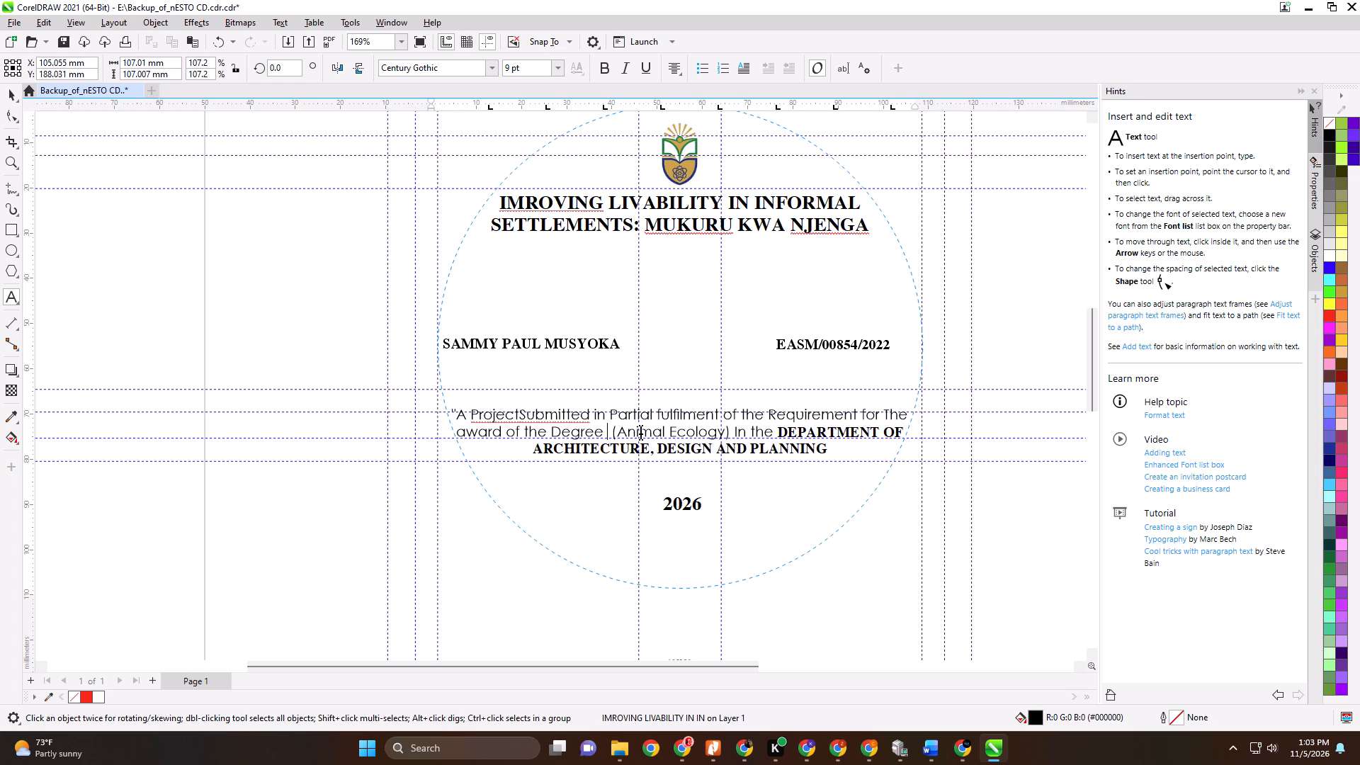
key("Delete")
key("Delete")
key("Delete")
key("Delete")
key("Delete")
key("Delete")
key("Delete")
key("Delete")
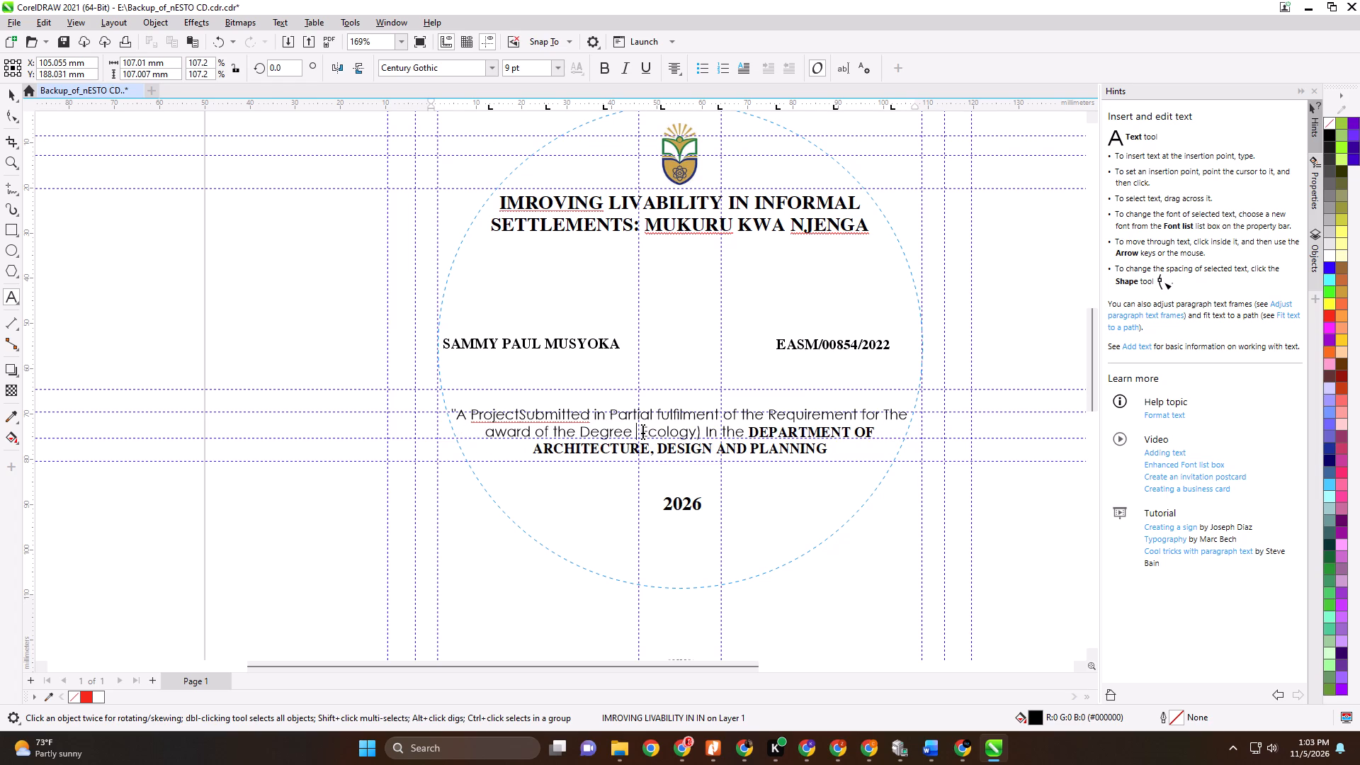
key("Delete")
key("Delete")
key("Delete")
key("Delete")
key("Delete")
key("Delete")
key("Delete")
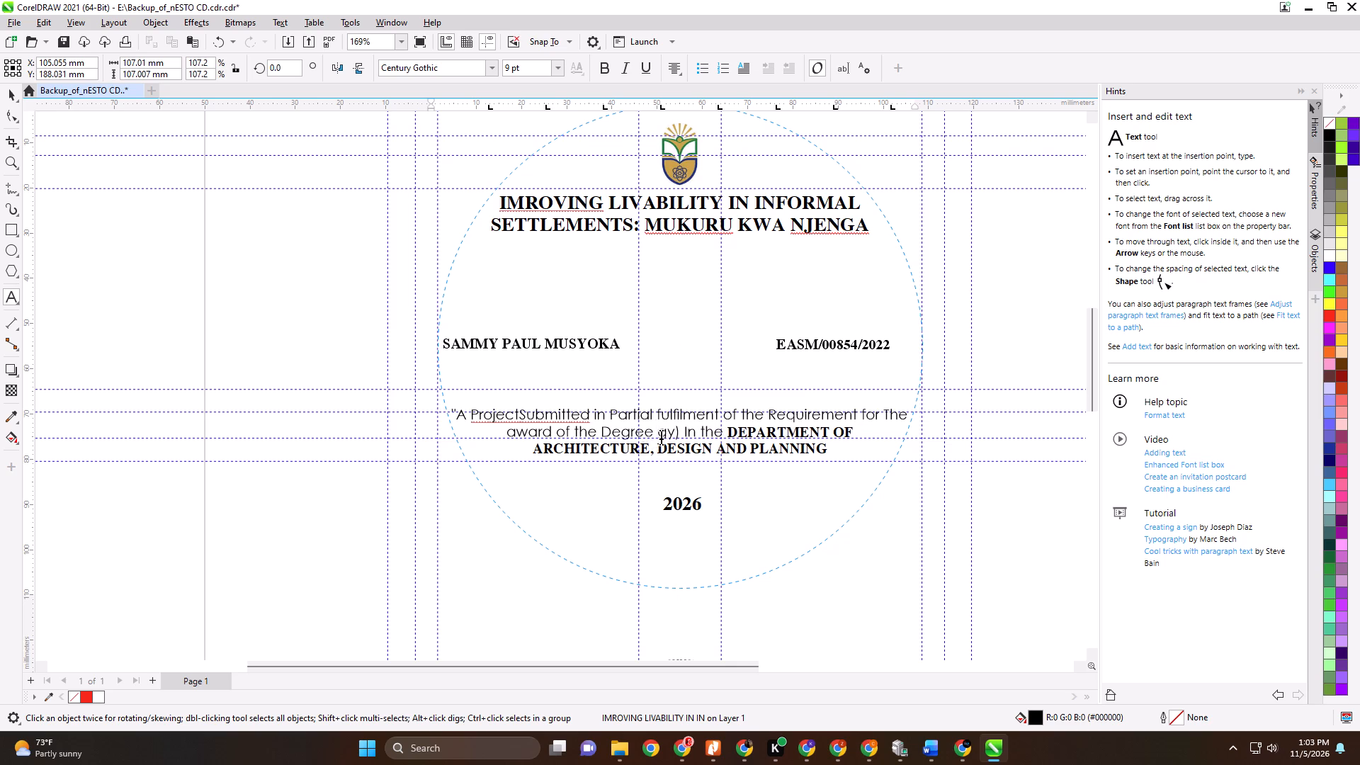
key("Delete")
key("Delete")
key("Delete")
key("Delete")
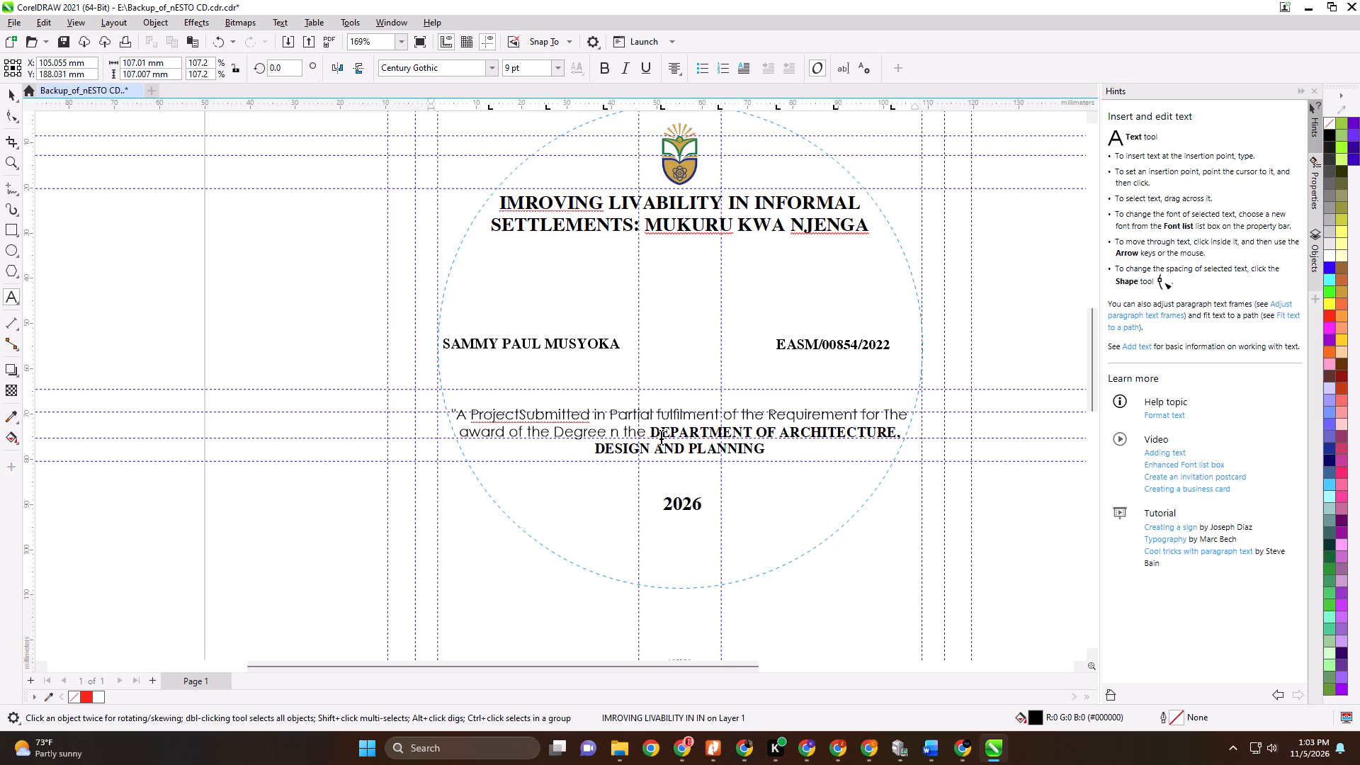
Insert "of" and the missing "i" after "Degree" so the submission statement's line reads "award of the Degree of in the".
key("o")
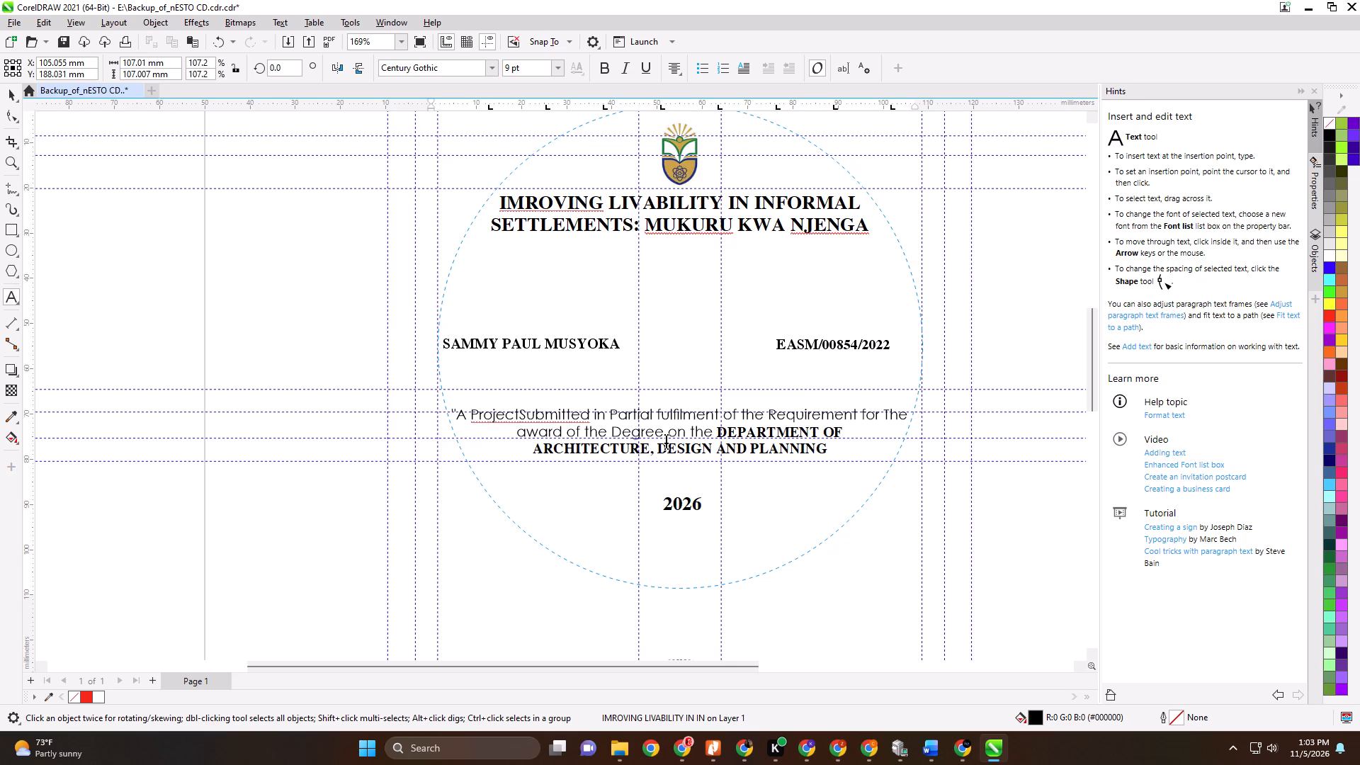
key("f")
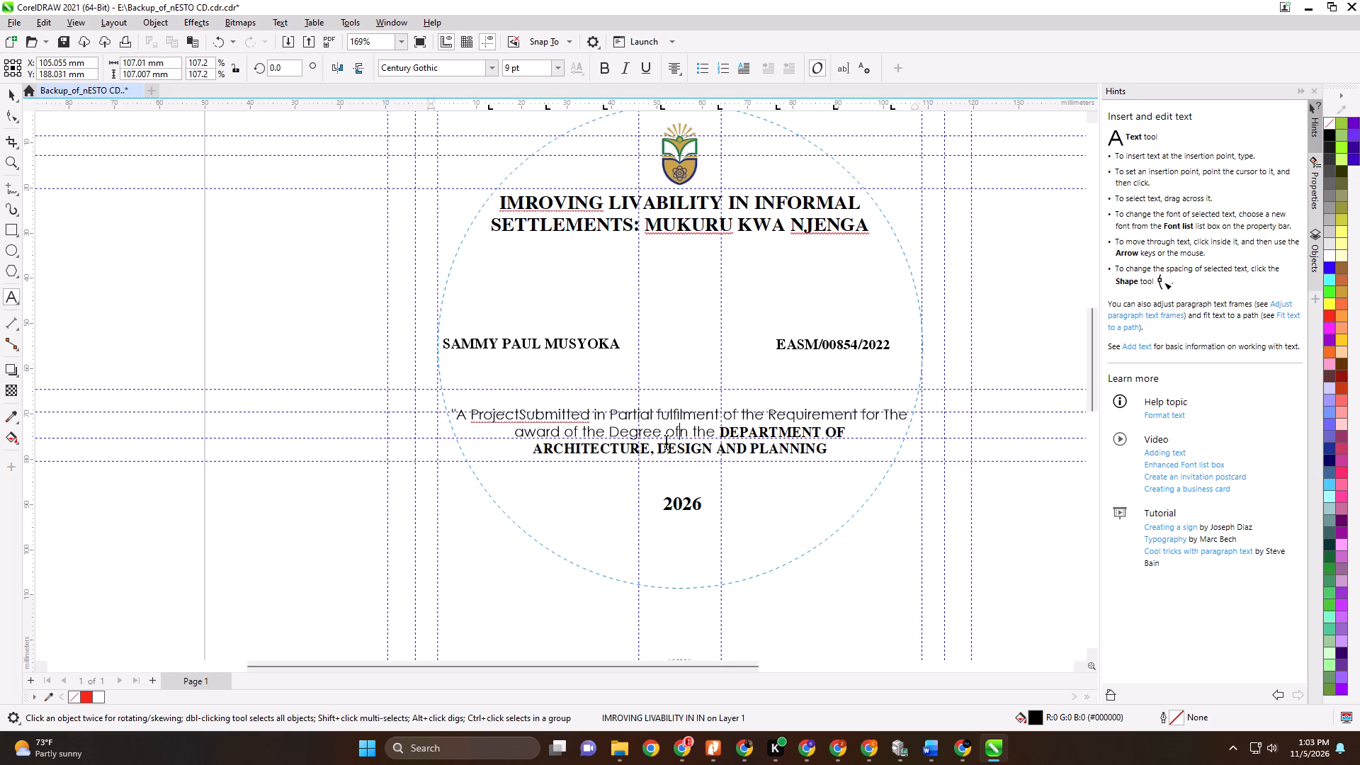
key("i")
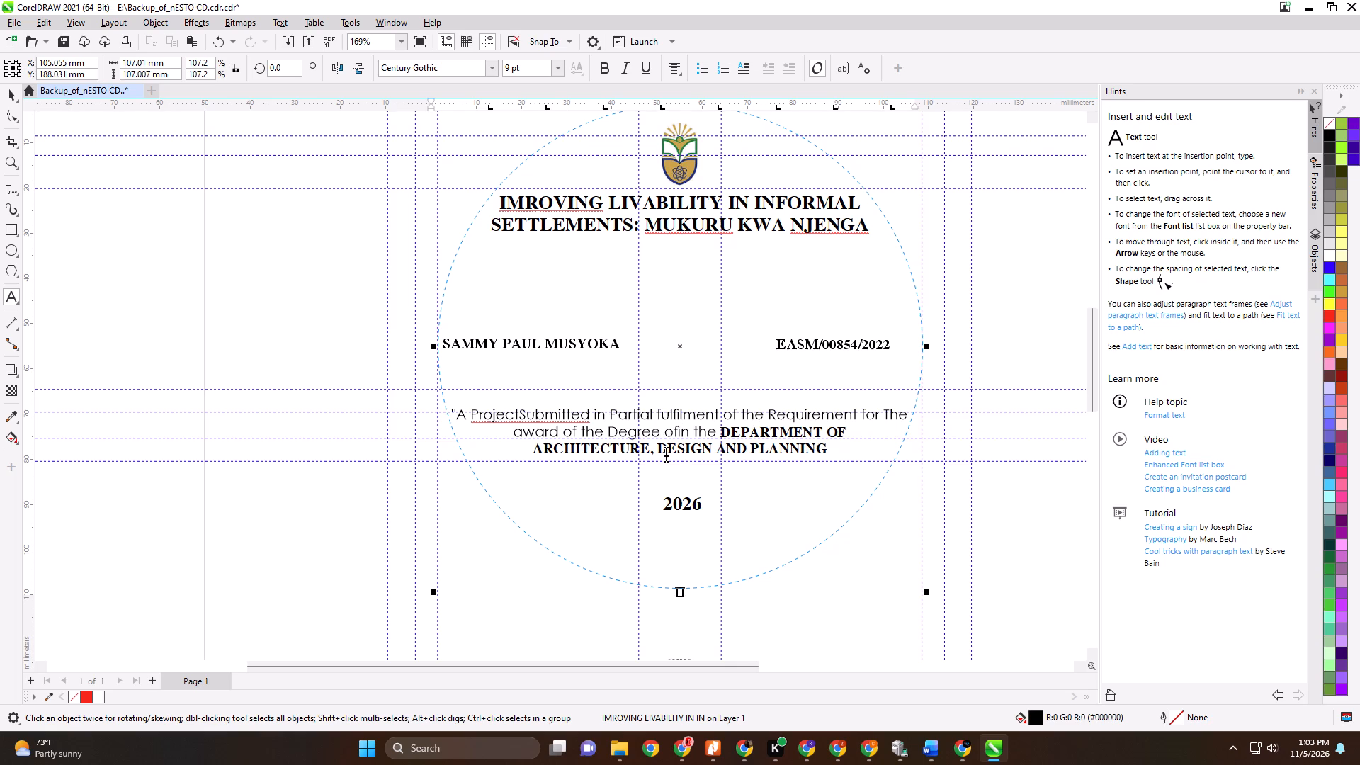
key("Left")
key("space")
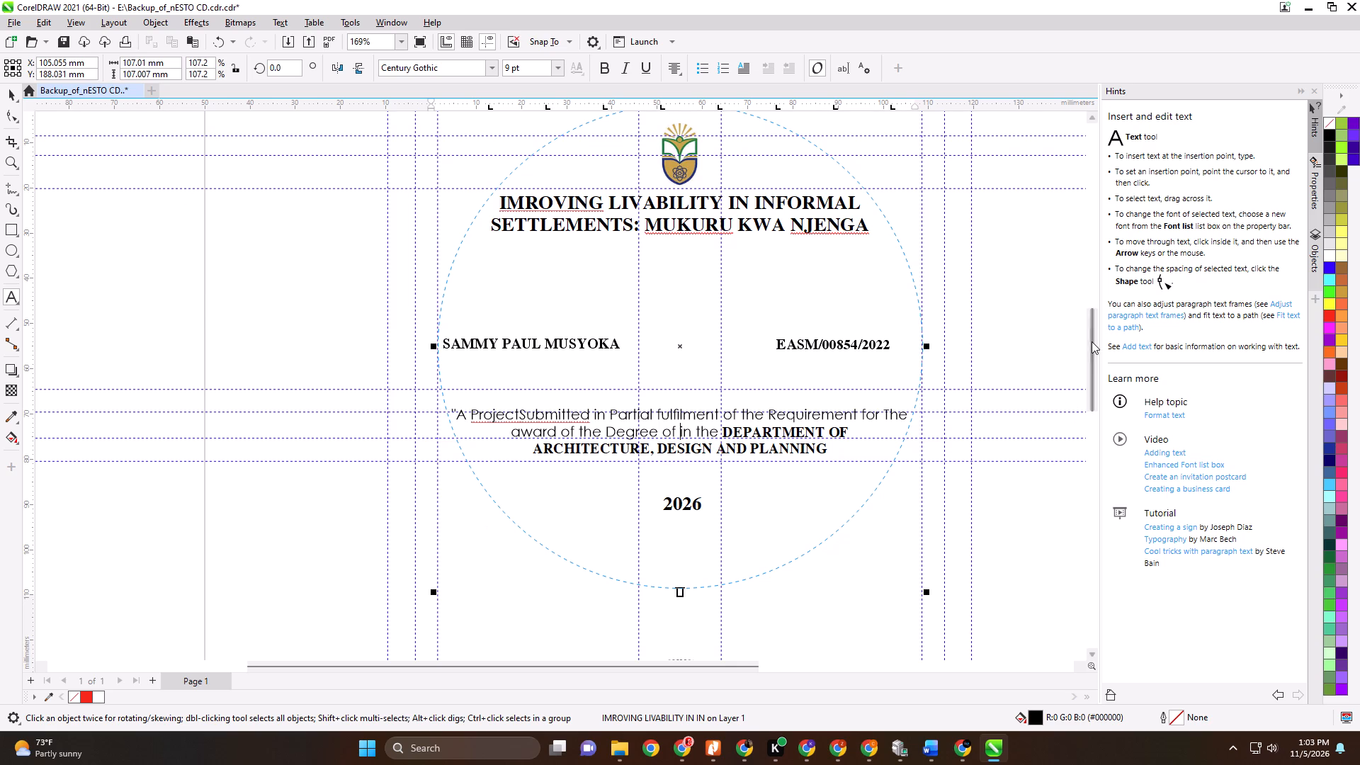
Examine the submission statement and year on the upper CD label and the title area of the lower label.
left_click_drag(1092, 339, 1092, 363)
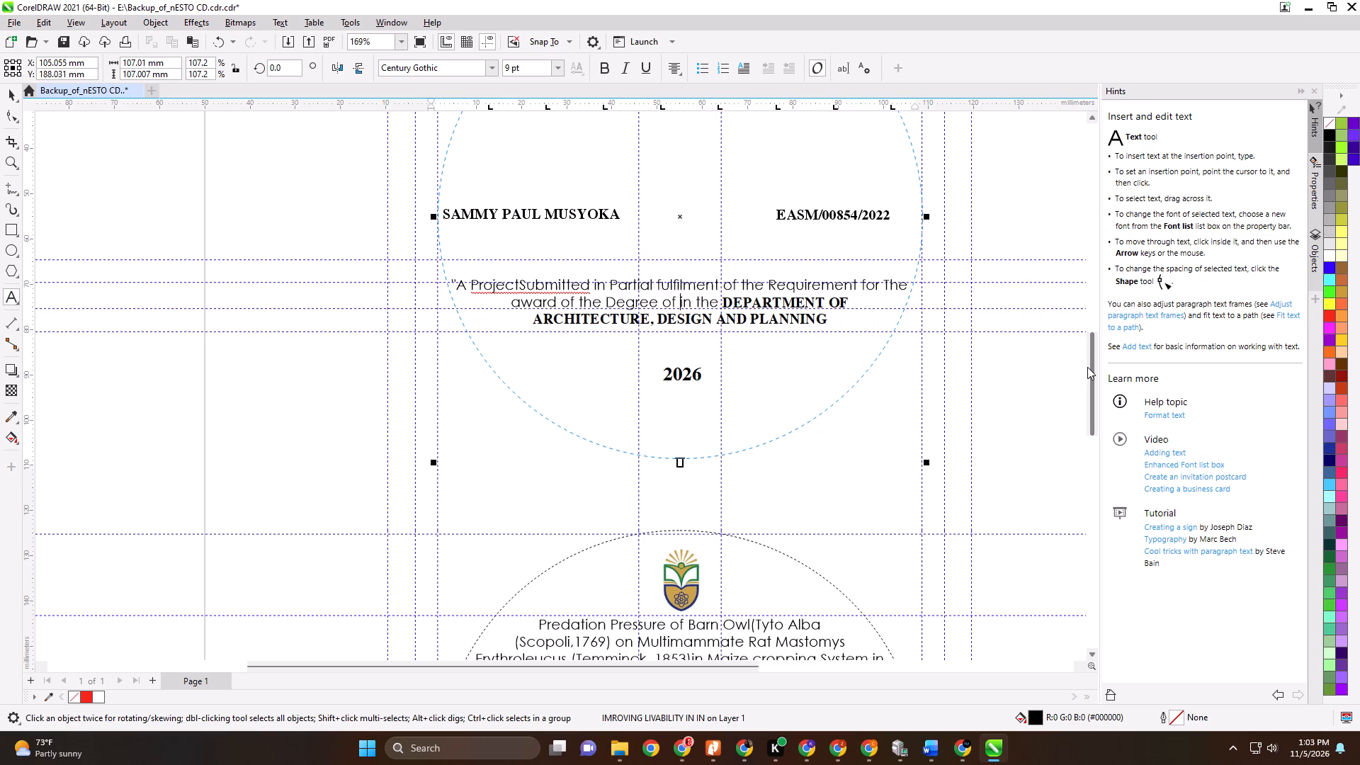
scroll(635, 302, "down", 2)
scroll(702, 437, "up", 5)
scroll(701, 441, "down", 3)
scroll(701, 441, "up", 1)
scroll(701, 441, "down", 1)
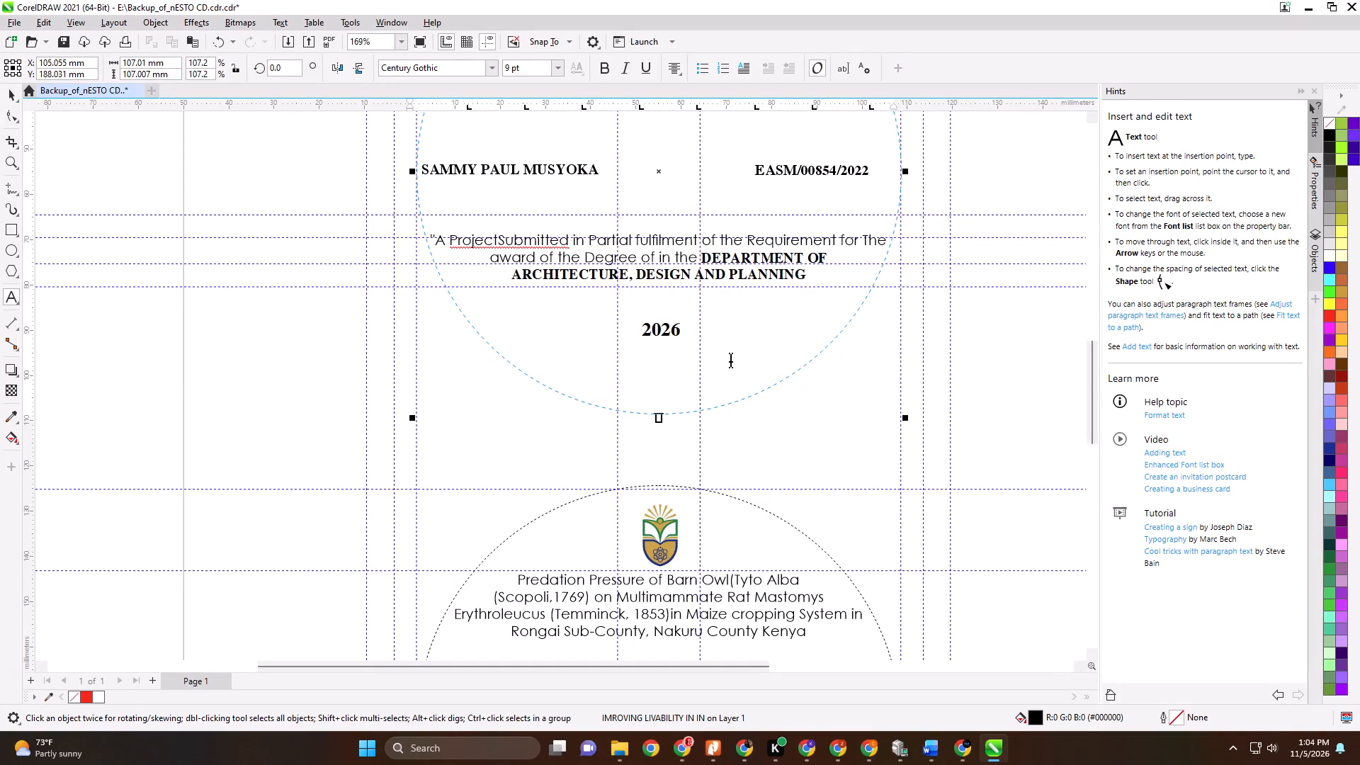
scroll(460, 385, "up", 1)
scroll(568, 297, "down", 1)
scroll(568, 300, "up", 1)
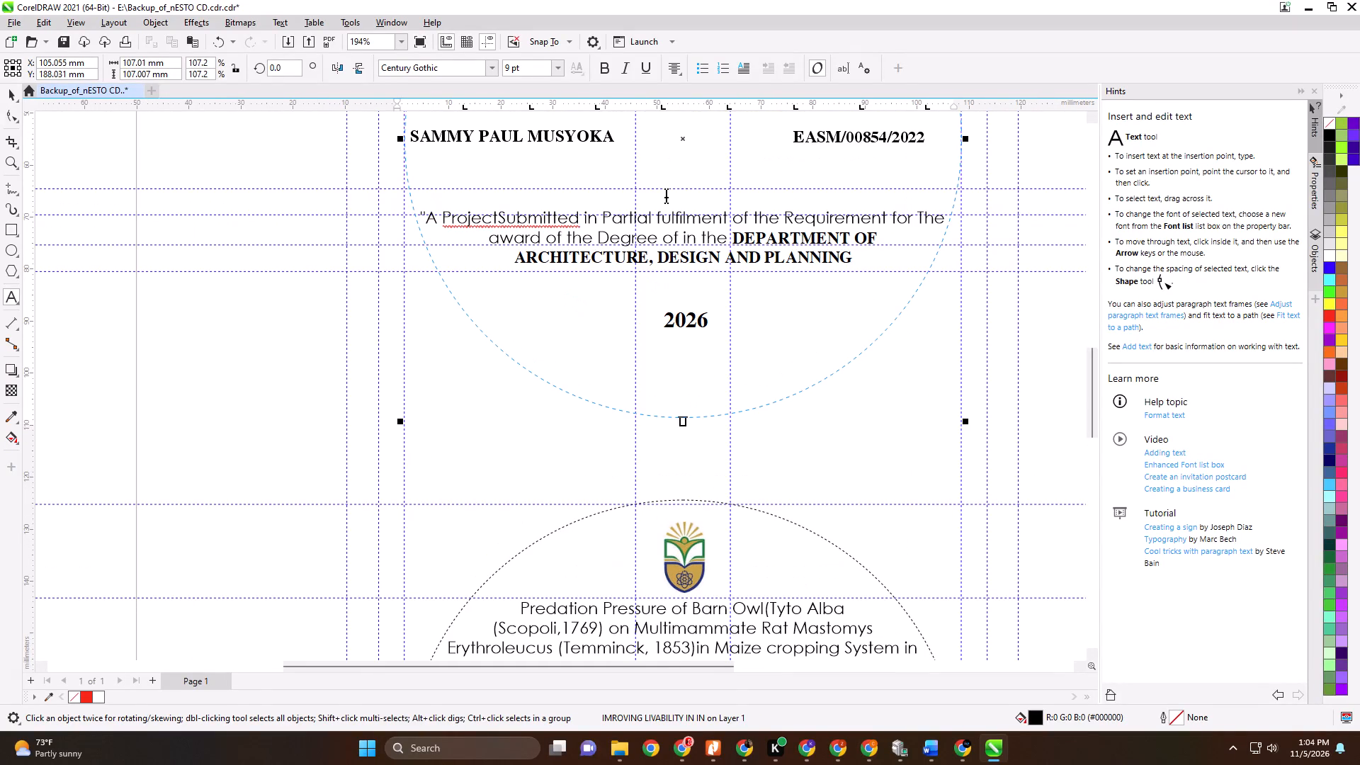
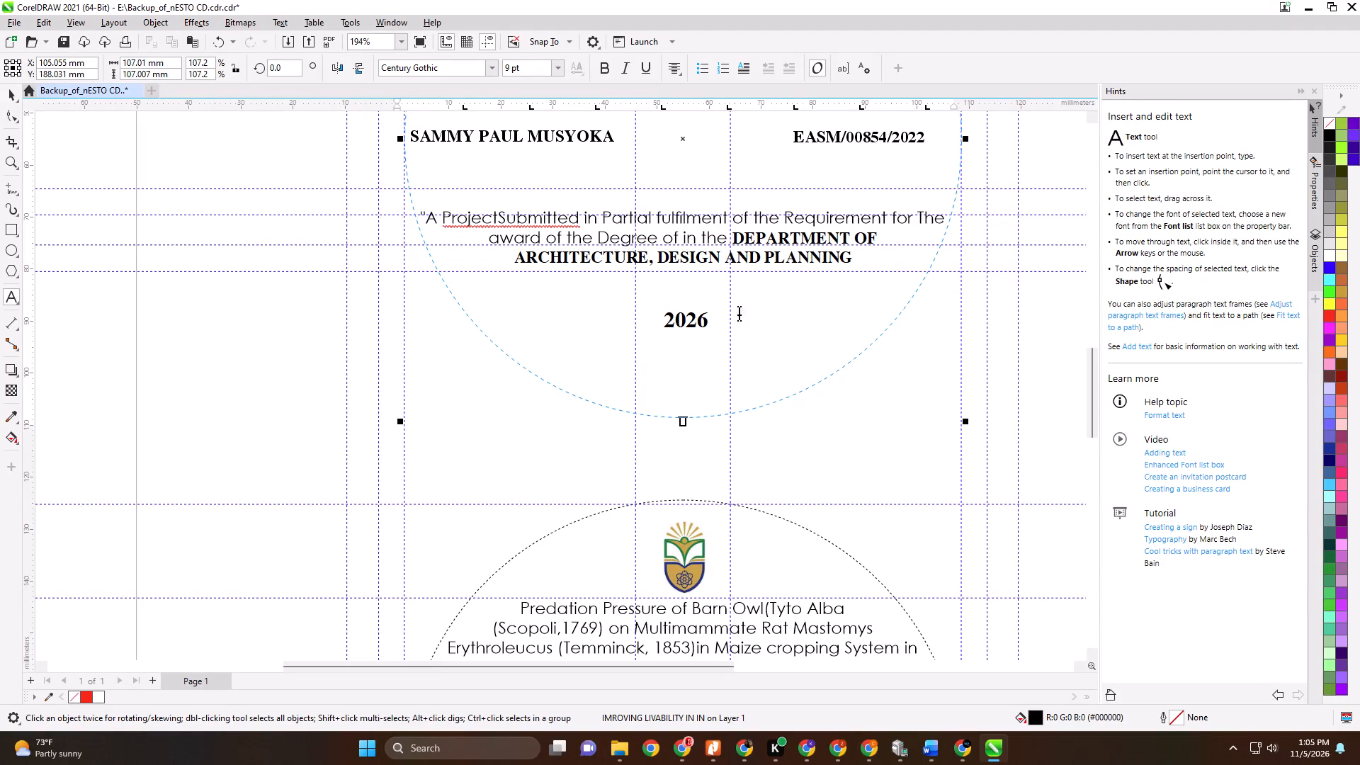
Examine the upper CD label's title, student details and submission statement against the layout of the lower label.
scroll(730, 309, "down", 1)
scroll(667, 267, "up", 1)
scroll(667, 271, "down", 4)
scroll(630, 208, "down", 8)
scroll(630, 228, "up", 1)
scroll(630, 228, "down", 1)
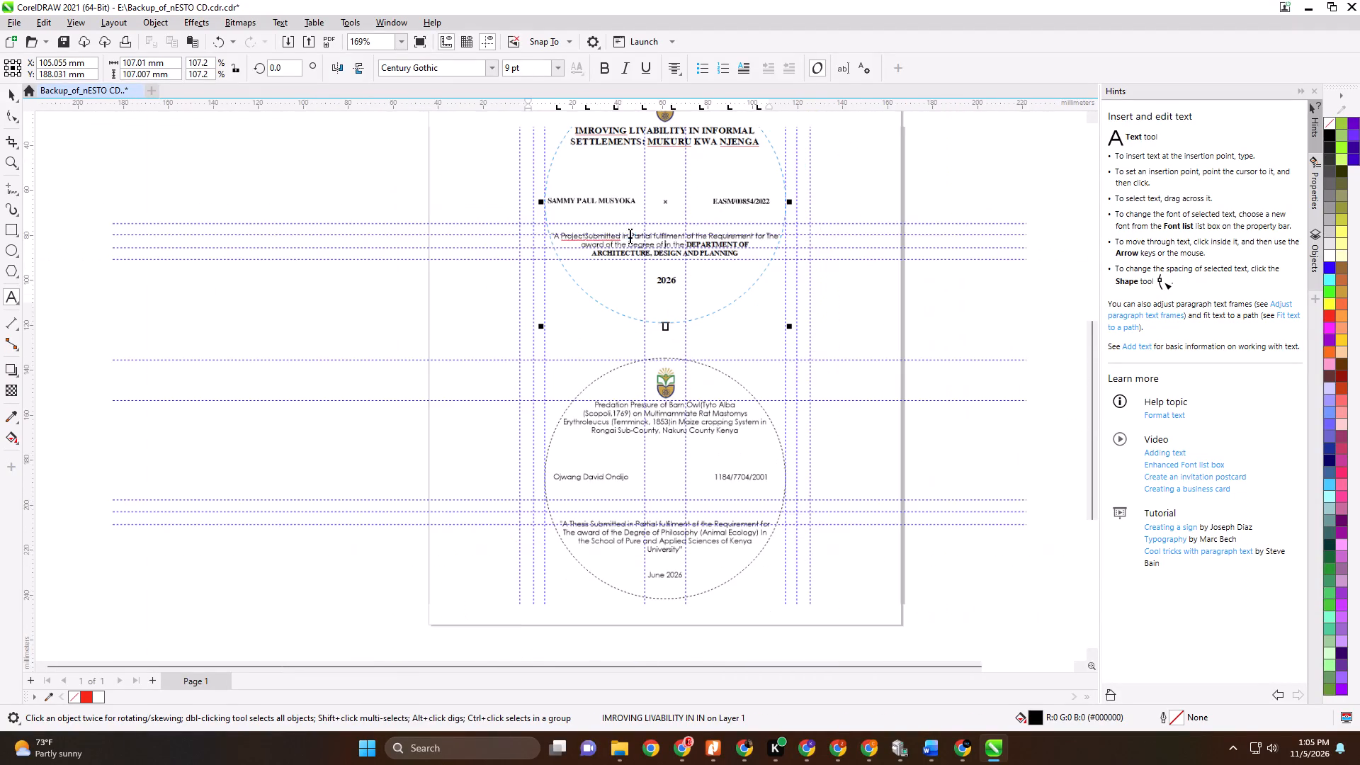
scroll(647, 186, "up", 1)
scroll(647, 186, "down", 1)
scroll(647, 186, "up", 1)
scroll(647, 186, "down", 1)
scroll(641, 215, "up", 1)
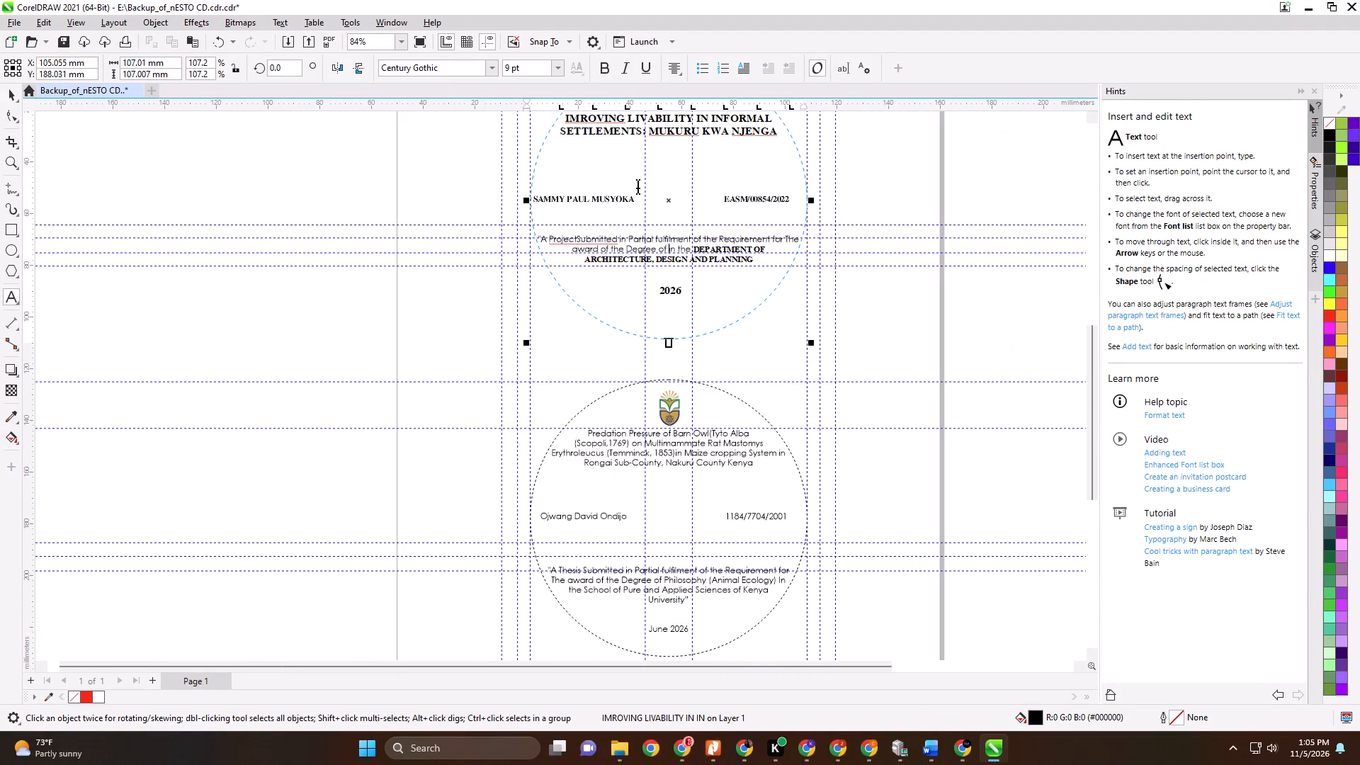
left_click_drag(1093, 373, 1093, 337)
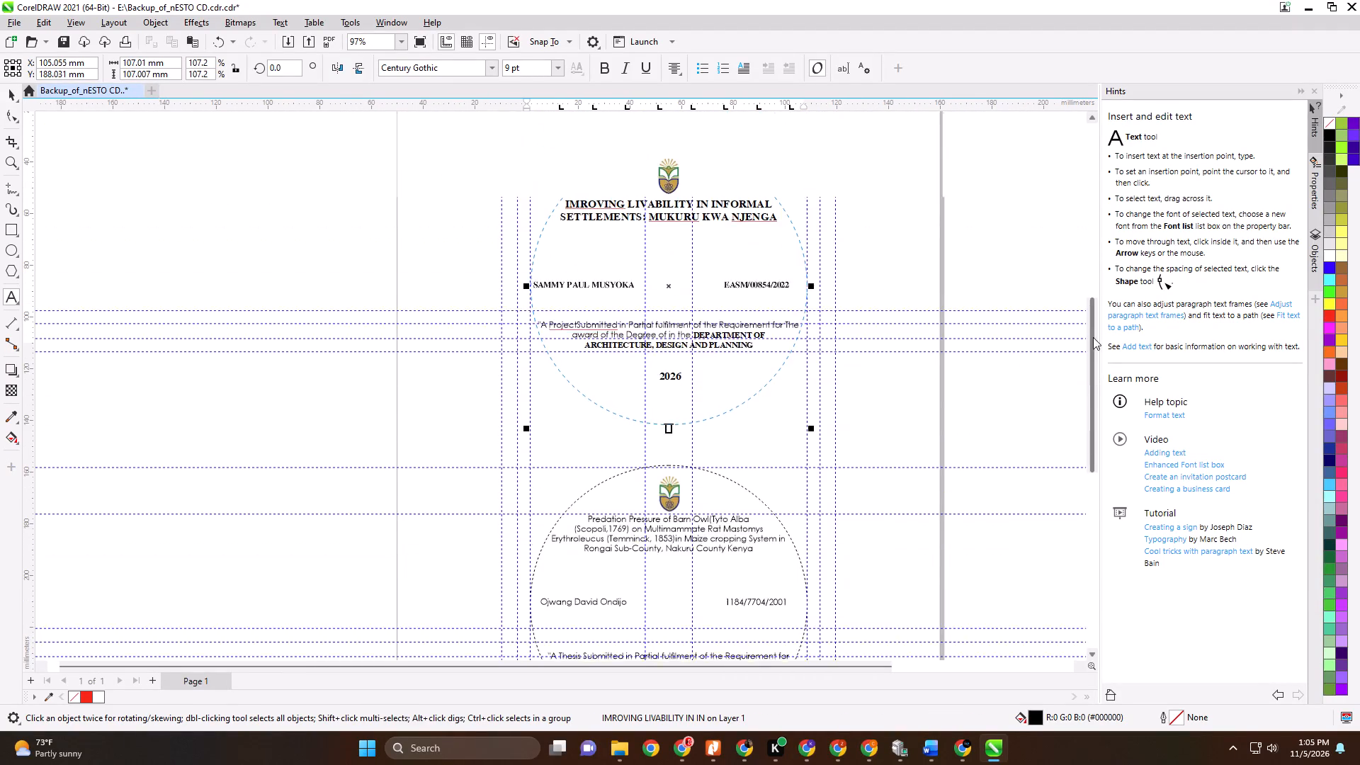
left_click_drag(1093, 337, 1096, 297)
scroll(682, 436, "down", 1)
scroll(682, 436, "up", 1)
scroll(682, 436, "down", 1)
scroll(682, 436, "up", 1)
scroll(682, 436, "down", 1)
scroll(683, 437, "up", 2)
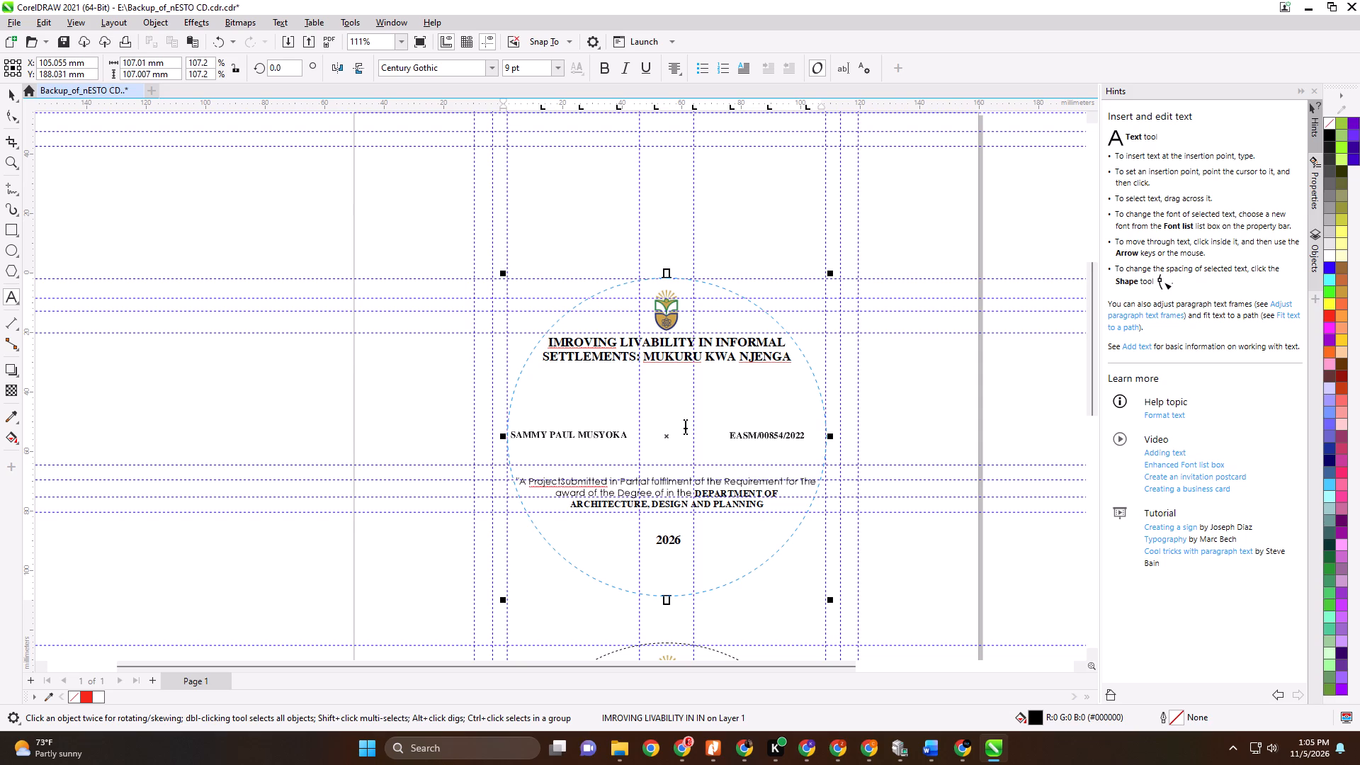
scroll(638, 484, "up", 4)
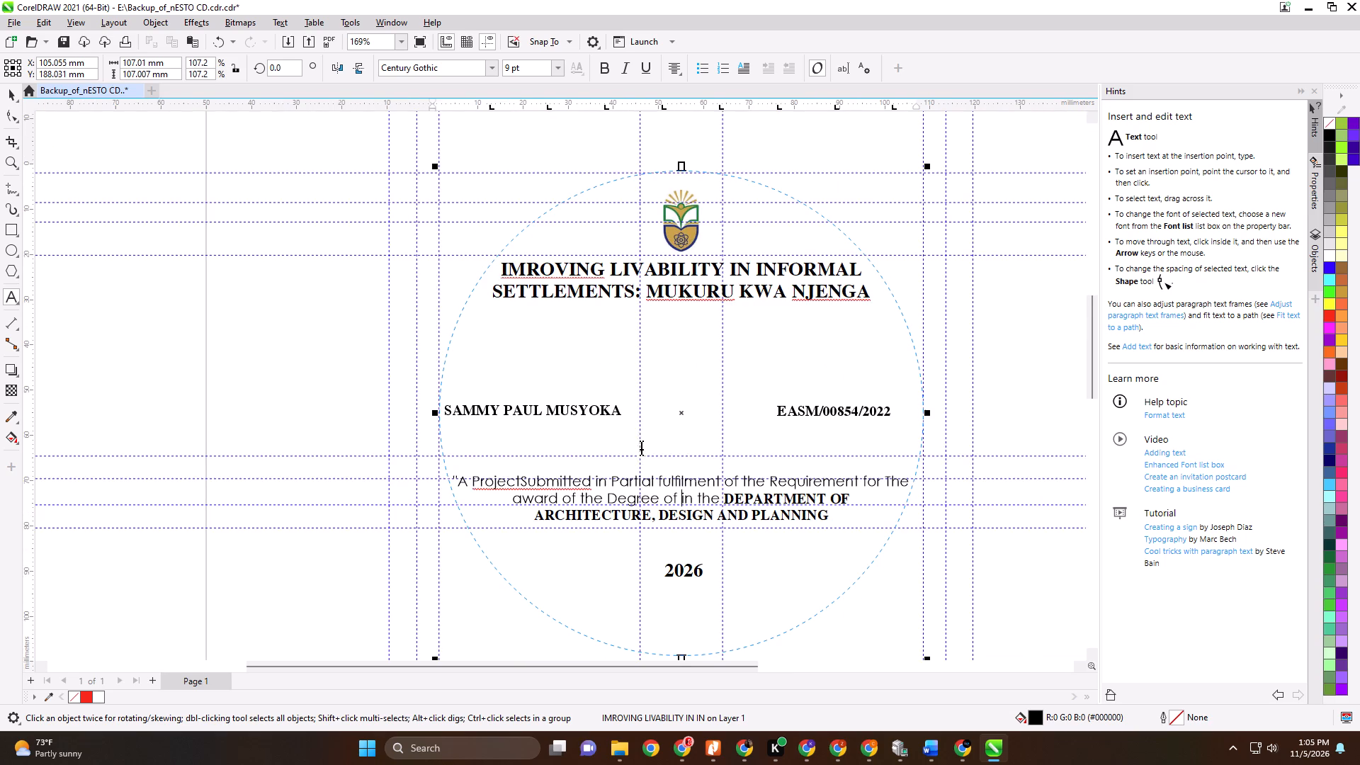
Insert the line "THE TECHNICAL UNIVERSITY OF KENYA" above the project title on the upper CD label.
left_click(603, 249)
triple_click(603, 275)
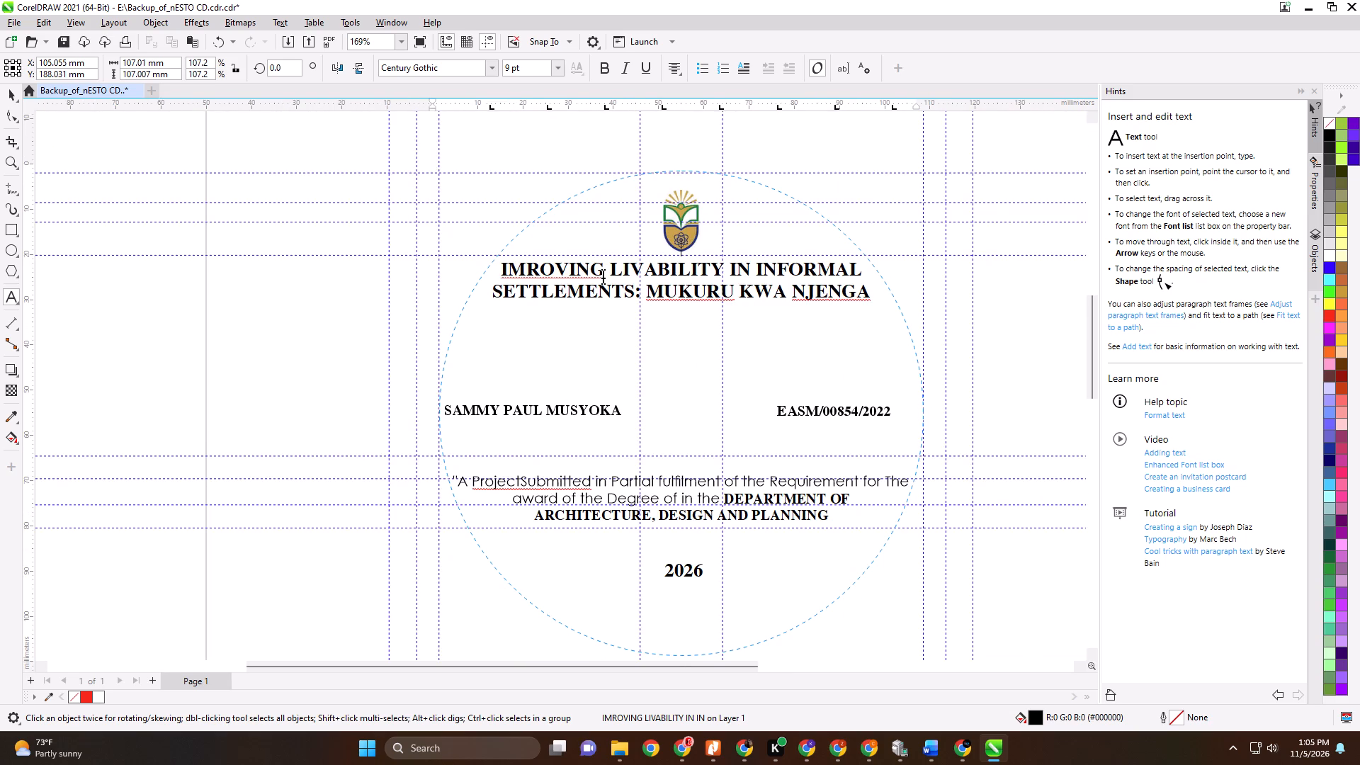
left_click(607, 262)
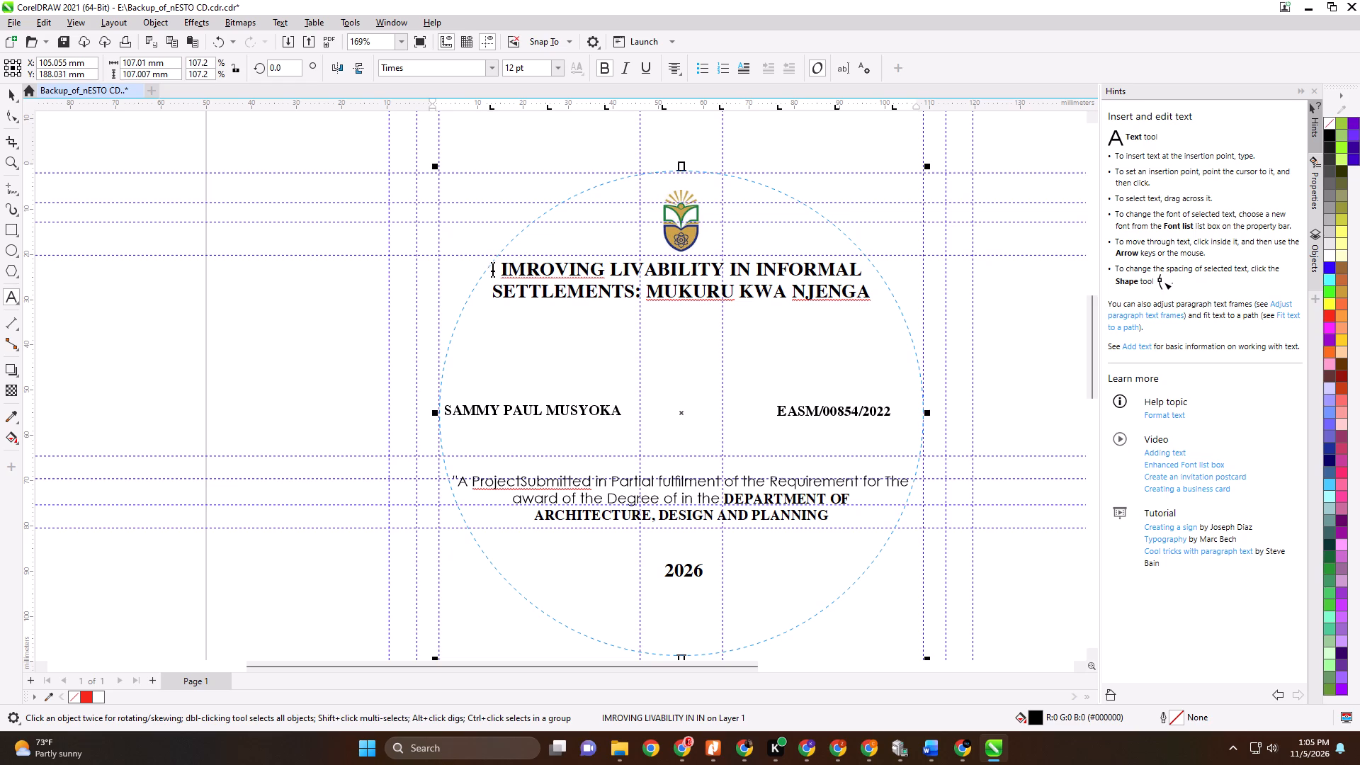
left_click(499, 268)
key("Return")
key("Up")
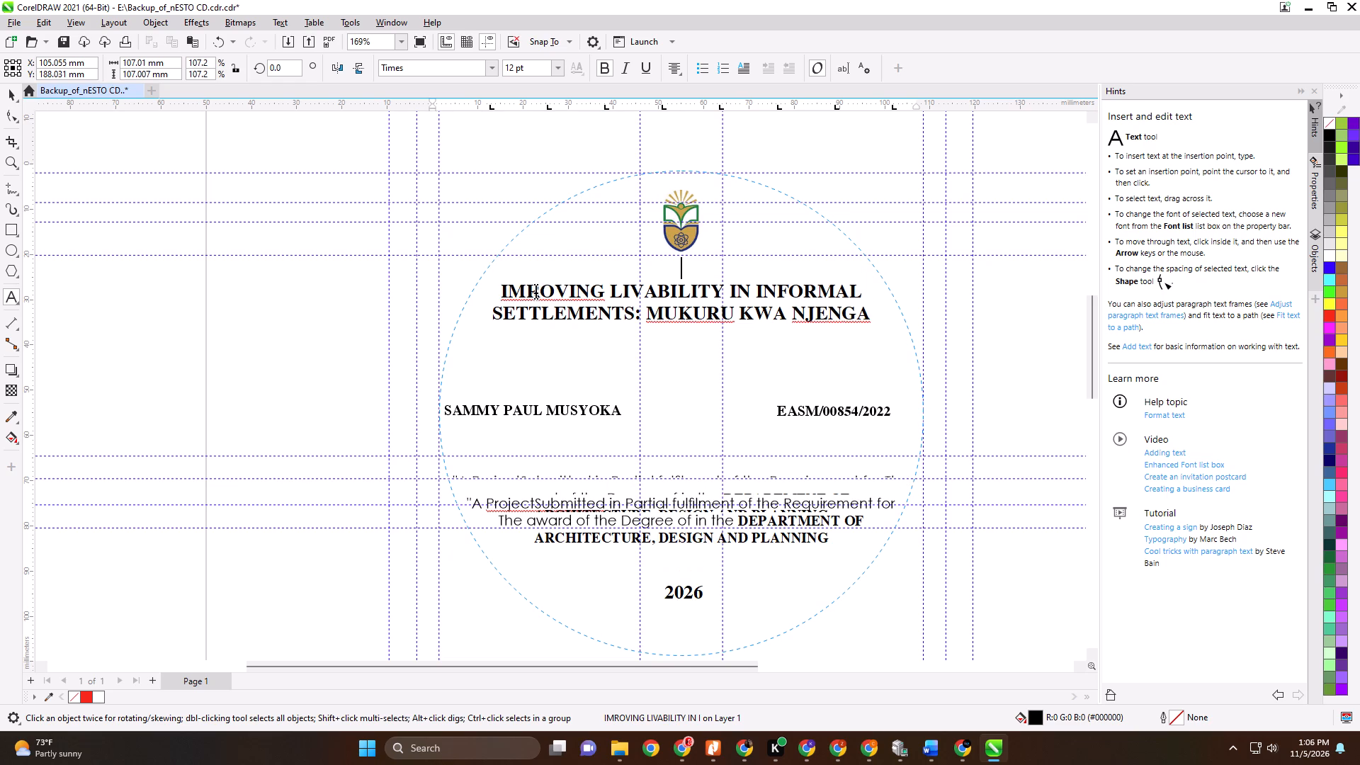
key("t")
key("h")
type("E TECHNICAL")
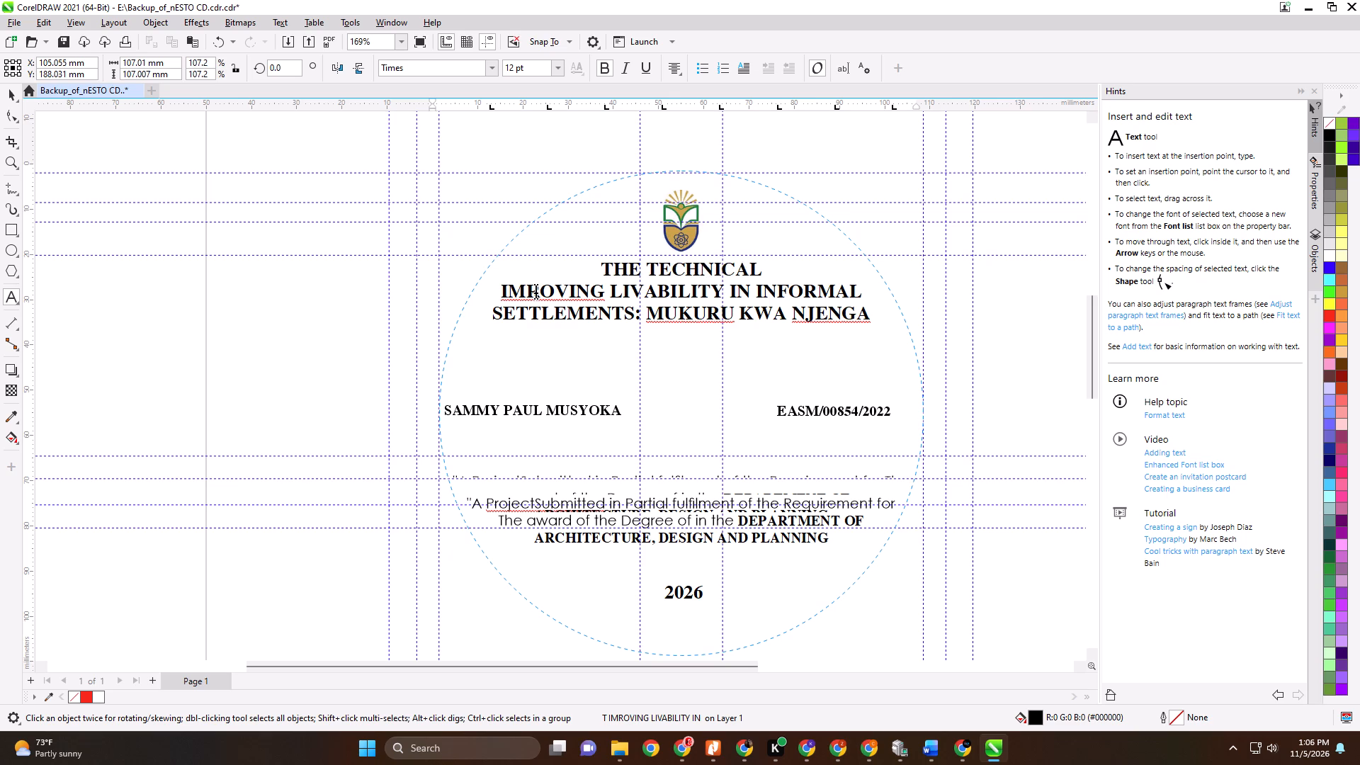
key("space")
type("UNIVERSITY")
key("space")
type("OF KENYA")
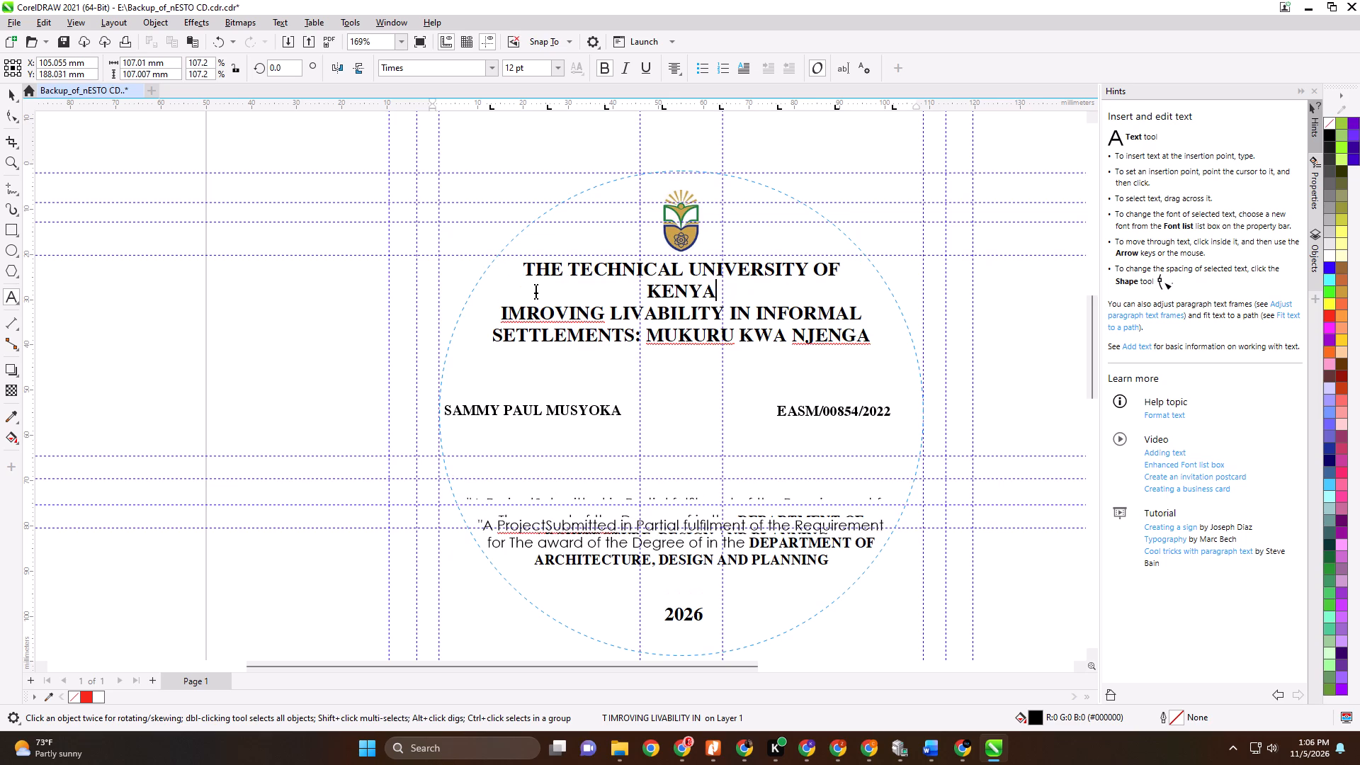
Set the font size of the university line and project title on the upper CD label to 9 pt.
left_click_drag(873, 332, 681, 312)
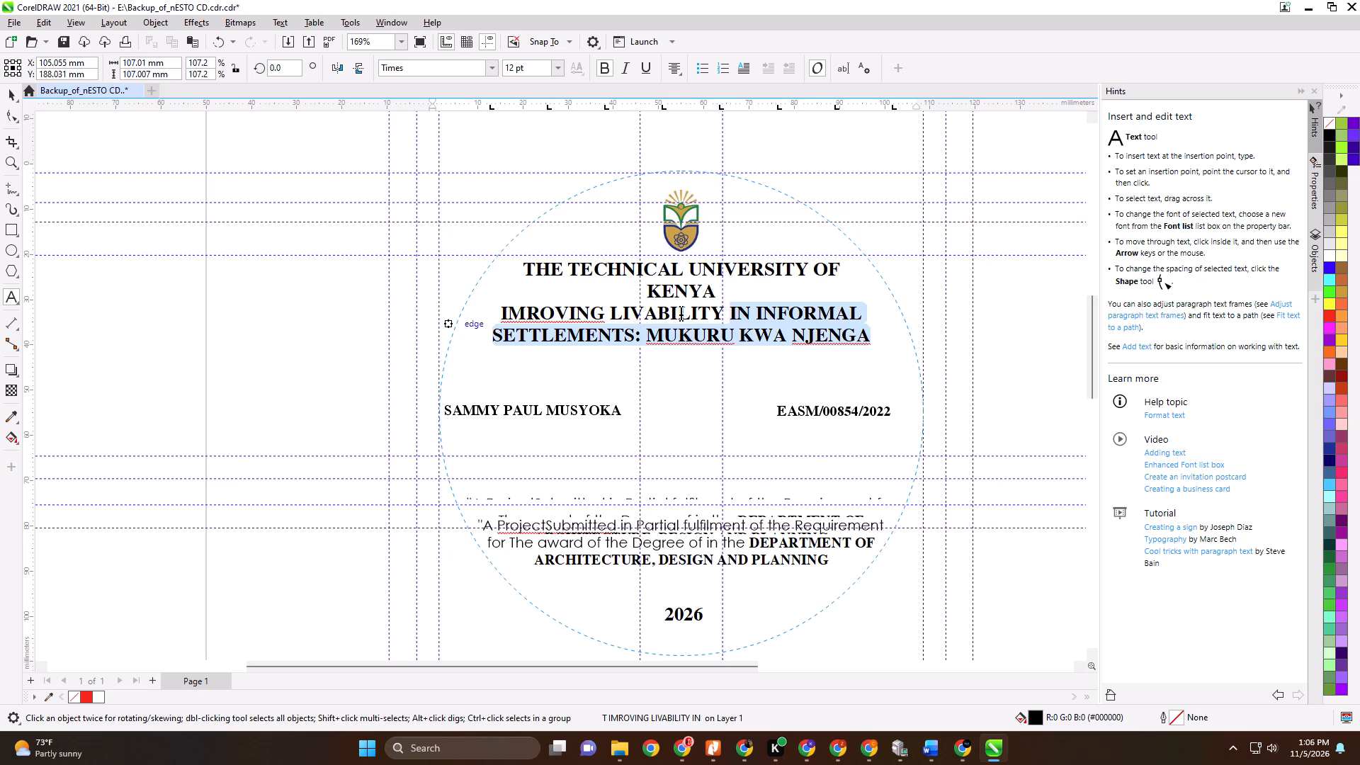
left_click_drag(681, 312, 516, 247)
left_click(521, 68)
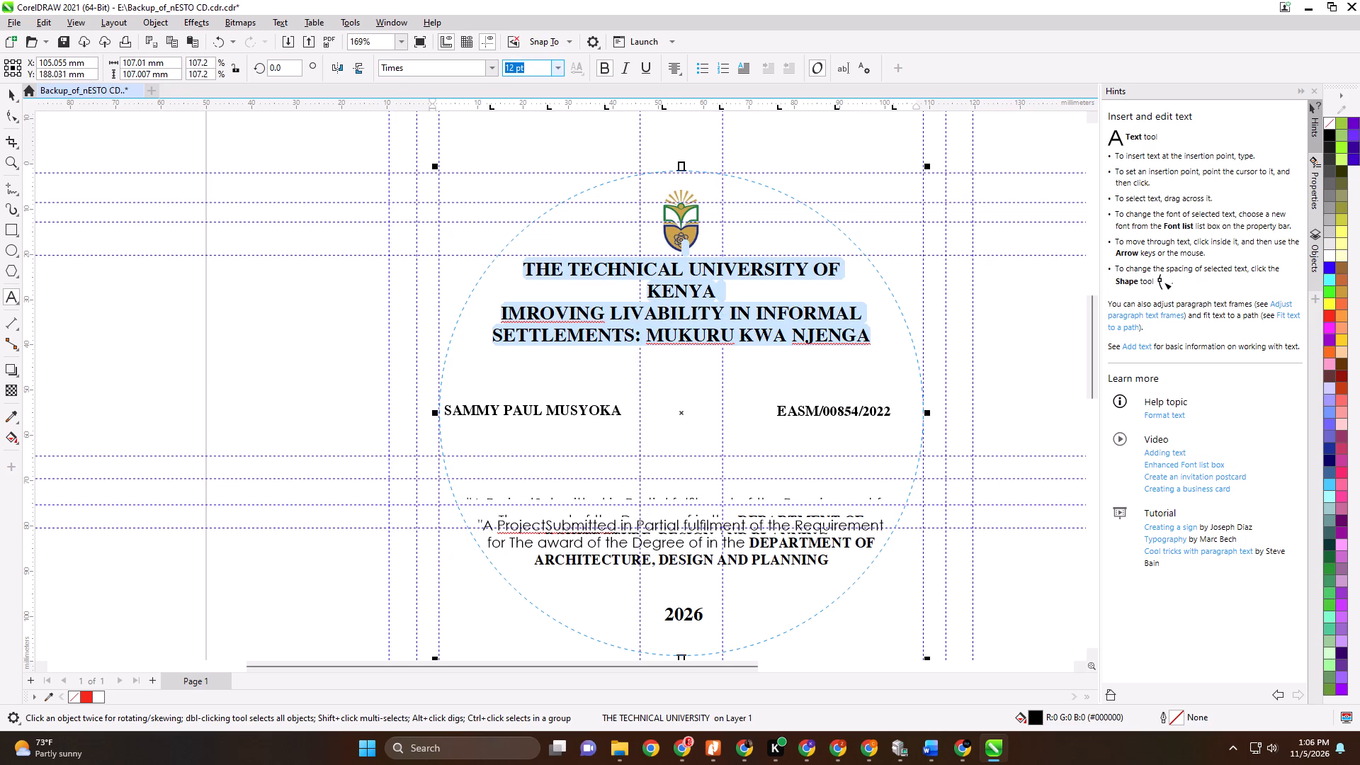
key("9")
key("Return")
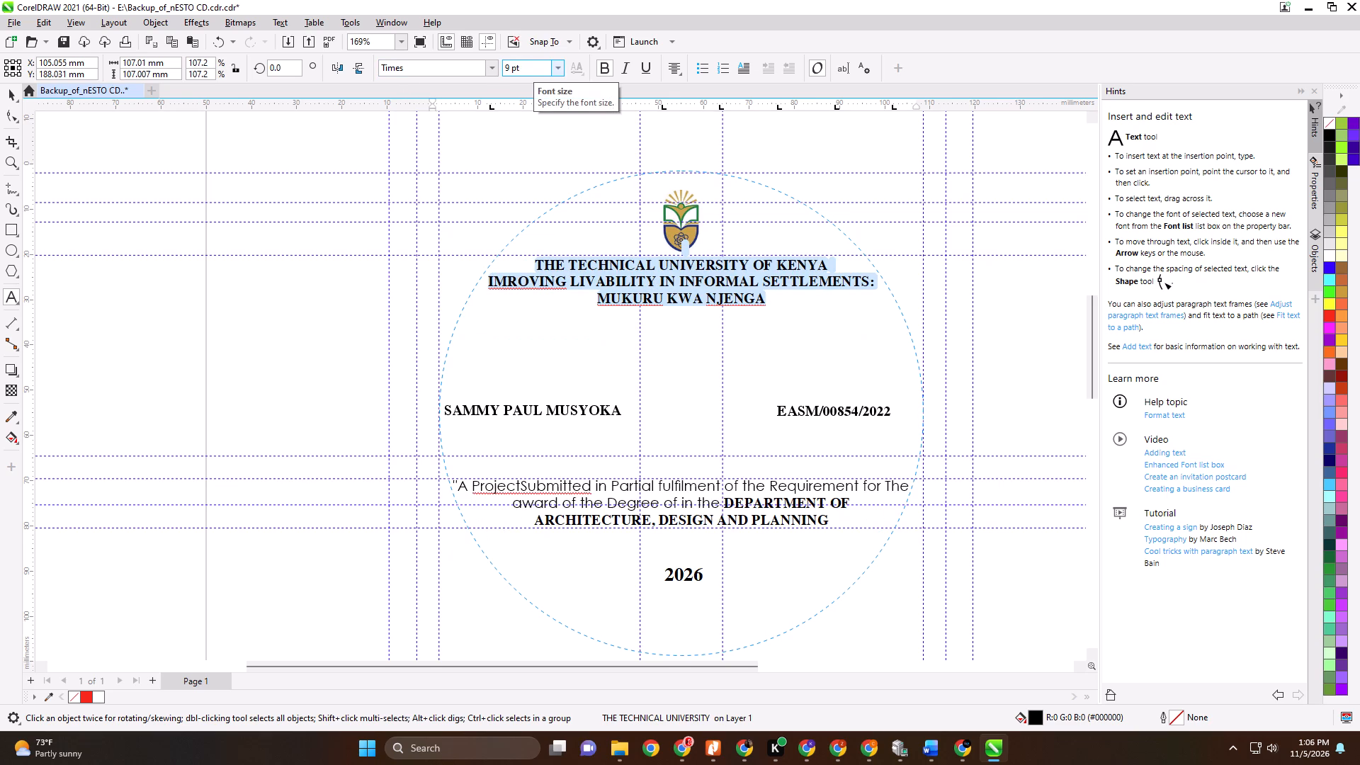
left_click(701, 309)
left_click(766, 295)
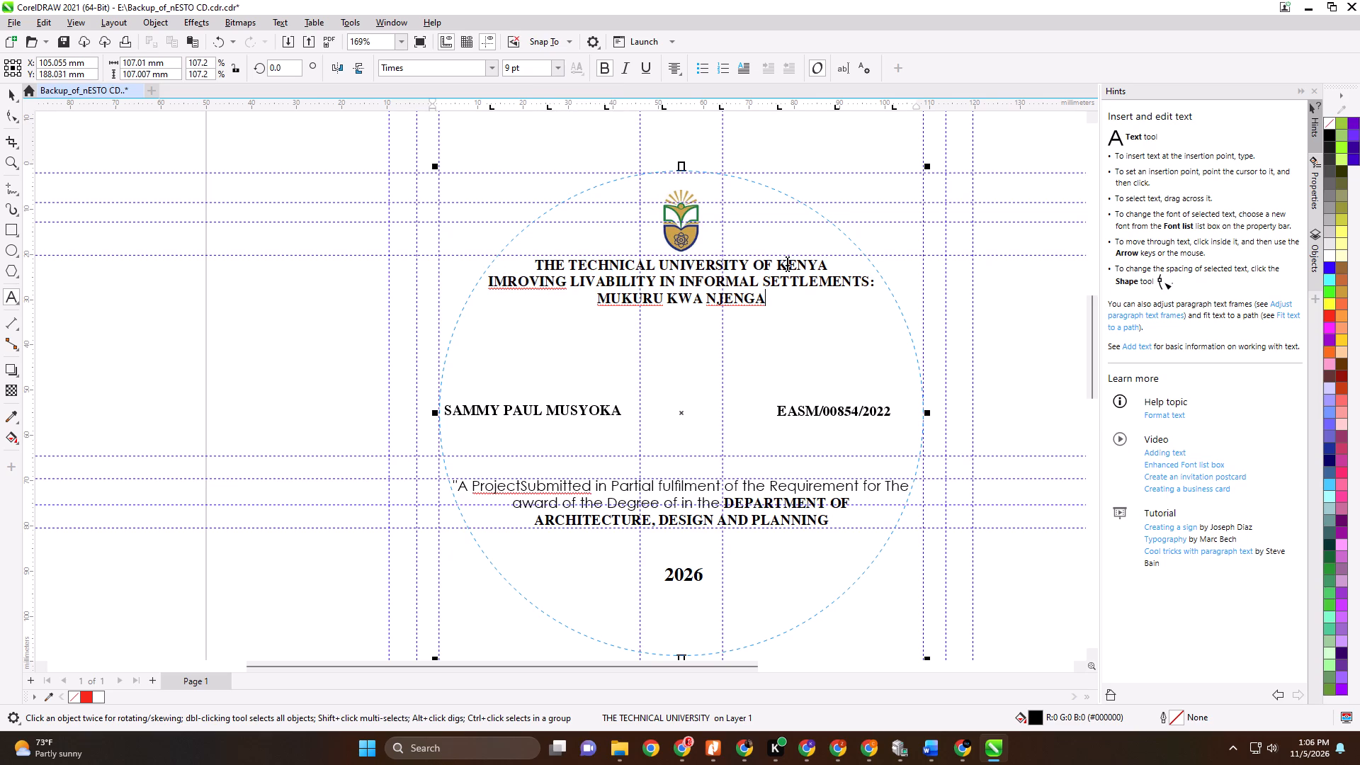
Add the line "FACULTY OF ENGINEERING AND BUILT ENVIRONMENT" below the university name on the upper CD label.
left_click(832, 263)
key("Return")
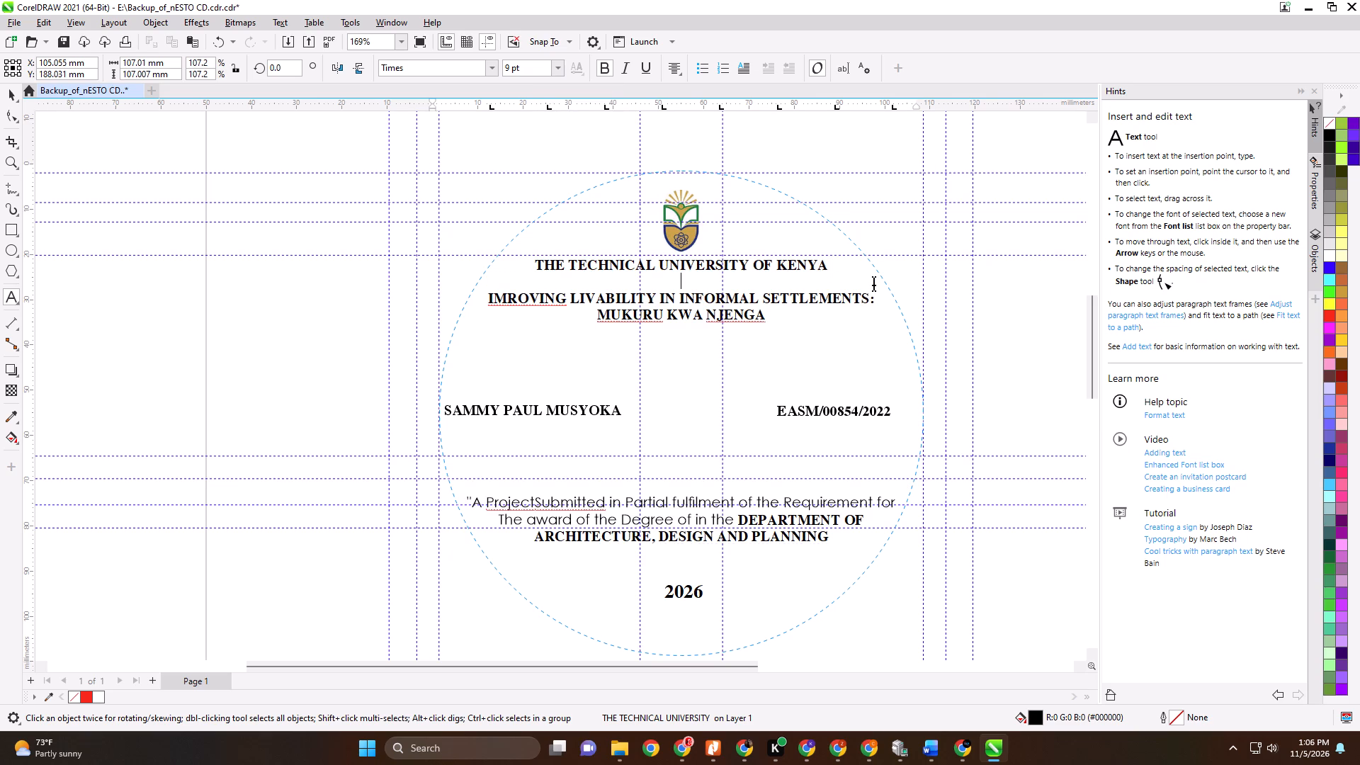
type("FACULTY")
key("space")
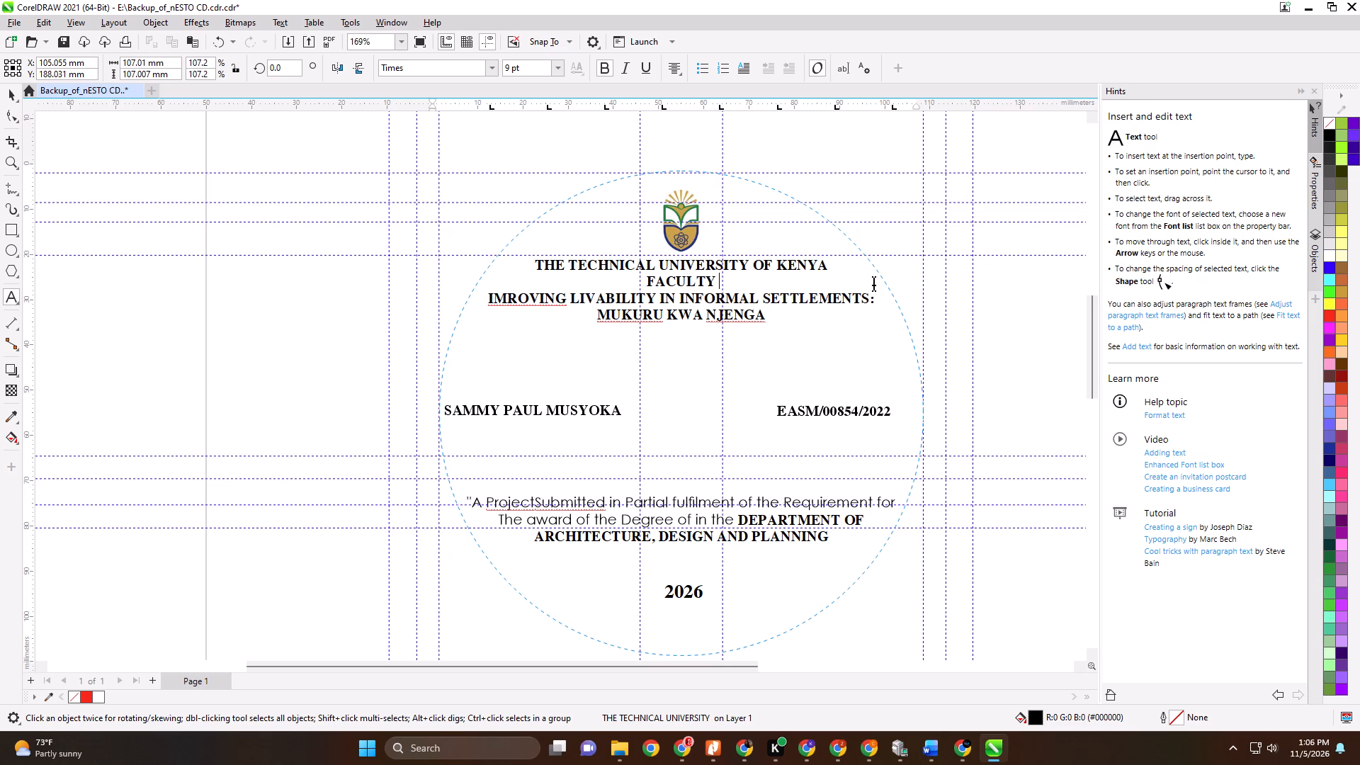
type("OF")
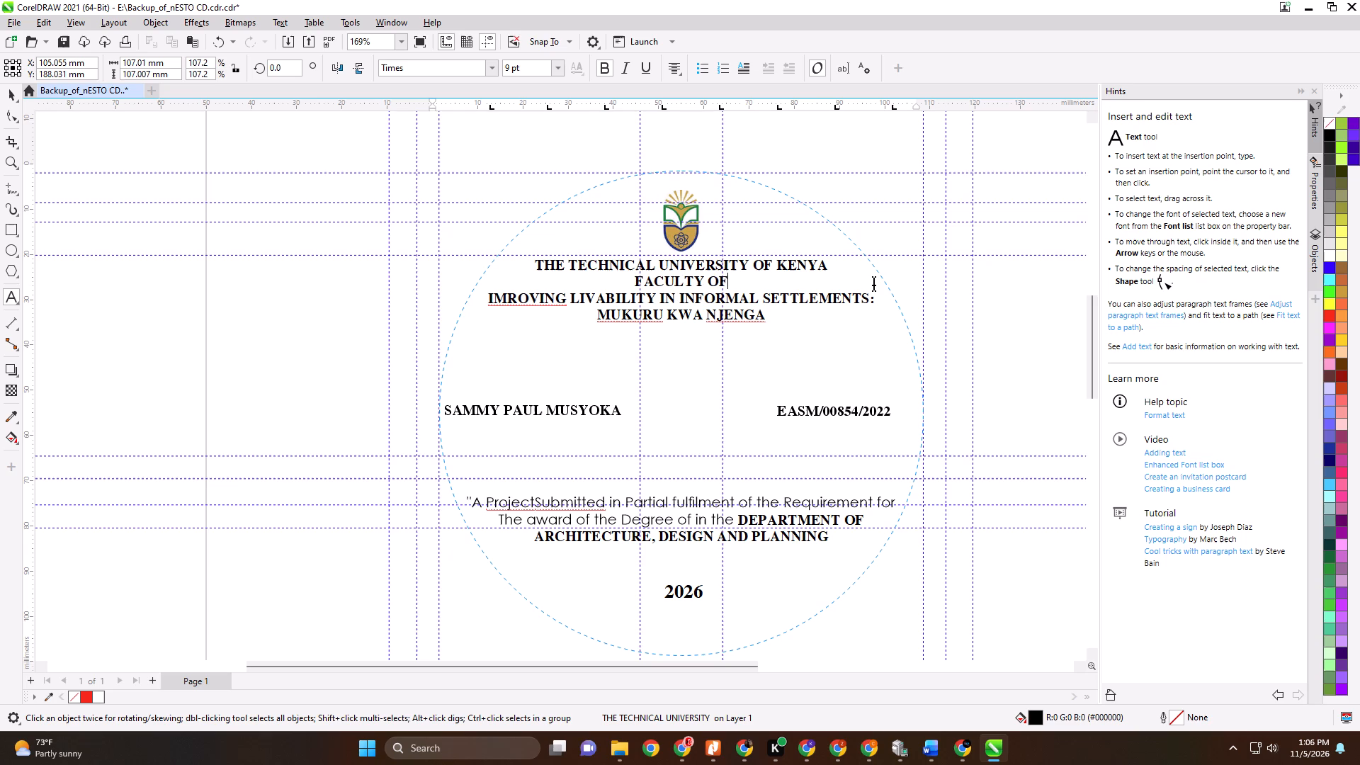
key("space")
type("ENGINEE")
type("RING")
key("space")
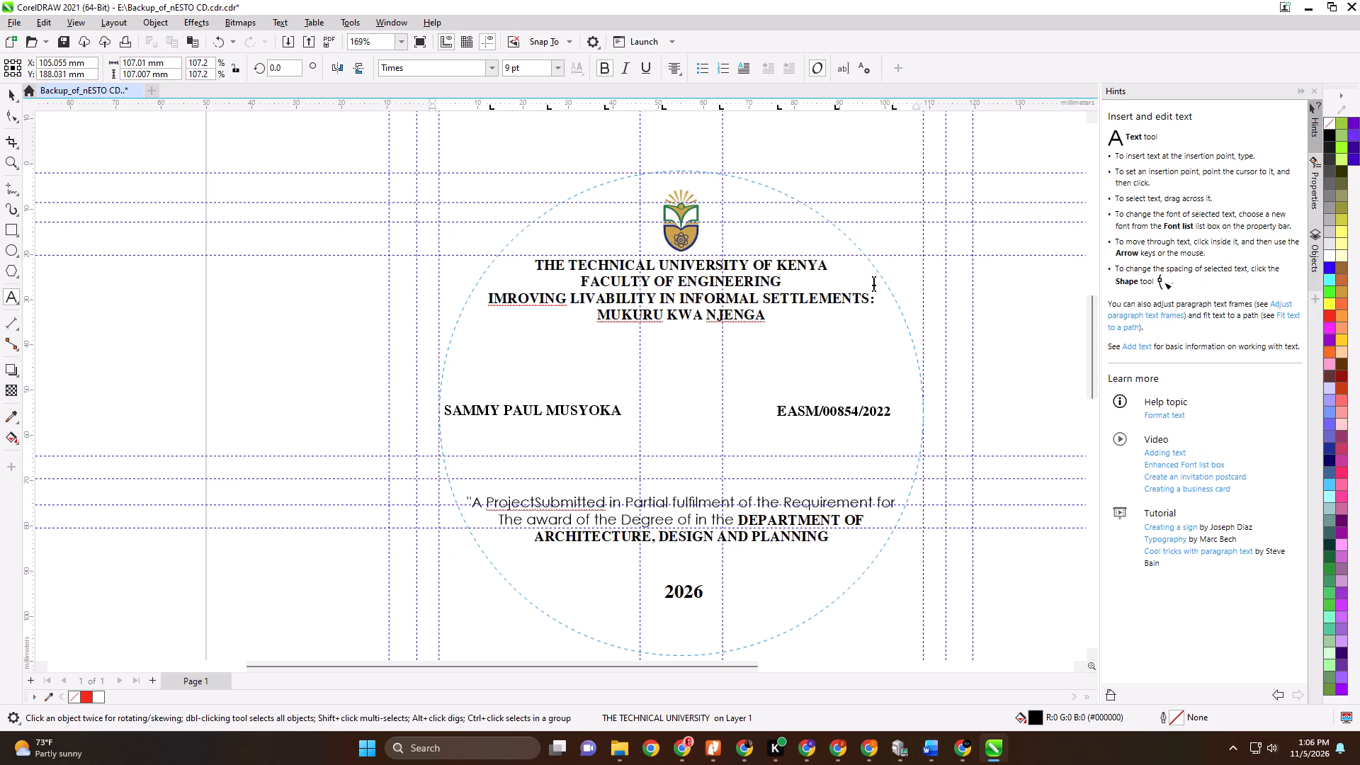
type("AND")
key("space")
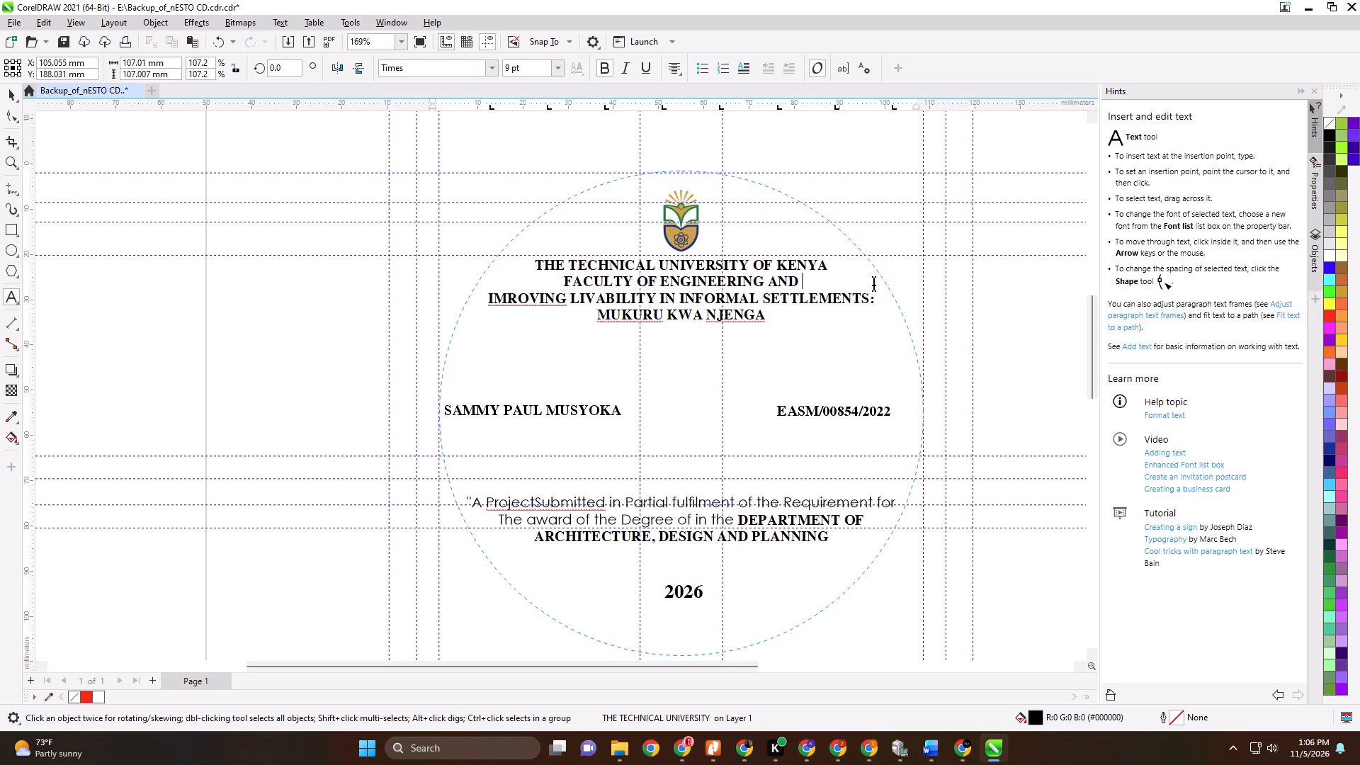
type("BUILT")
key("space")
type("ENVIR")
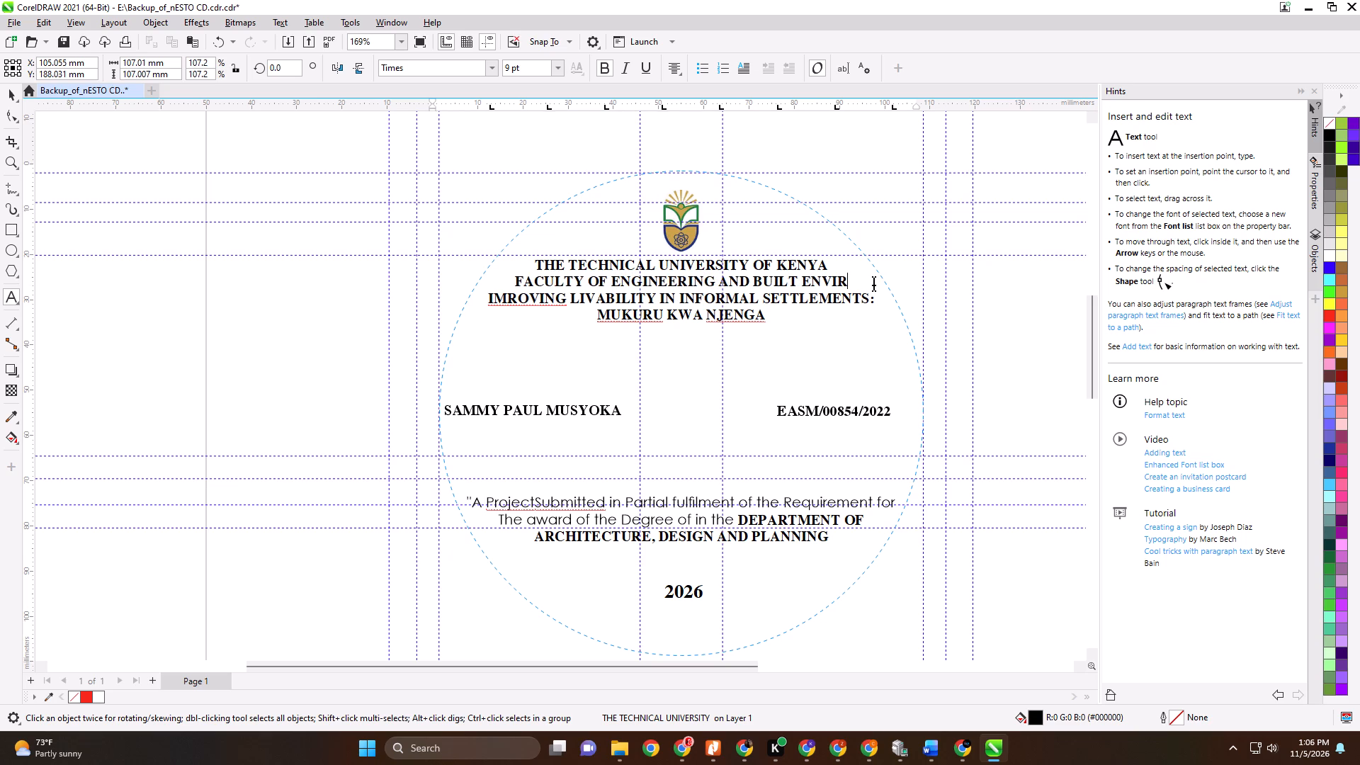
type("ONMENT")
Set the font size of the university, faculty and project title lines on the upper CD label to 8 pt.
scroll(843, 263, "up", 1)
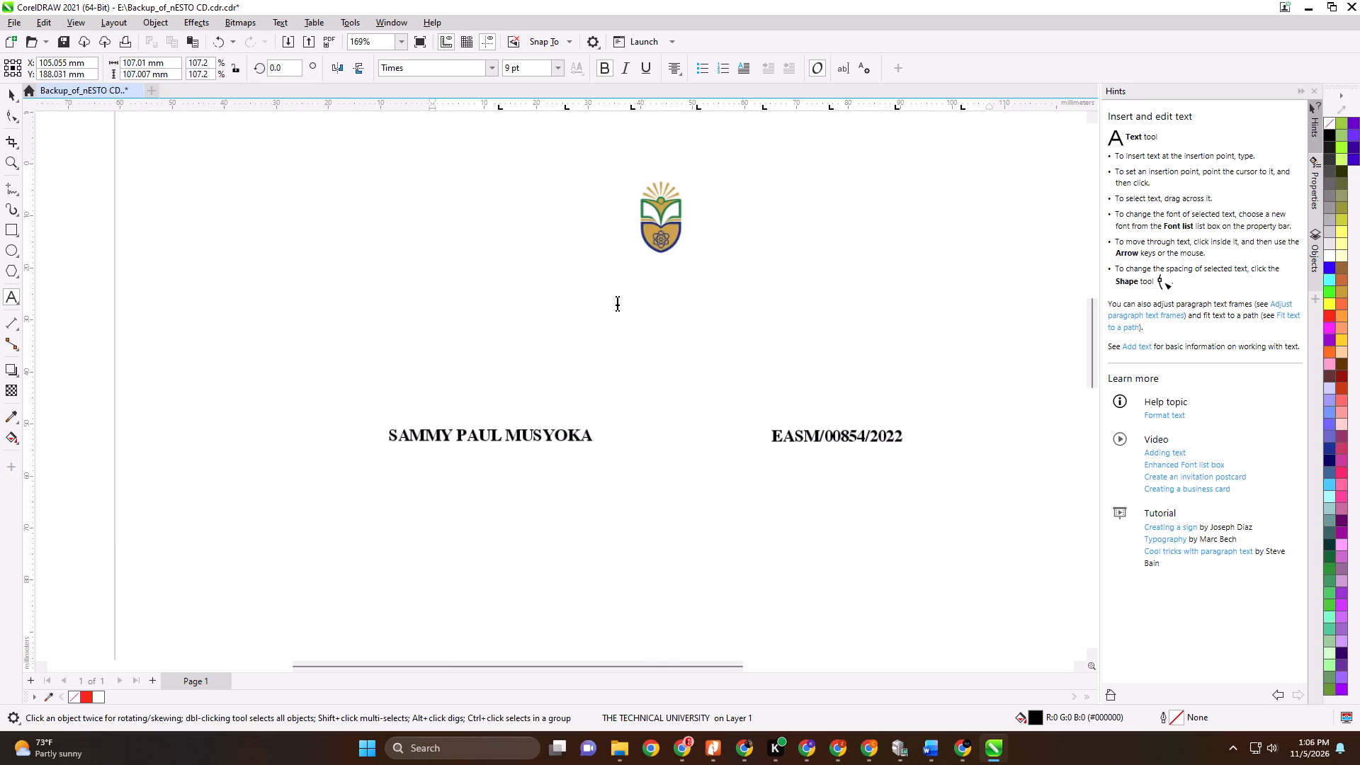
left_click_drag(763, 346, 525, 251)
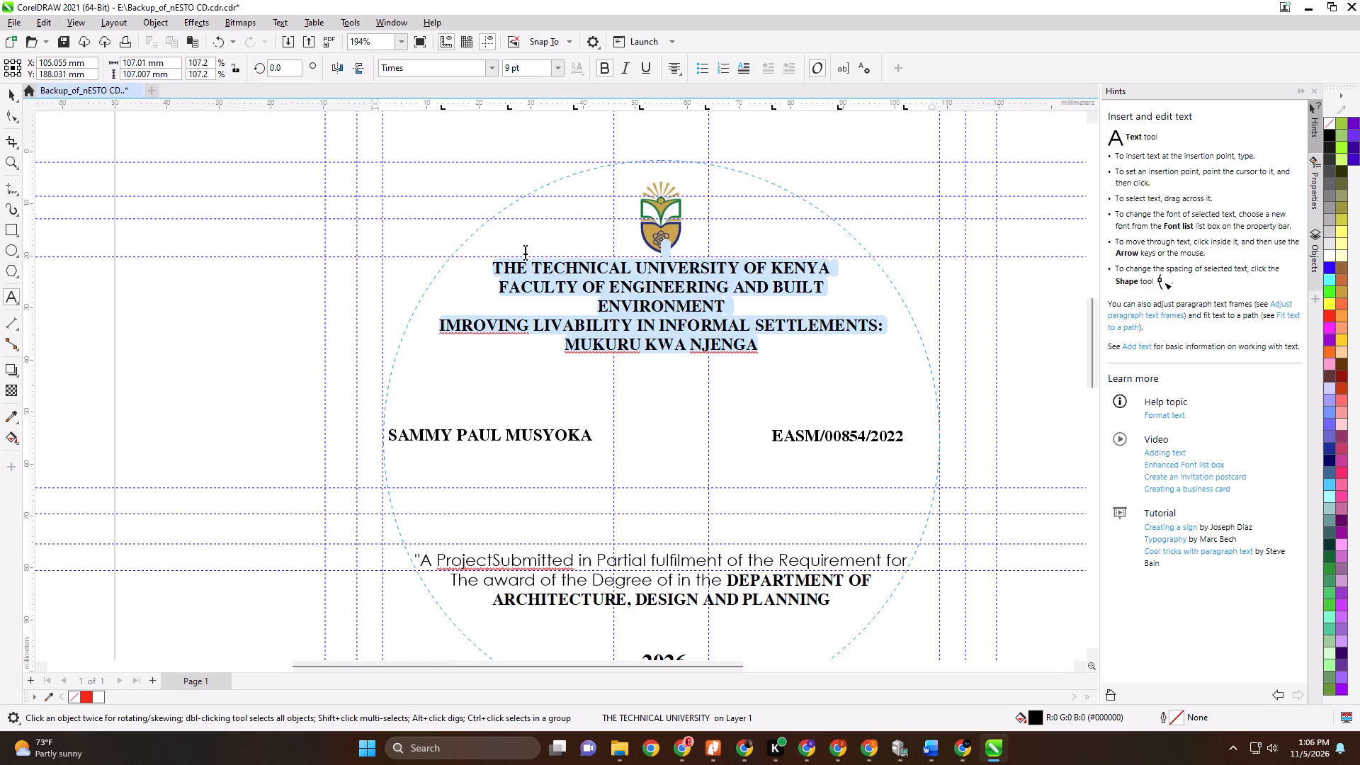
left_click_drag(525, 251, 515, 251)
left_click(516, 62)
key("8")
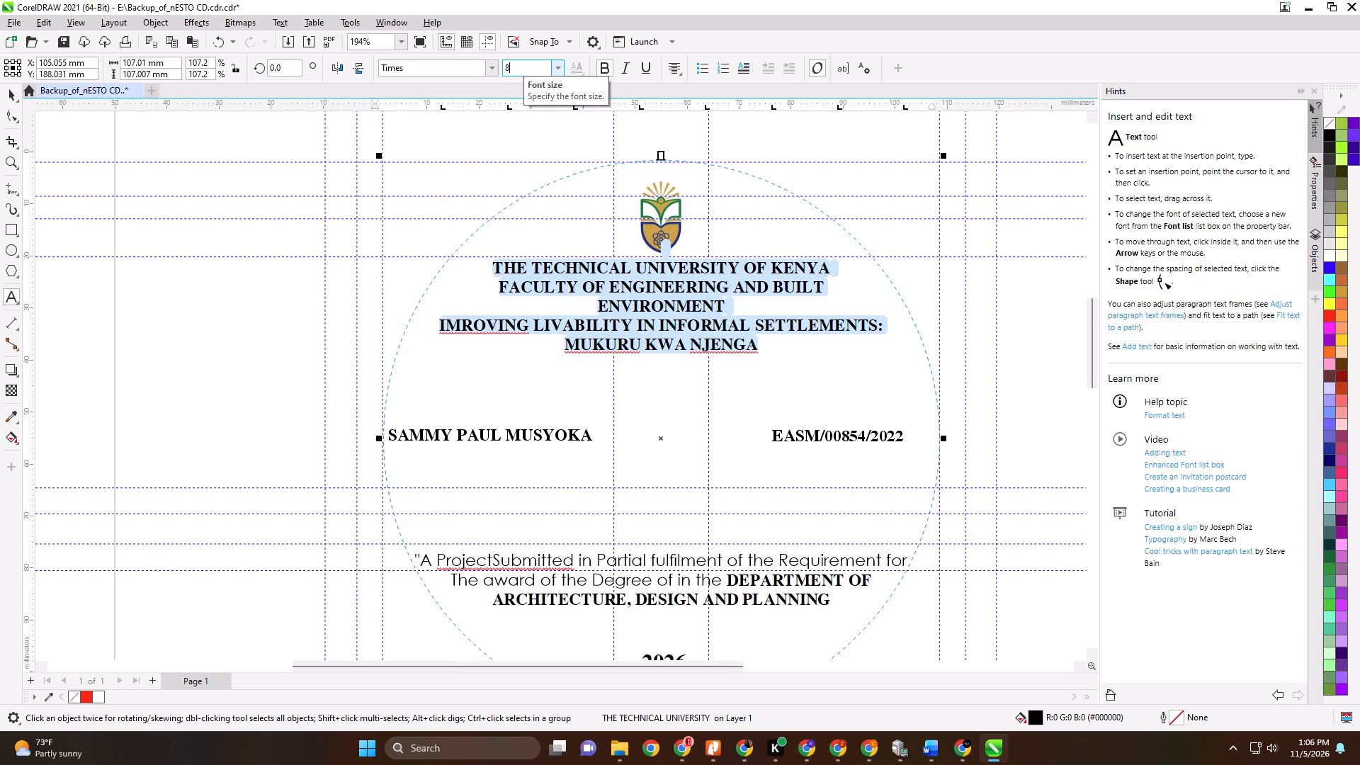
key("Return")
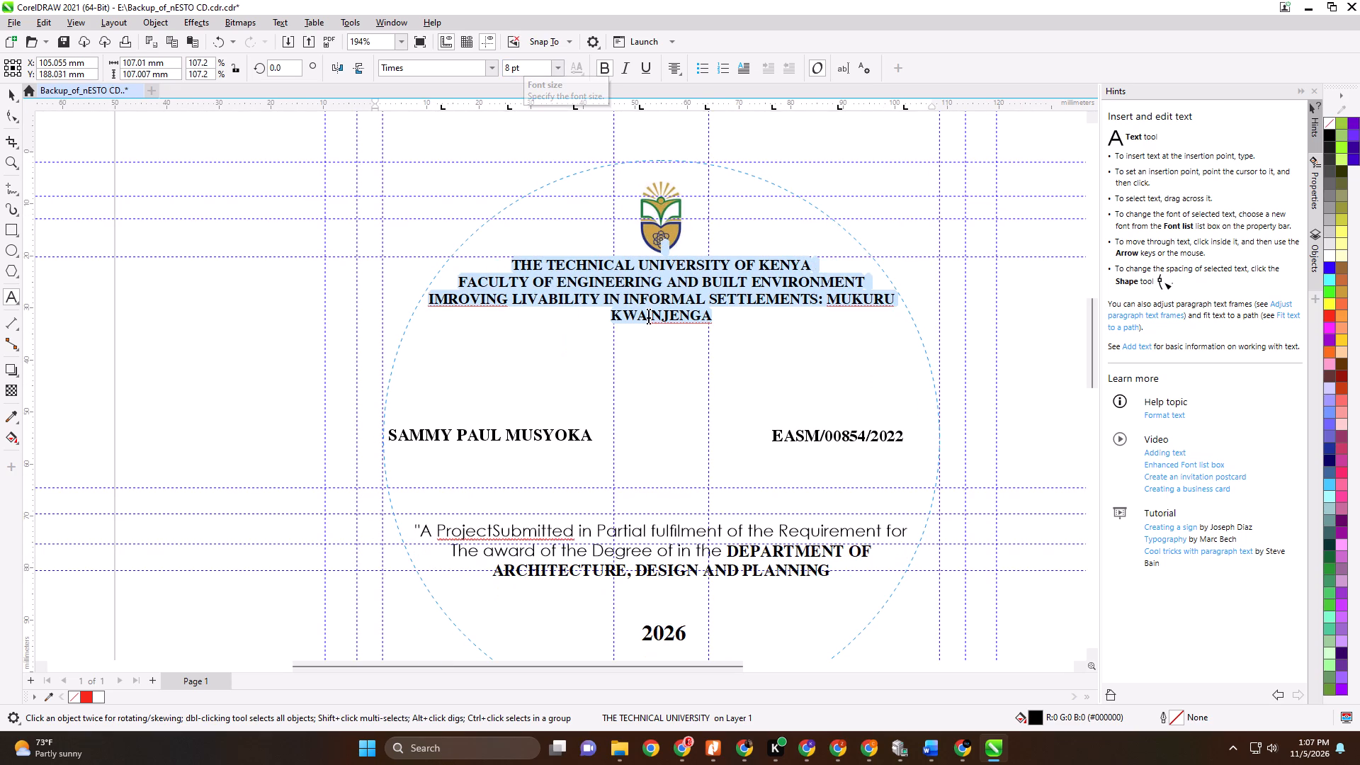
left_click(638, 307)
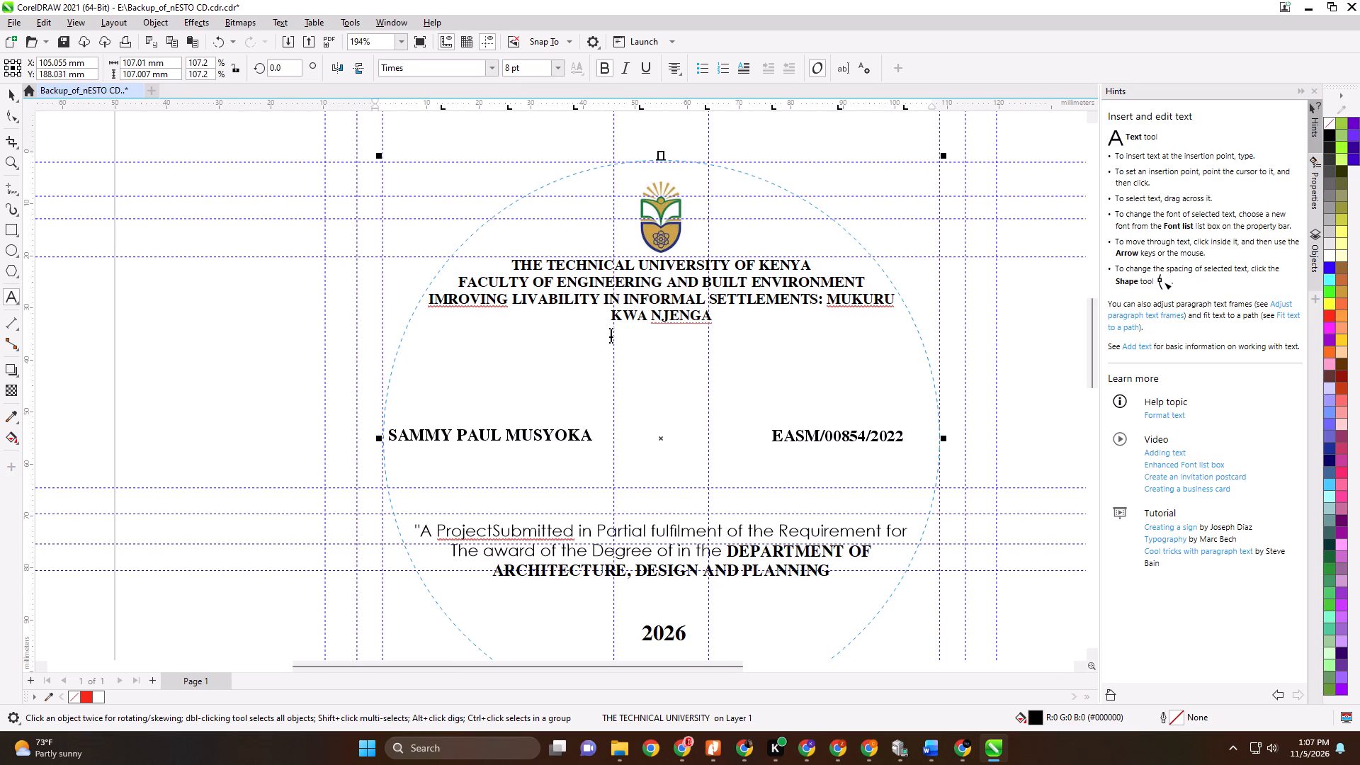
Add the line "DEPARTMENT OF ARCHITECTURE, DESIGN AND PLANNING" below the faculty line on the upper CD label.
left_click(875, 284)
key("Return")
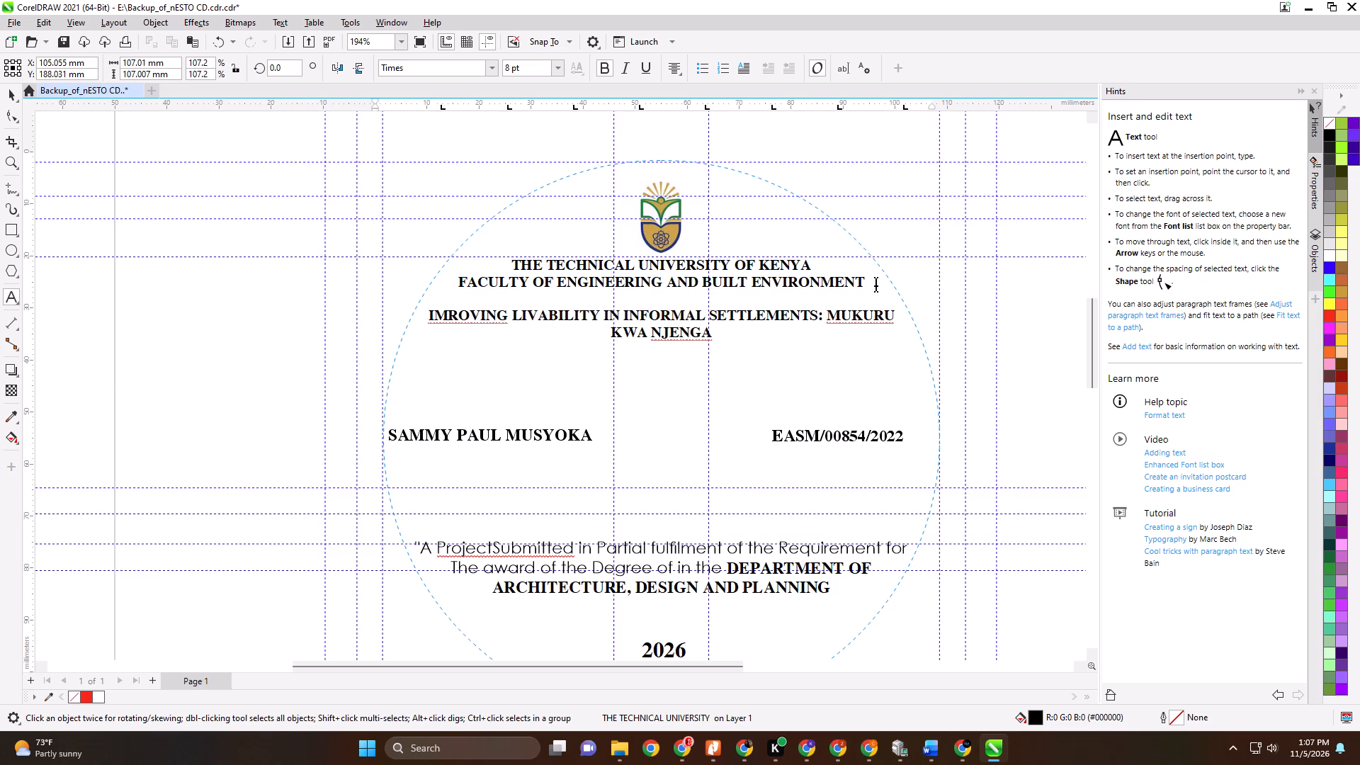
type("DEPARTMENT")
key("space")
type("OF")
key("space")
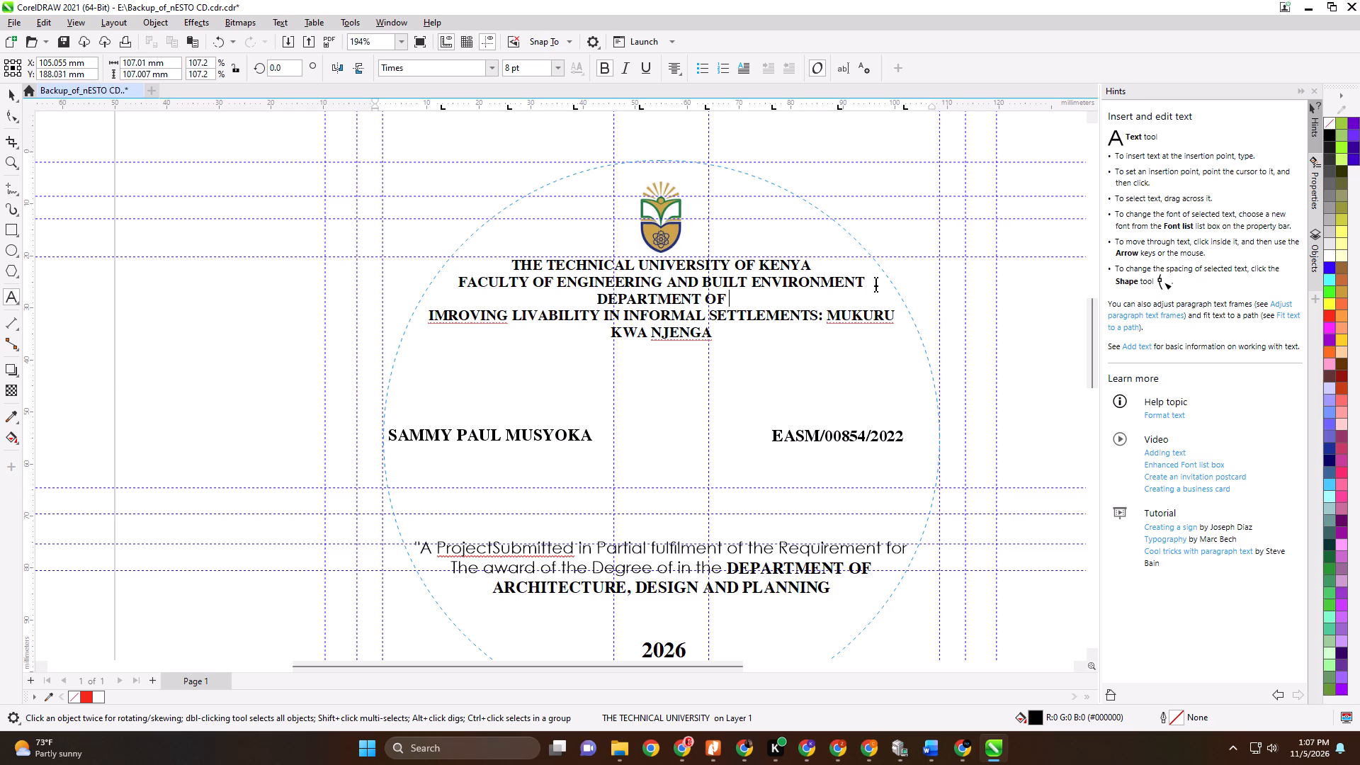
type("AR")
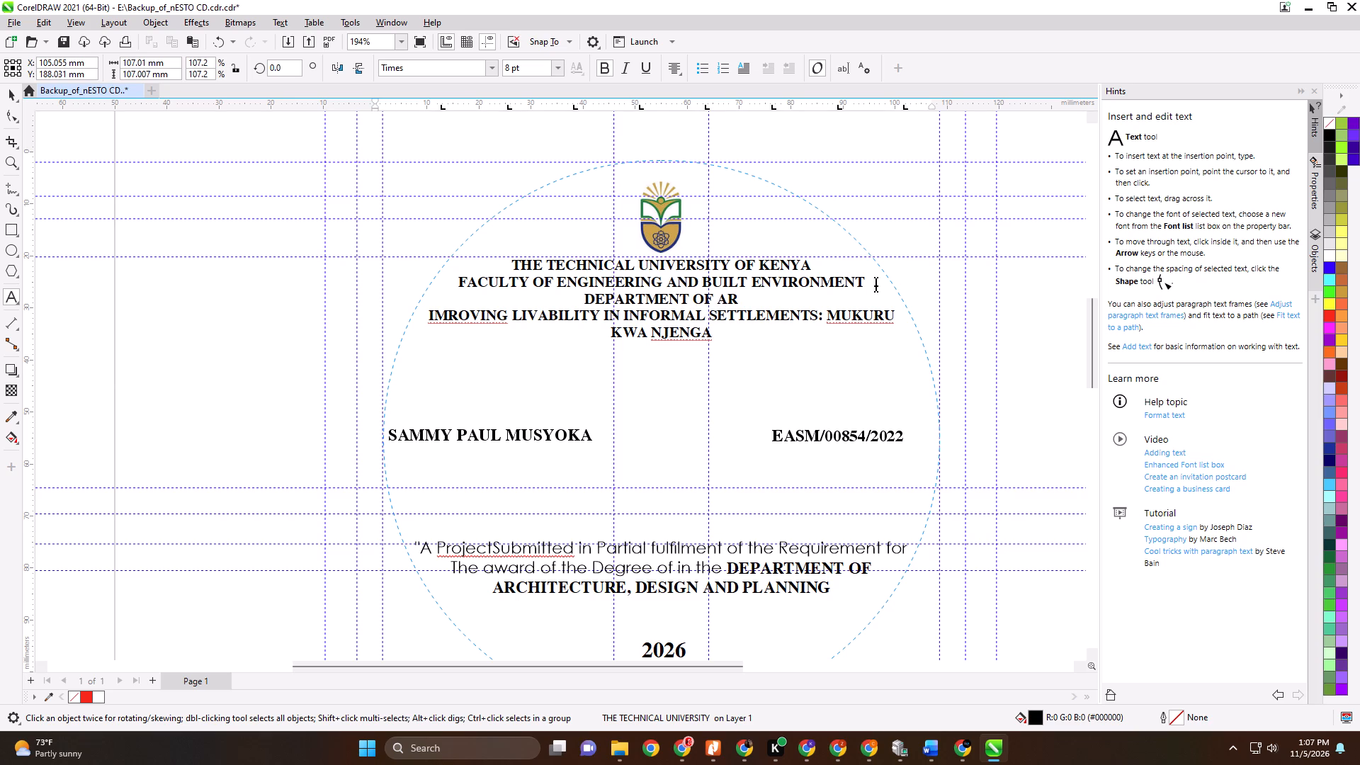
type("CH")
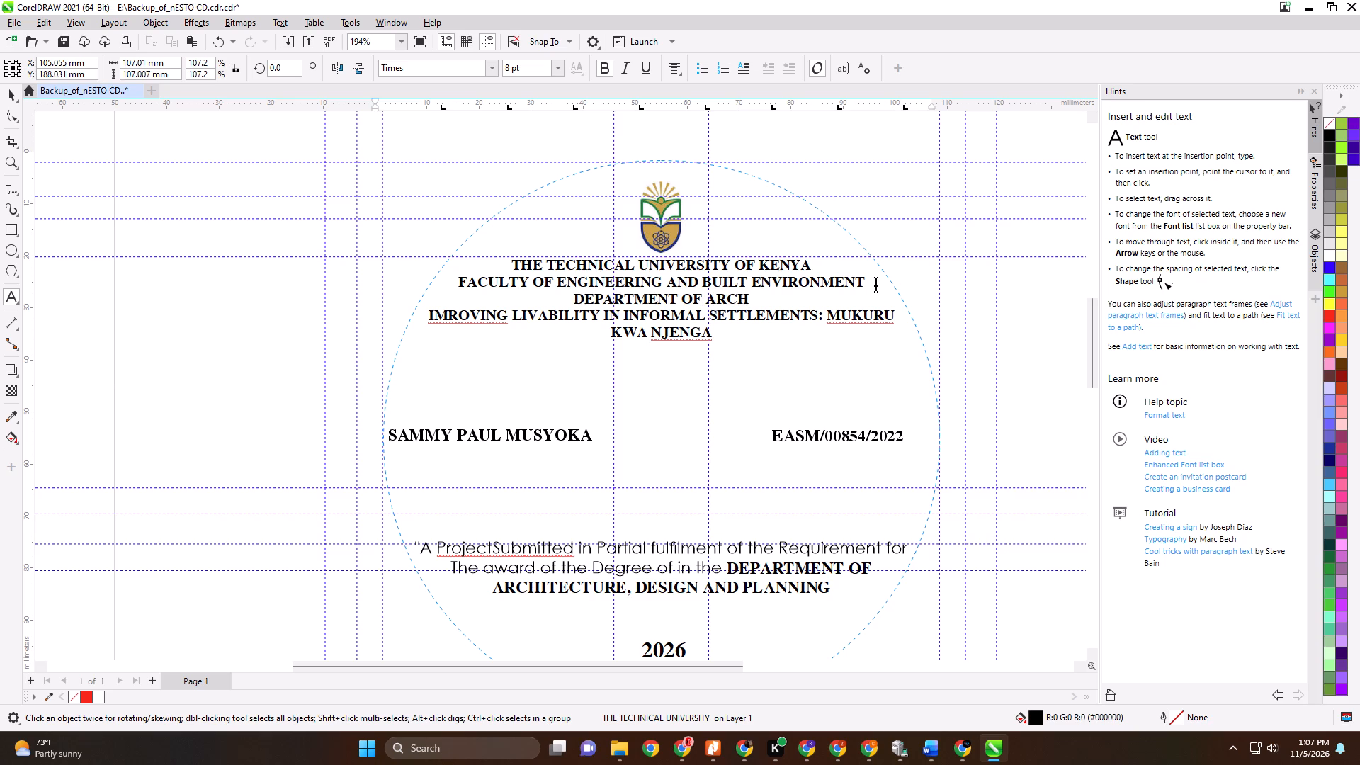
key("i")
type("TECT")
type("URE")
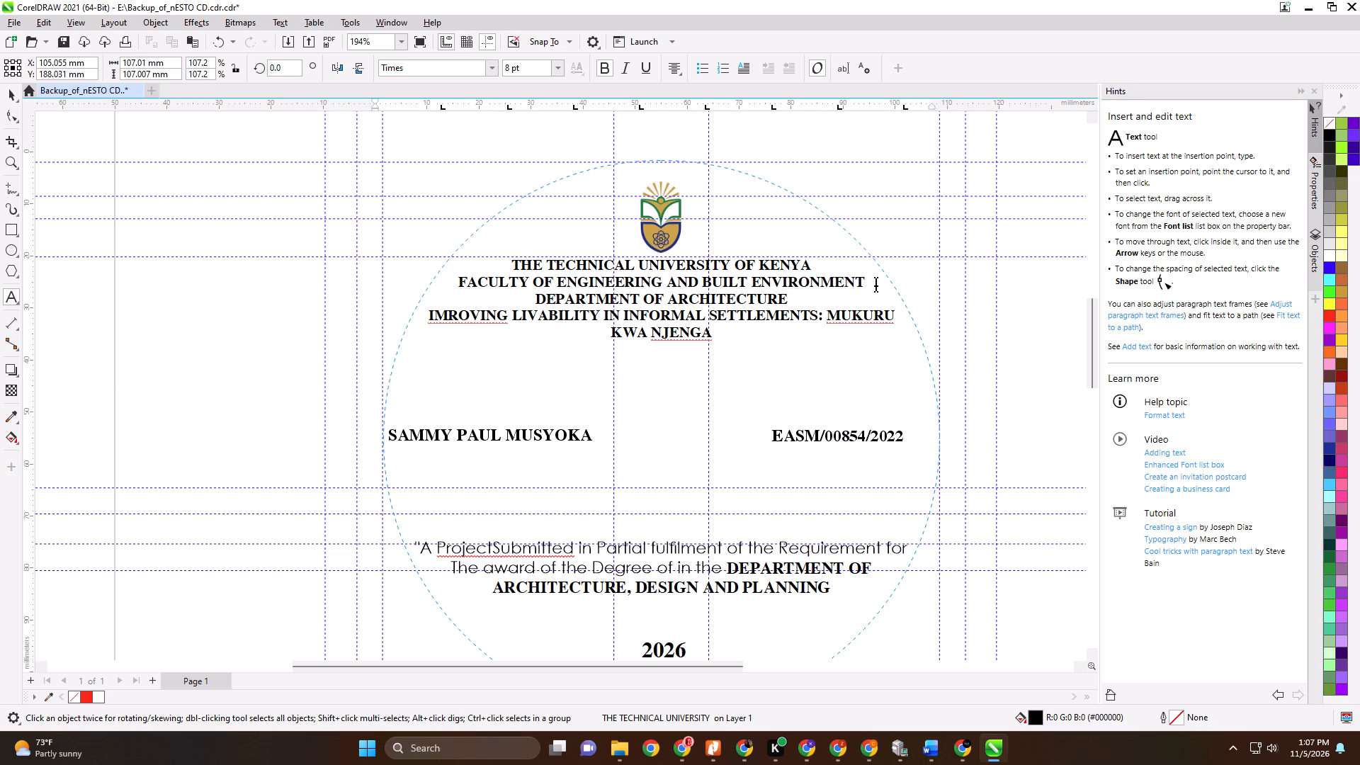
key("space")
type(", DESIGN")
key("space")
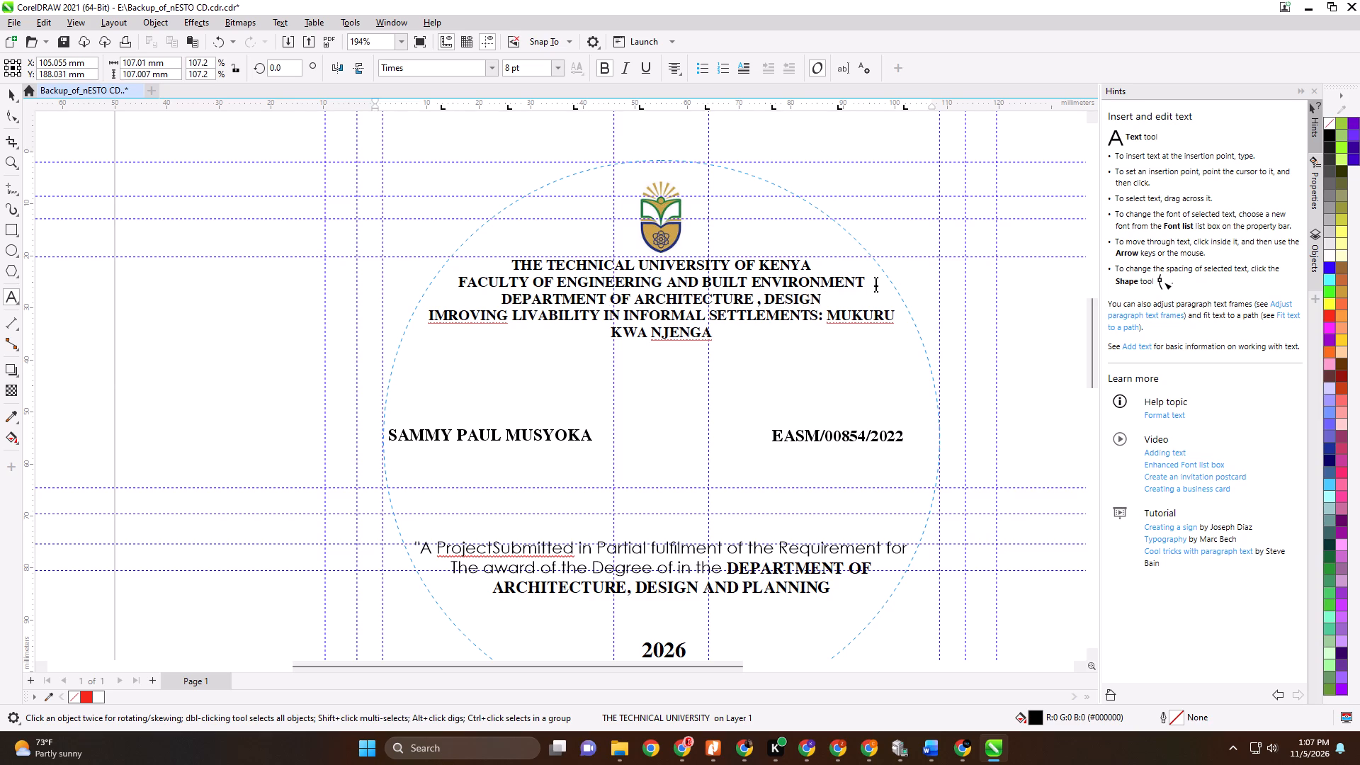
type("AND PLANNG")
key("BackSpace")
type("ING")
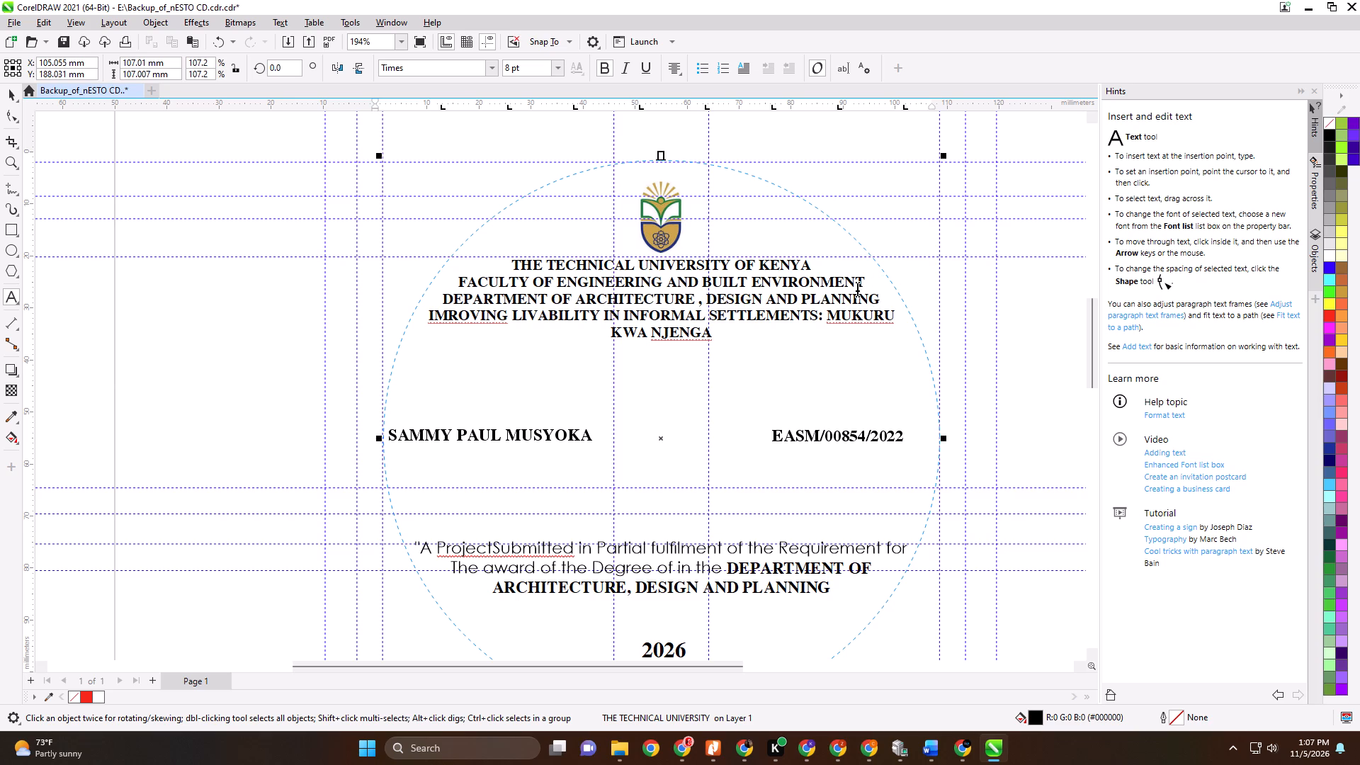
left_click(906, 325)
left_click(890, 299)
Add the line "URBAN DESIGN AND DEVELOPMENT" below the department line on the upper CD label.
key("Return")
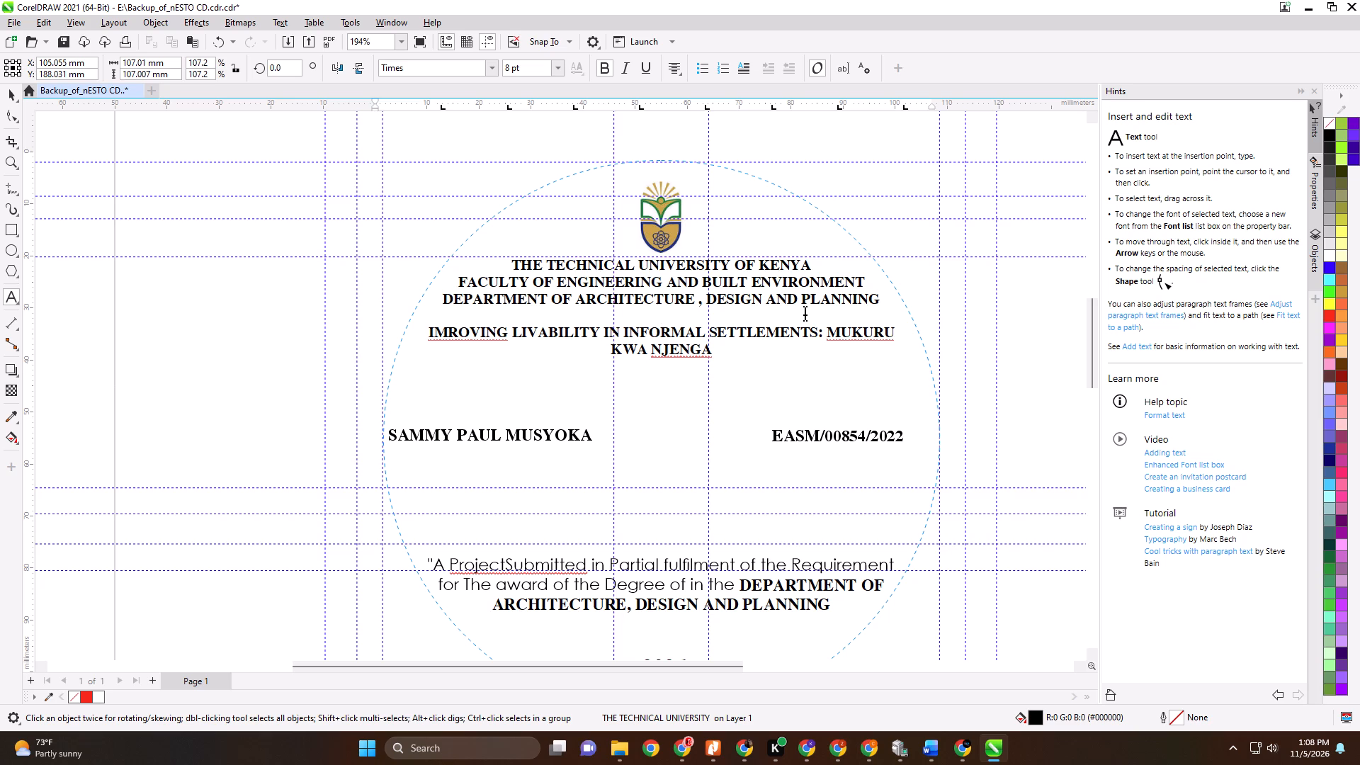
type("UR")
type("BAN DESIG")
type("N")
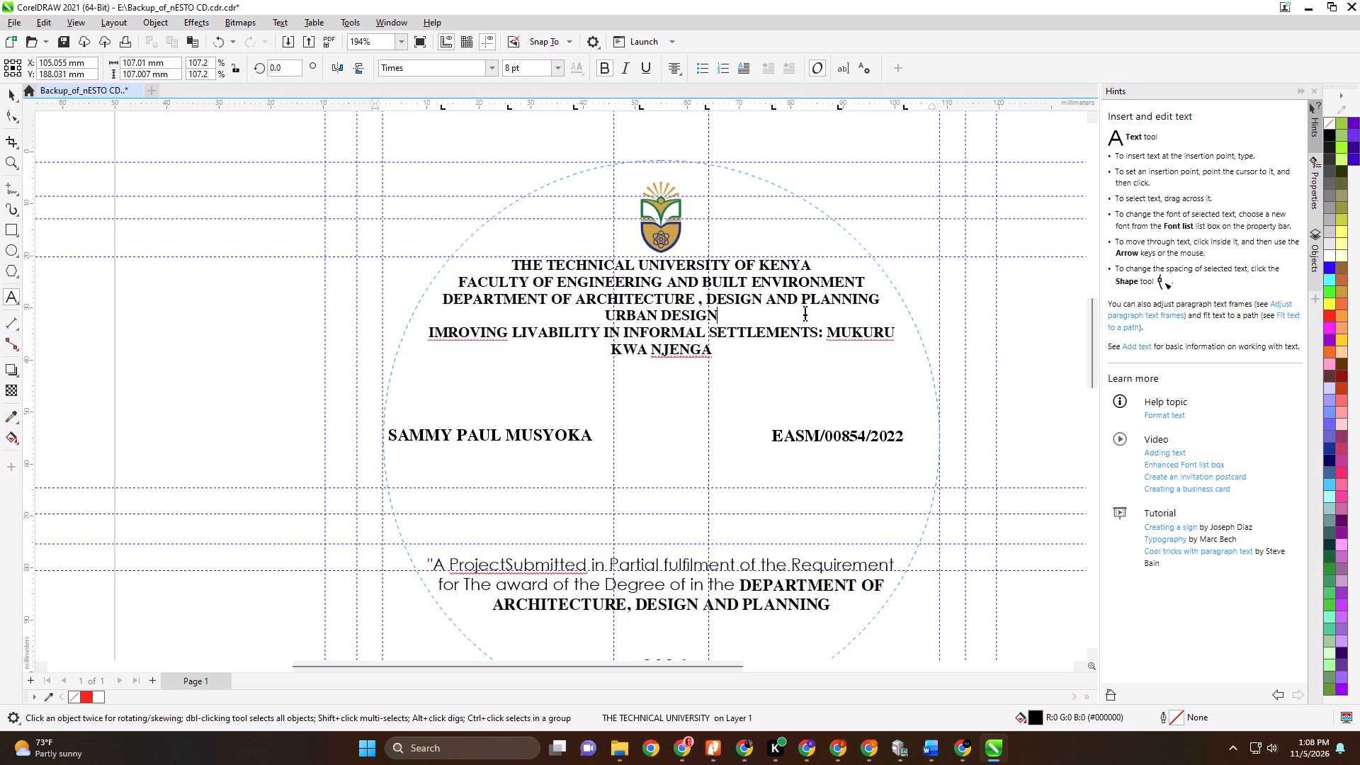
key("space")
type("AND DEVE")
type("LOPMENT")
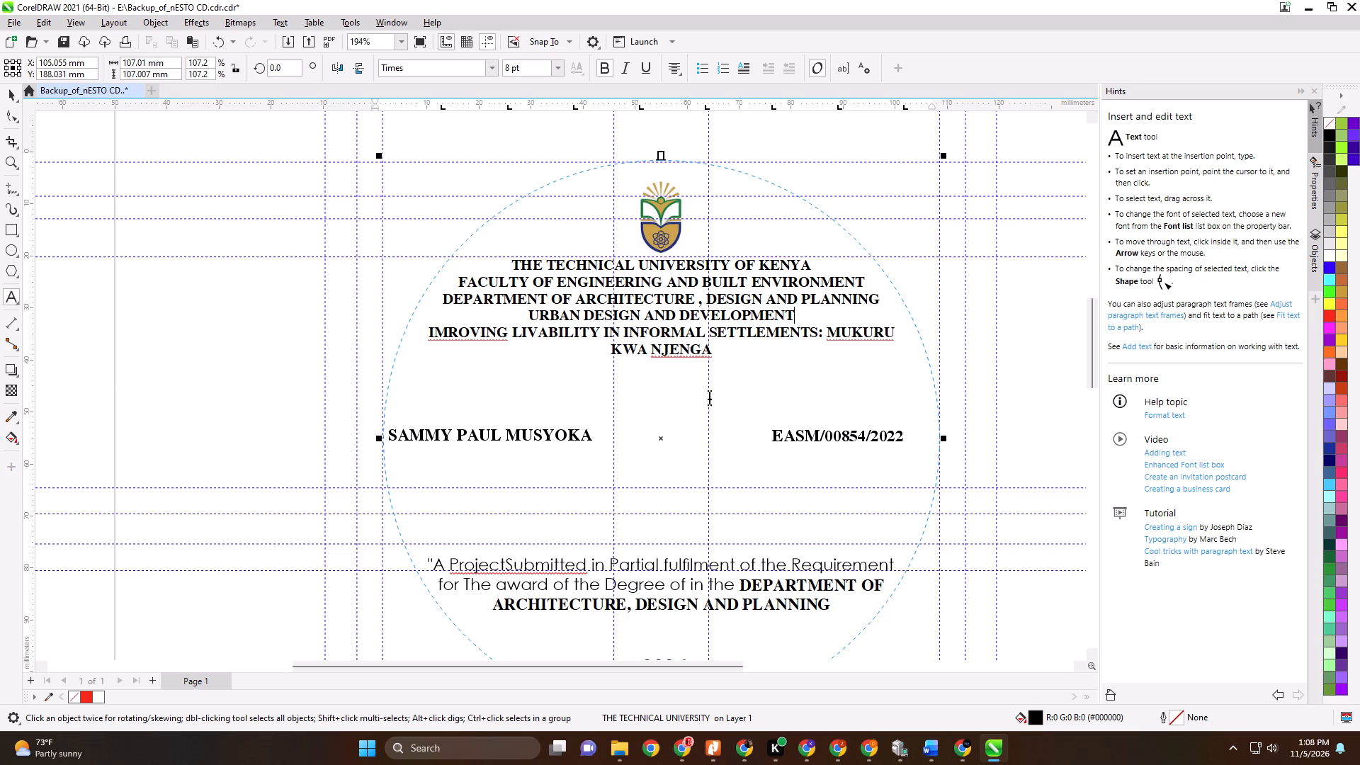
Remove bold from the faculty, department and urban design lines on the upper CD label.
left_click_drag(816, 313, 799, 313)
left_click_drag(799, 313, 446, 286)
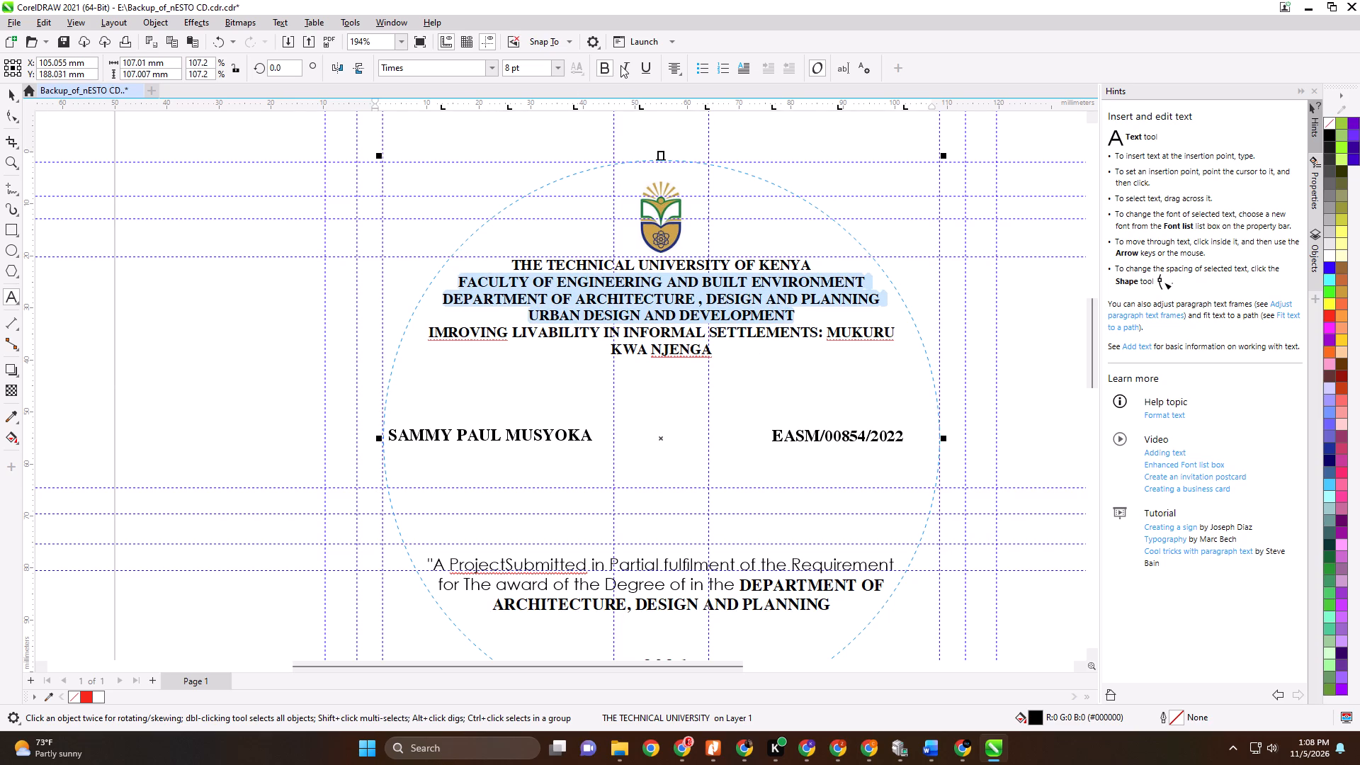
left_click(601, 68)
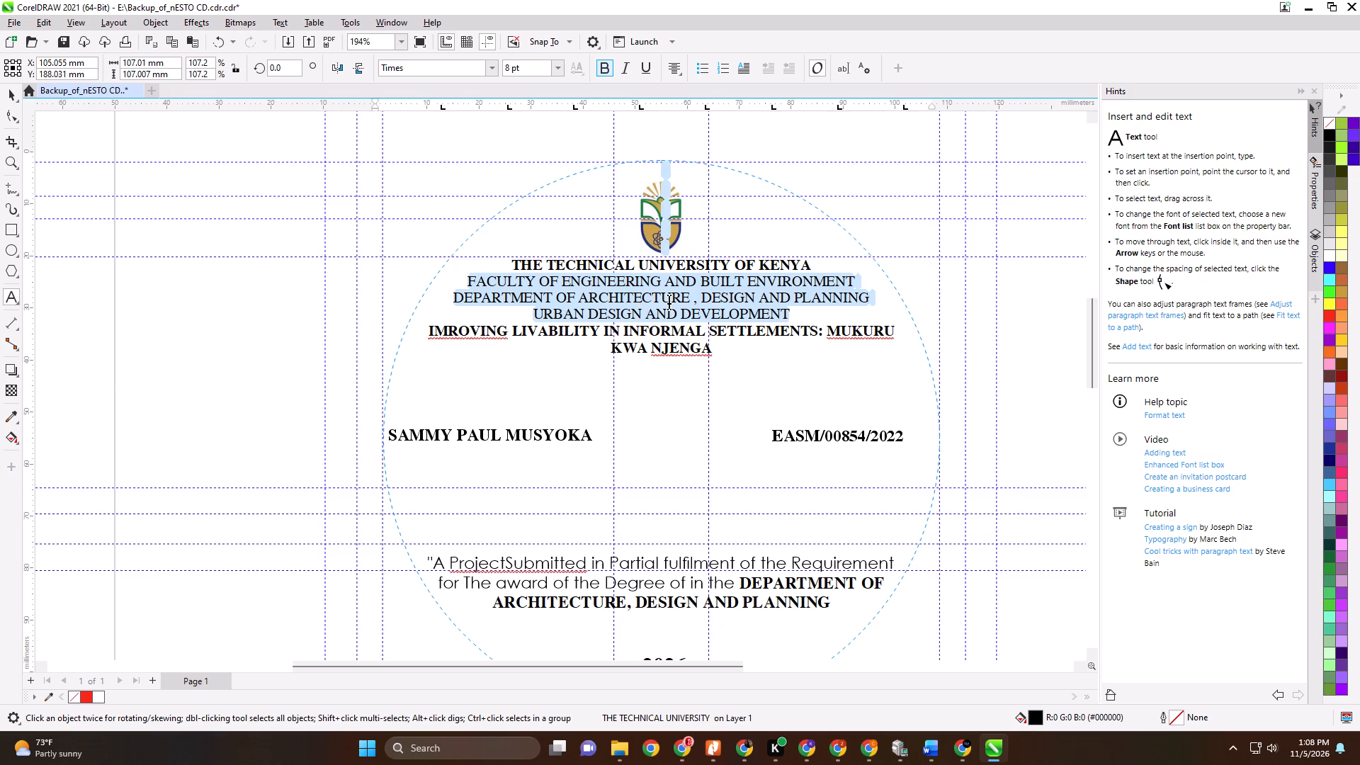
left_click(669, 300)
left_click(669, 310)
left_click(709, 358)
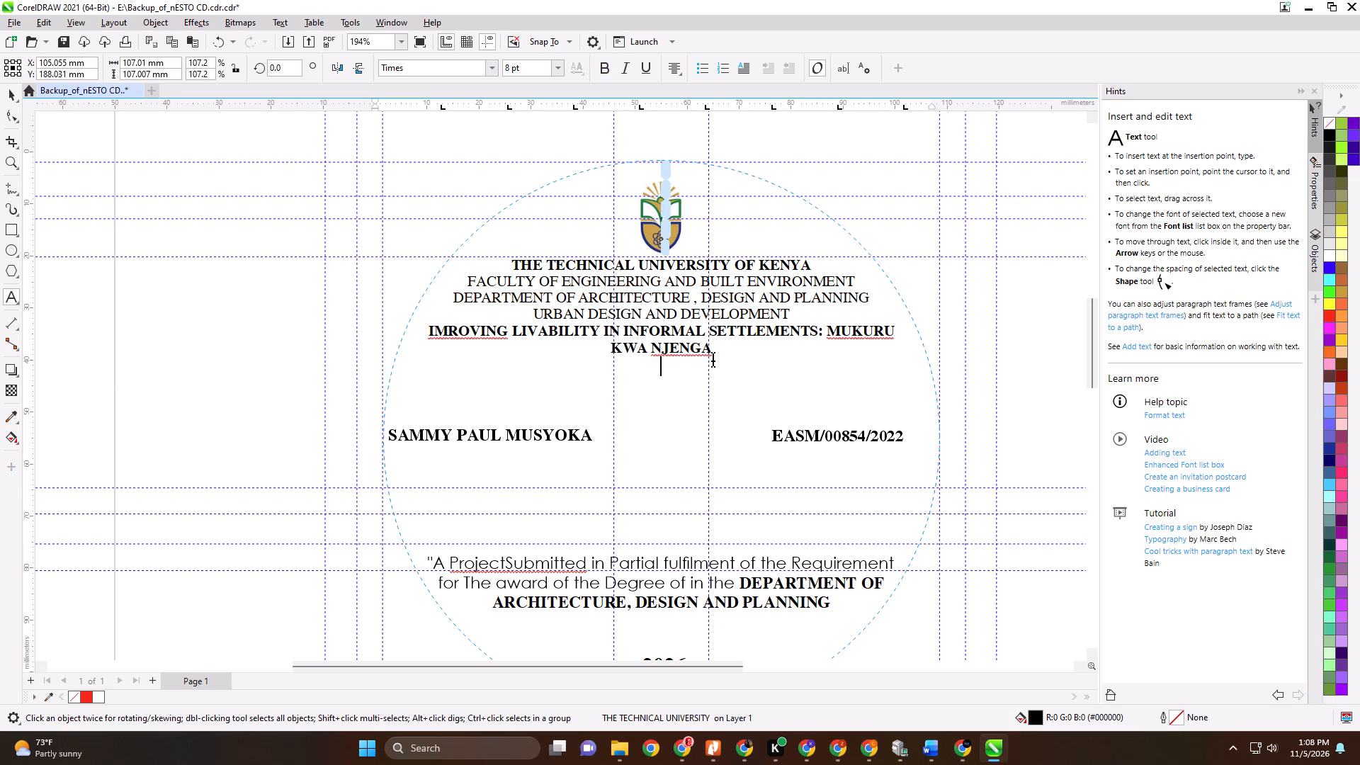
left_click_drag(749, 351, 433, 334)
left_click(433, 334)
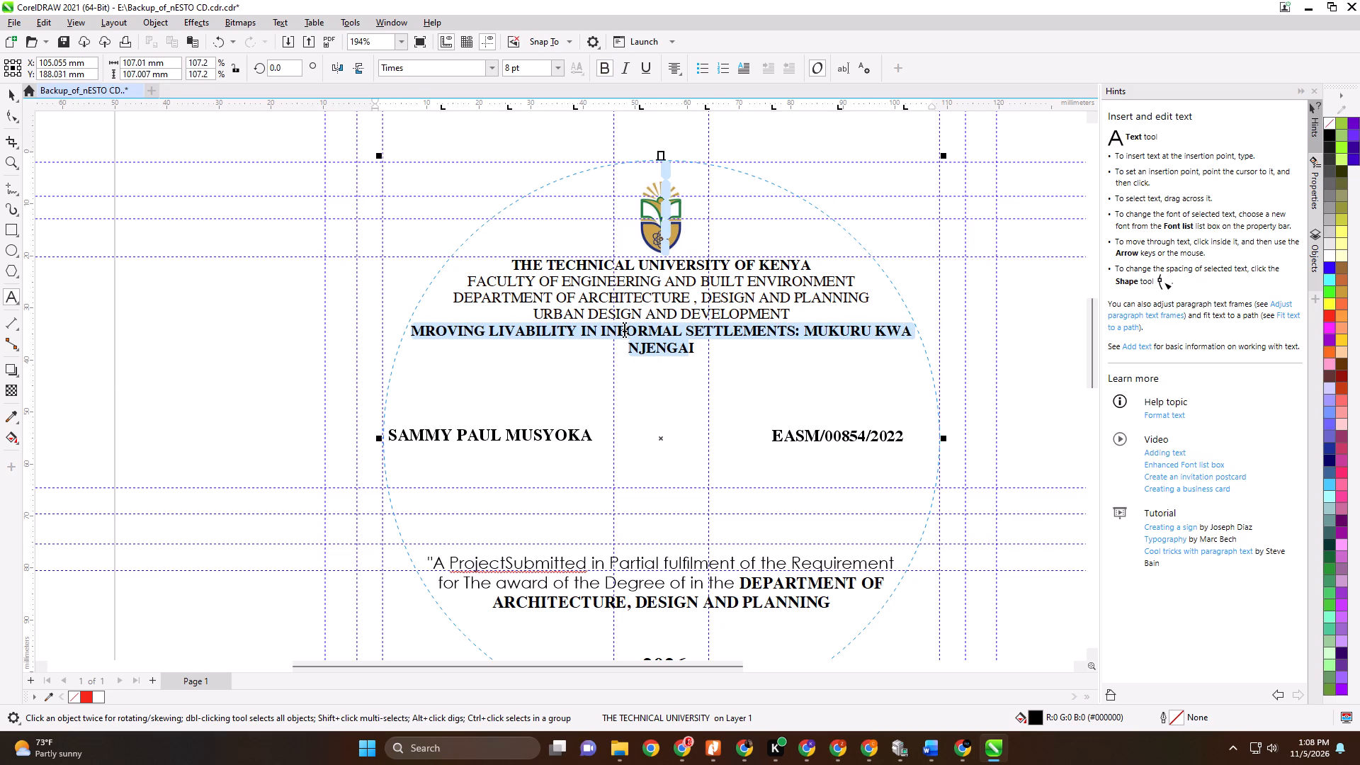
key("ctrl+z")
Cut the project title from below the urban design line and paste it over the submission statement on the upper CD label.
left_click(727, 348)
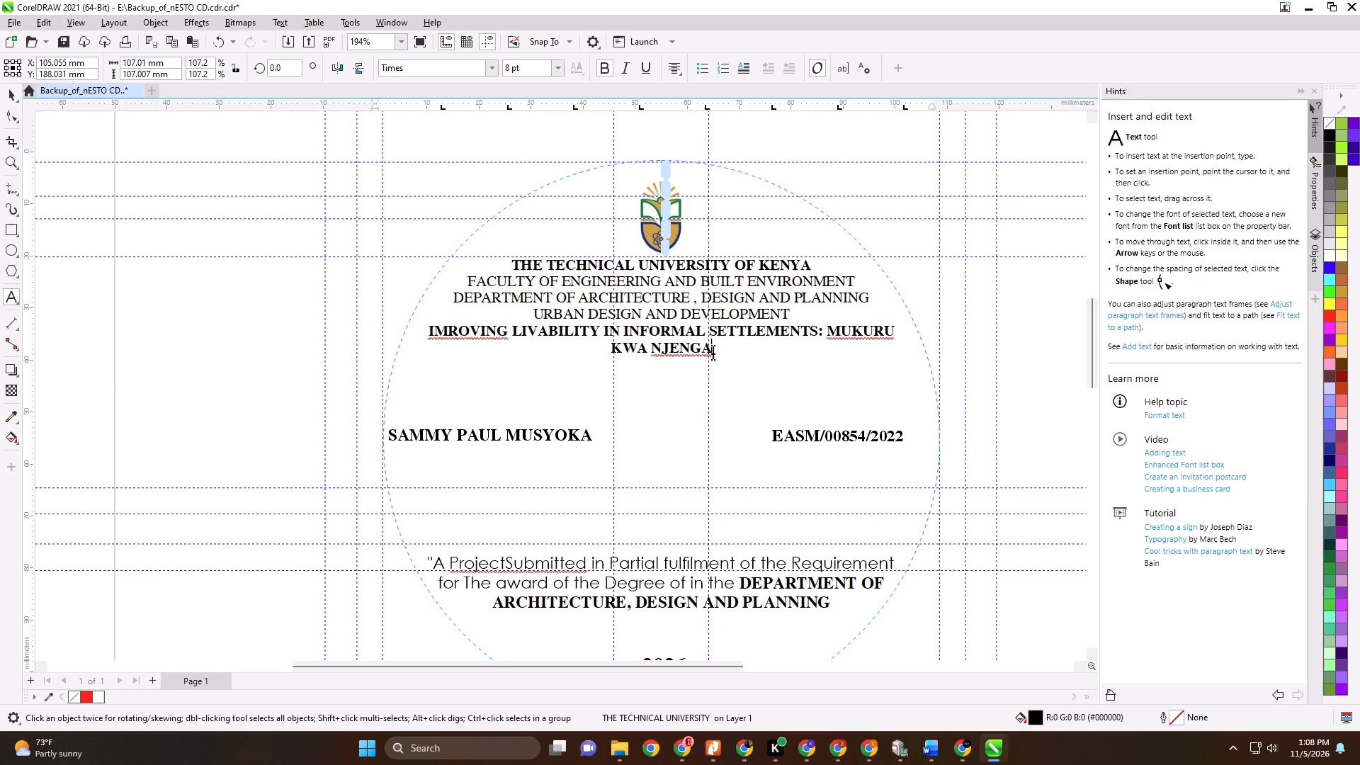
left_click_drag(739, 348, 431, 328)
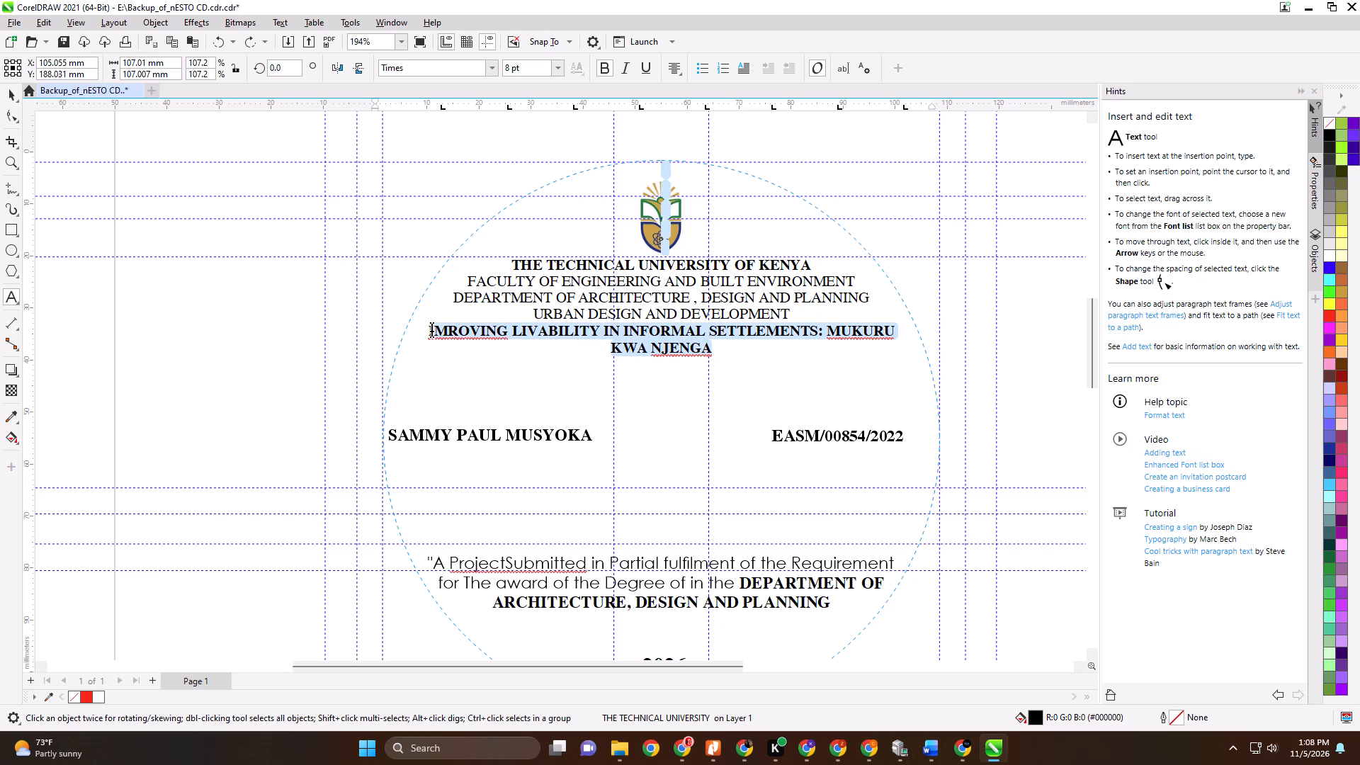
left_click_drag(431, 328, 427, 328)
right_click(458, 332)
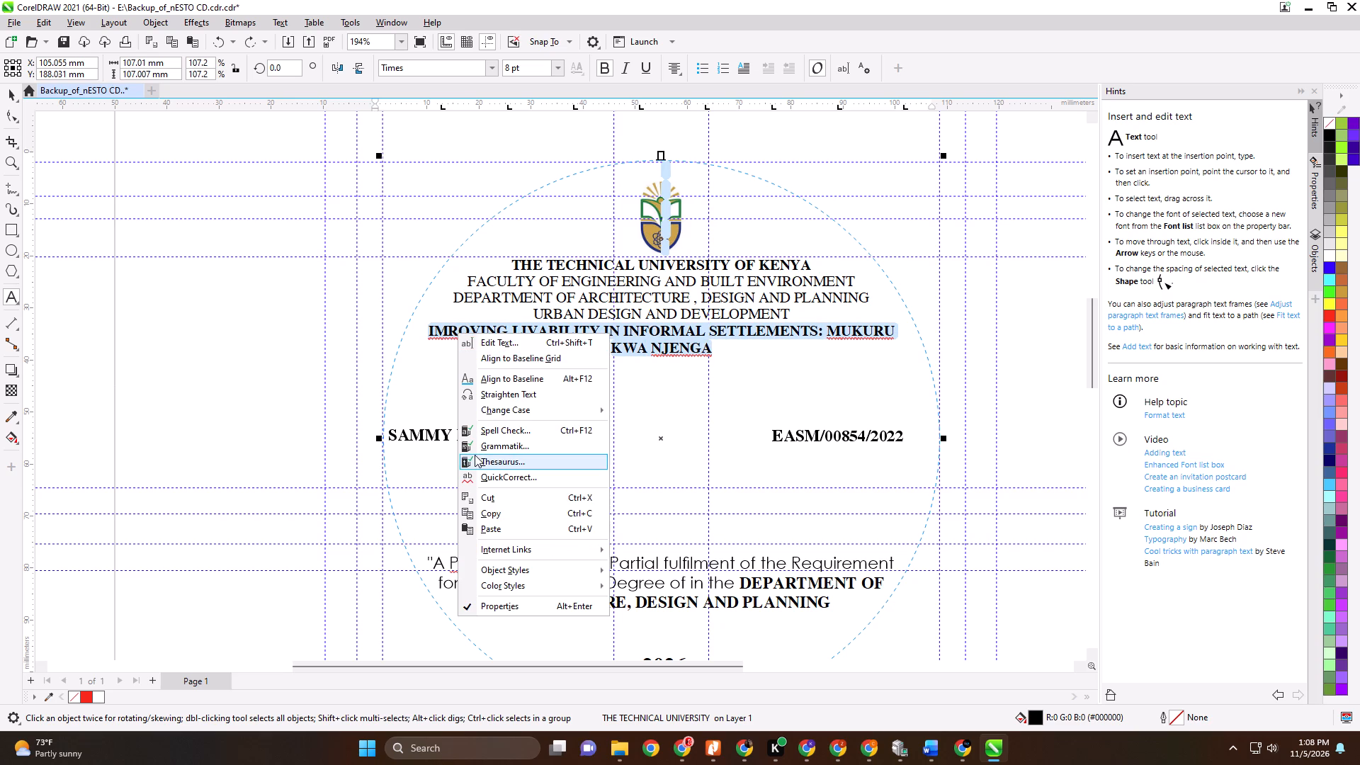
left_click(482, 502)
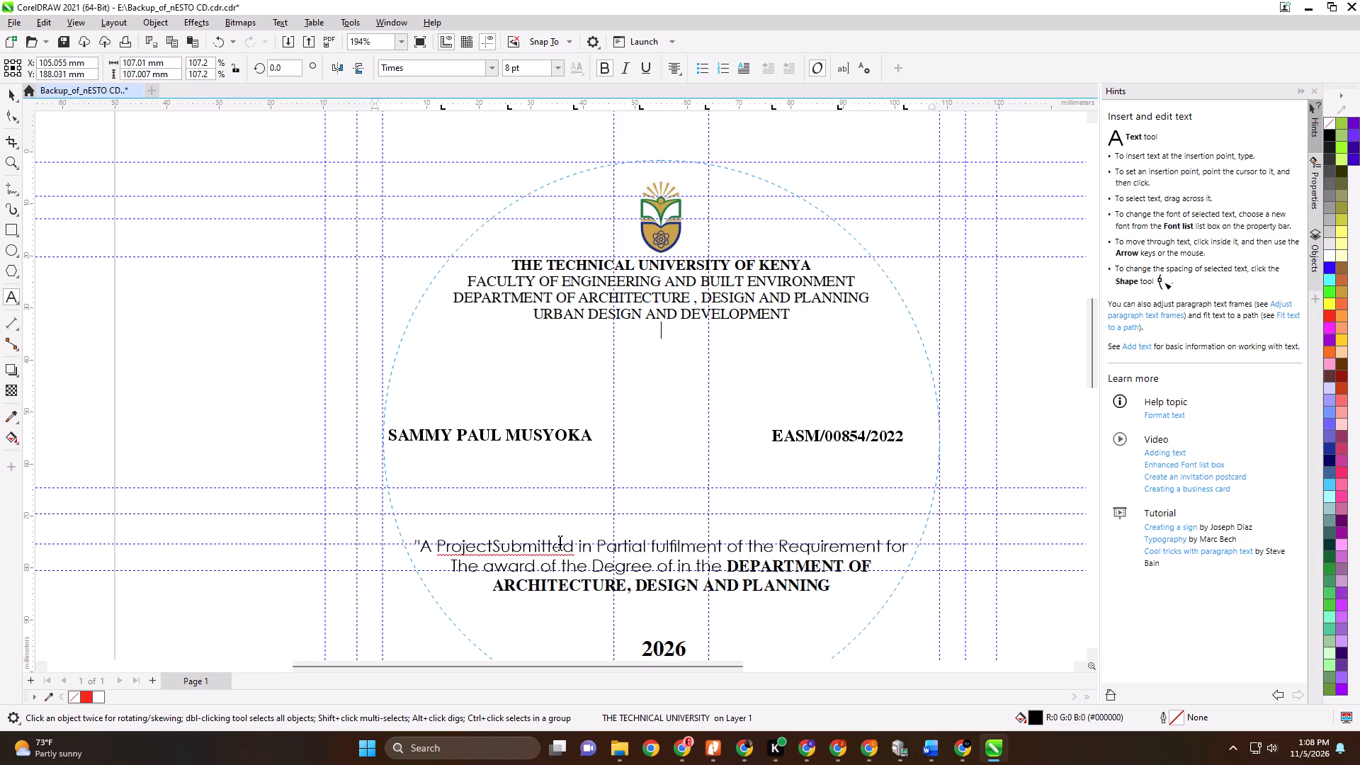
scroll(560, 541, "down", 4)
scroll(560, 541, "up", 3)
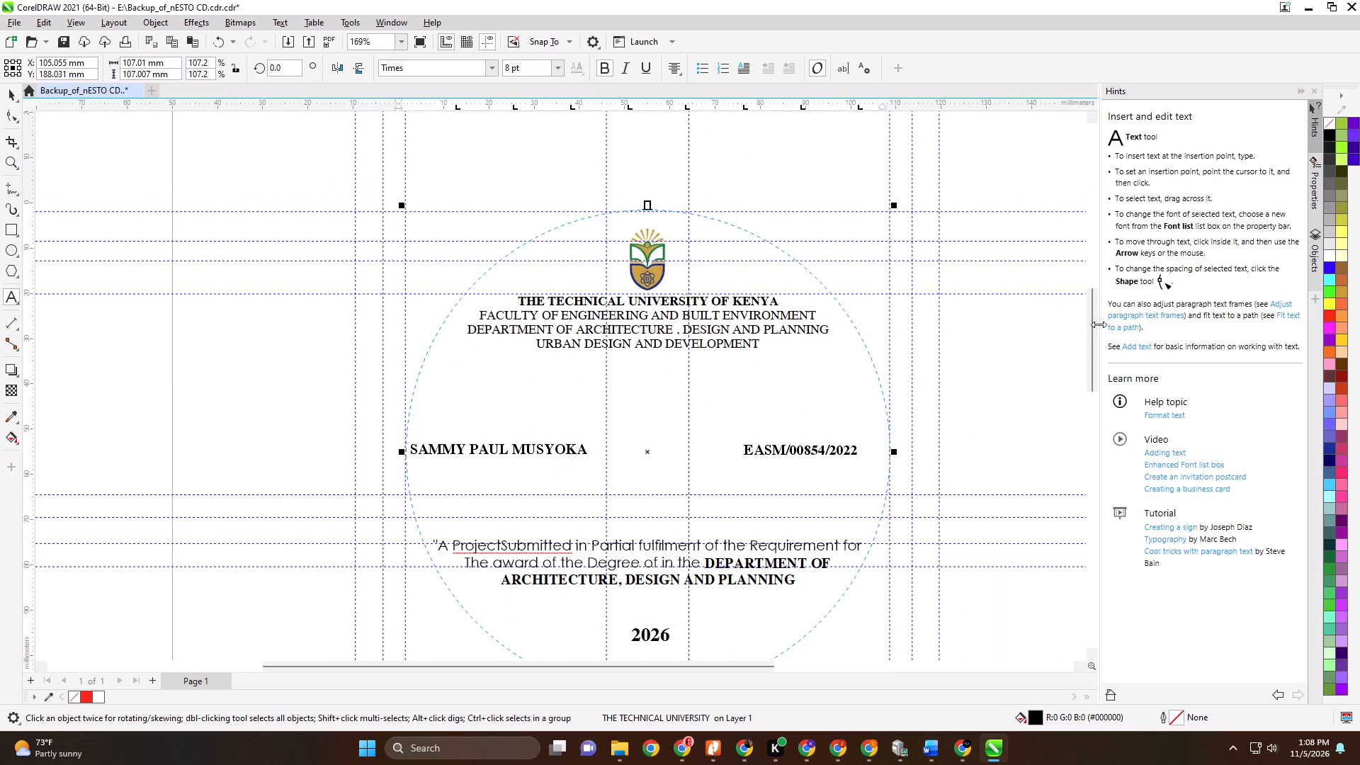
left_click_drag(1092, 317, 1092, 374)
left_click(752, 289)
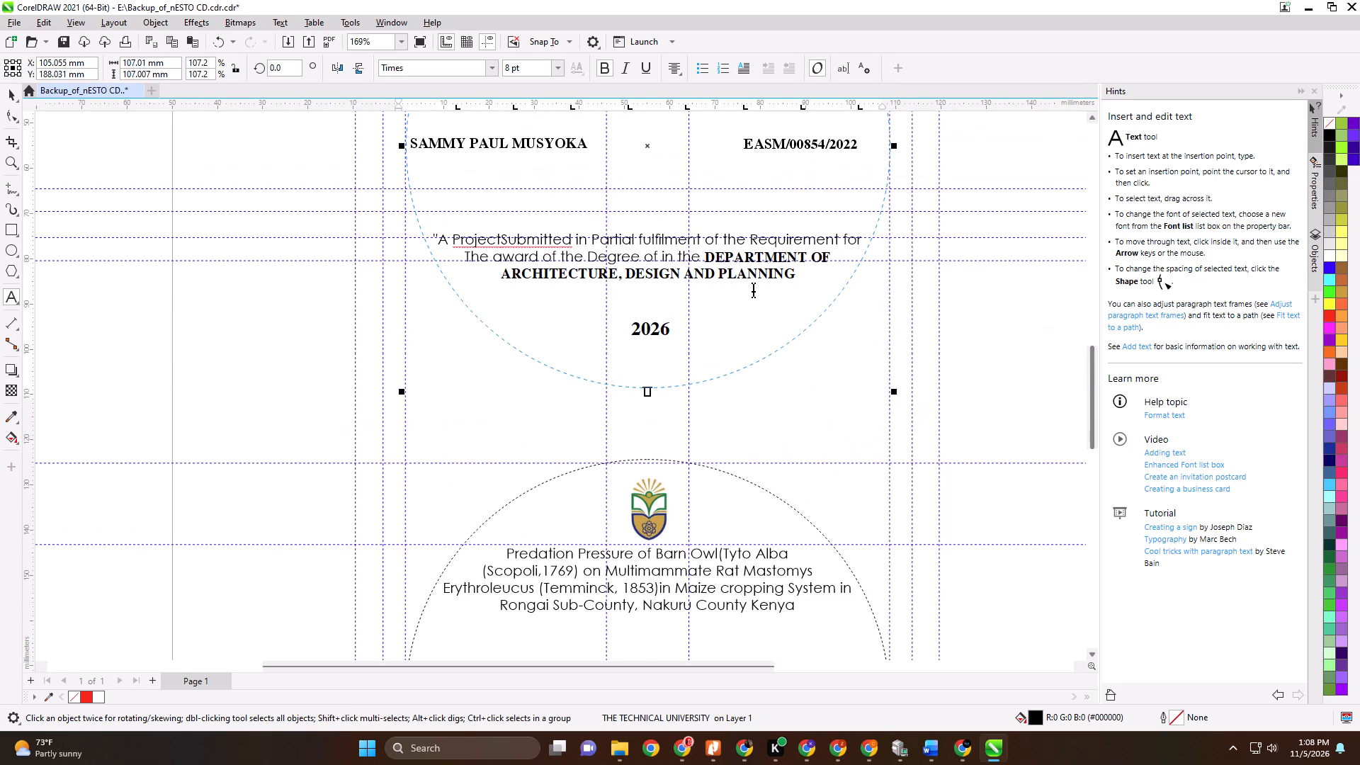
left_click(758, 286)
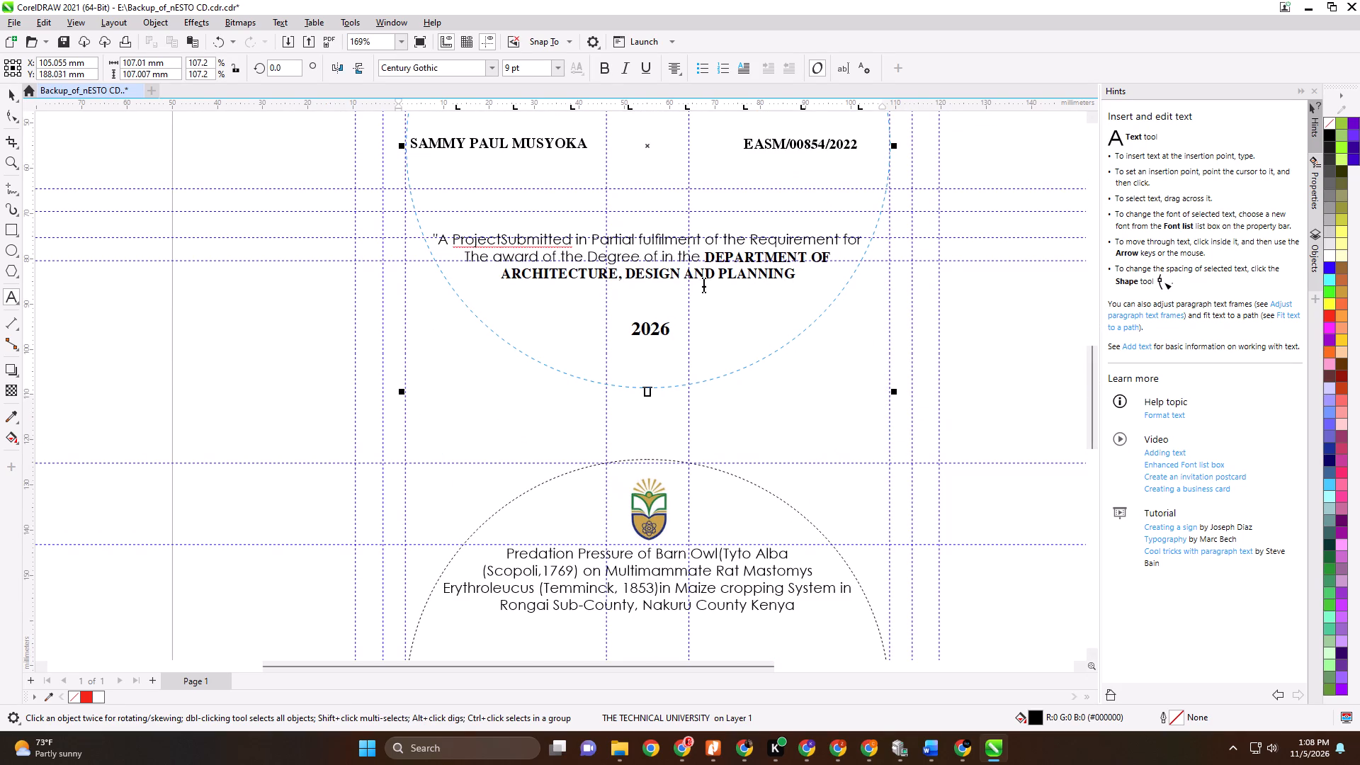
left_click_drag(805, 272, 528, 260)
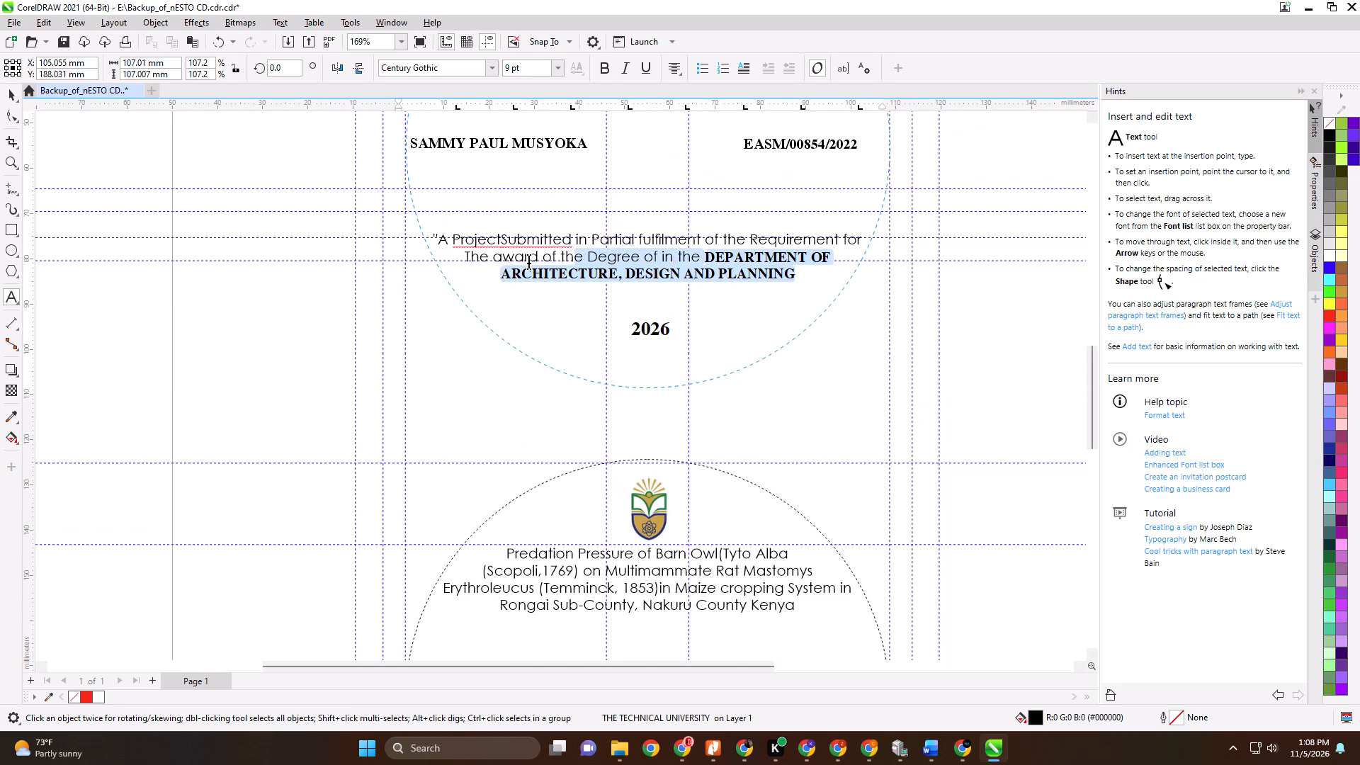
left_click_drag(528, 260, 433, 231)
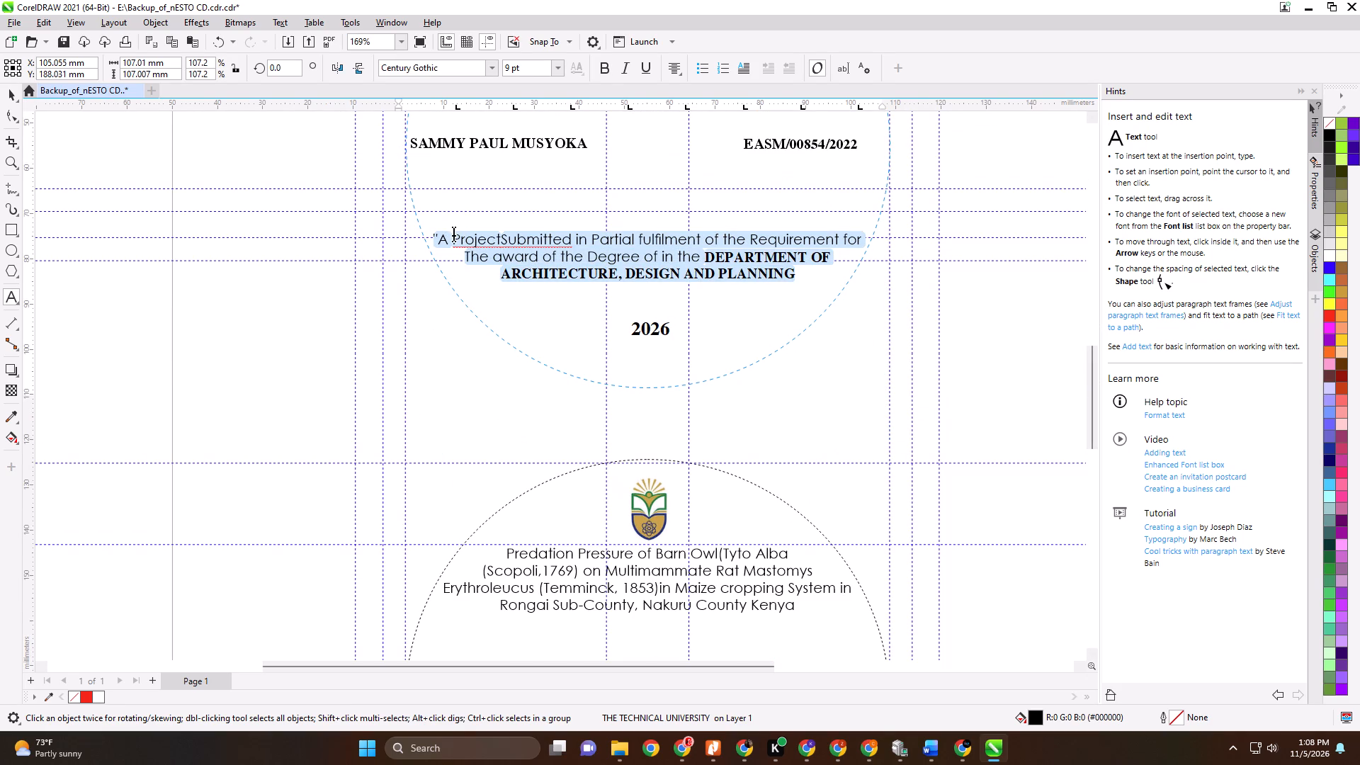
key("ctrl+v")
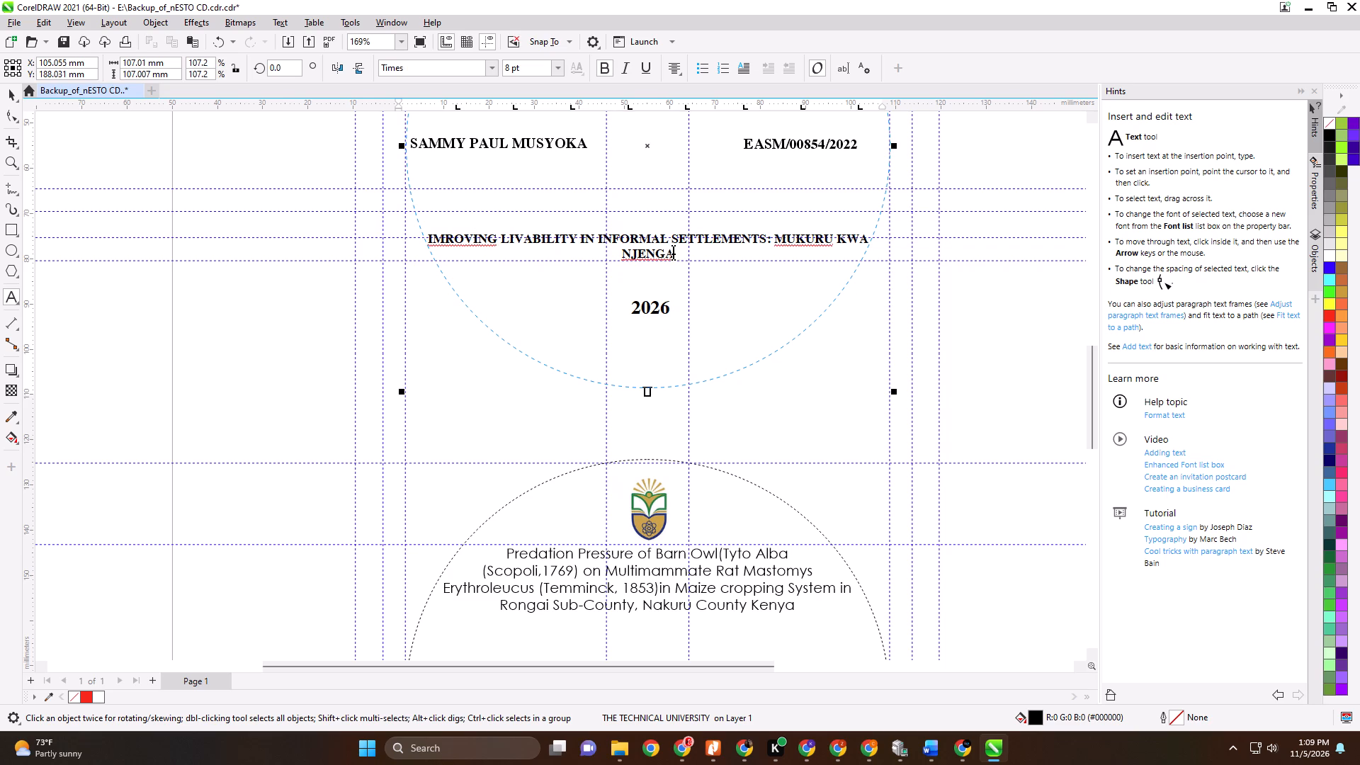
Remove two blank lines above the project title in the lower half of the upper CD label.
left_click(673, 251)
left_click(619, 233)
left_click(465, 222)
key("Delete")
key("Delete")
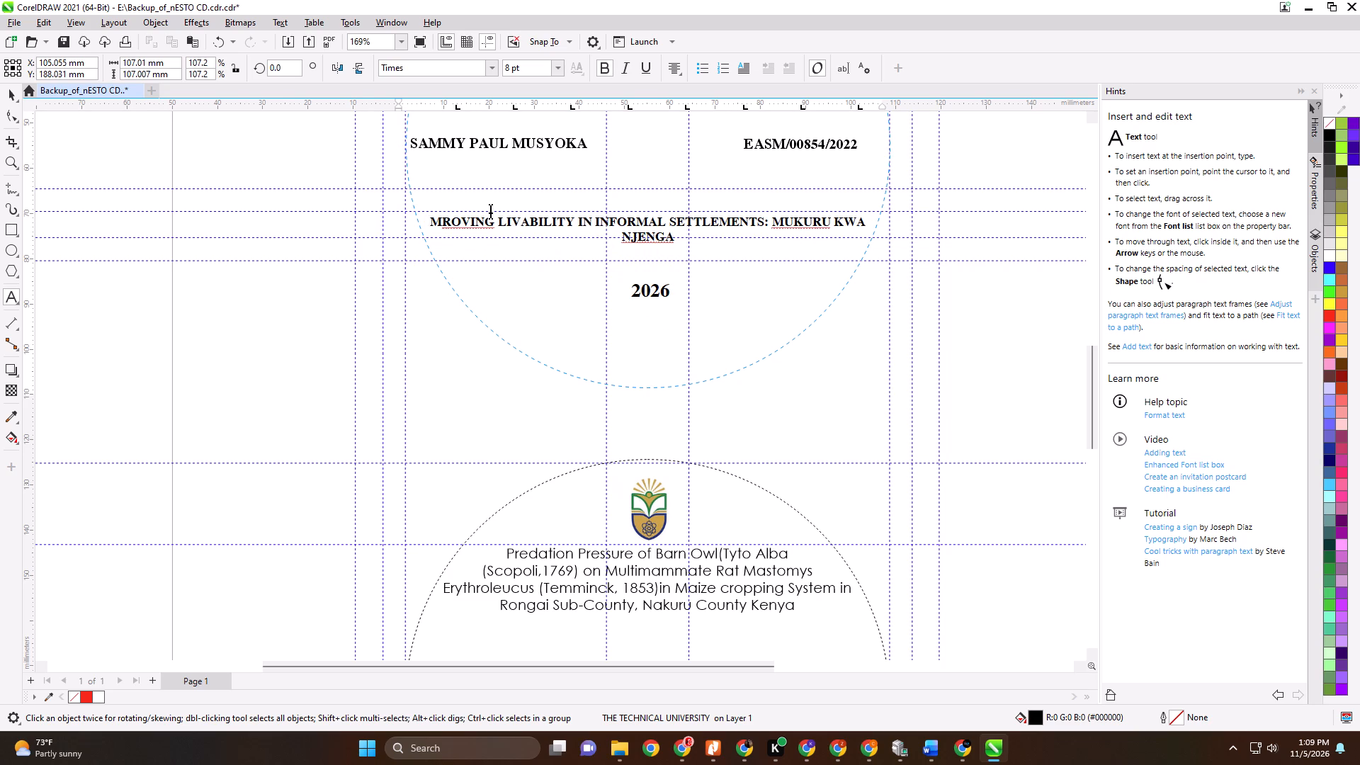
key("ctrl+z")
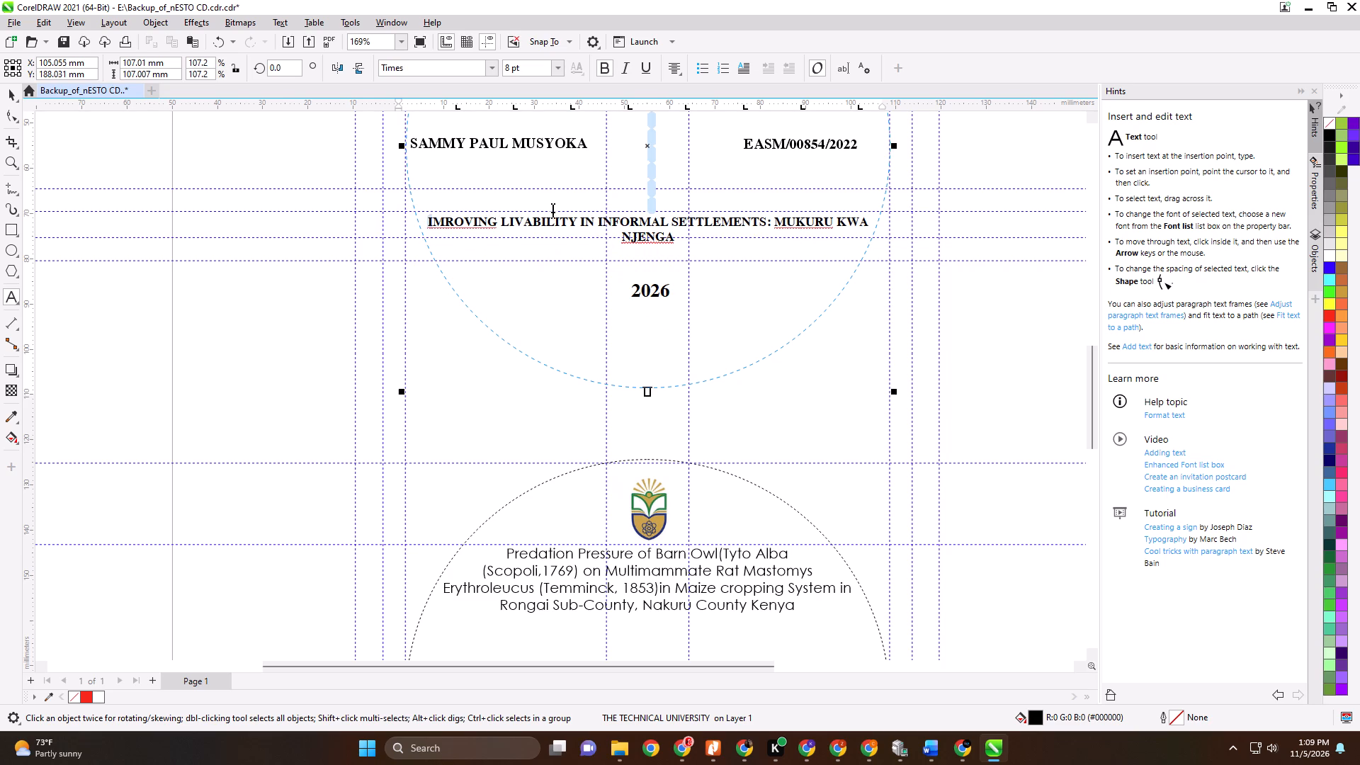
left_click(543, 208)
left_click(550, 200)
left_click(1070, 368)
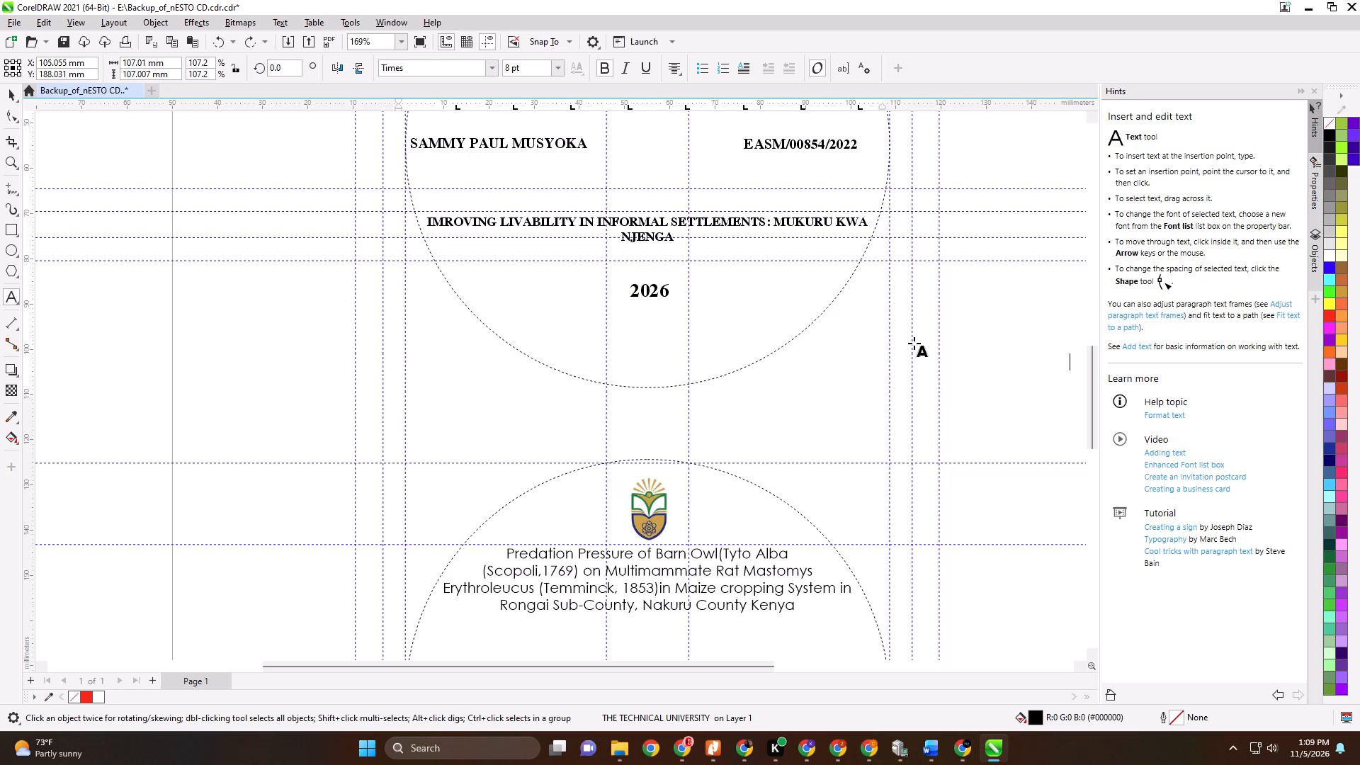
left_click(572, 208)
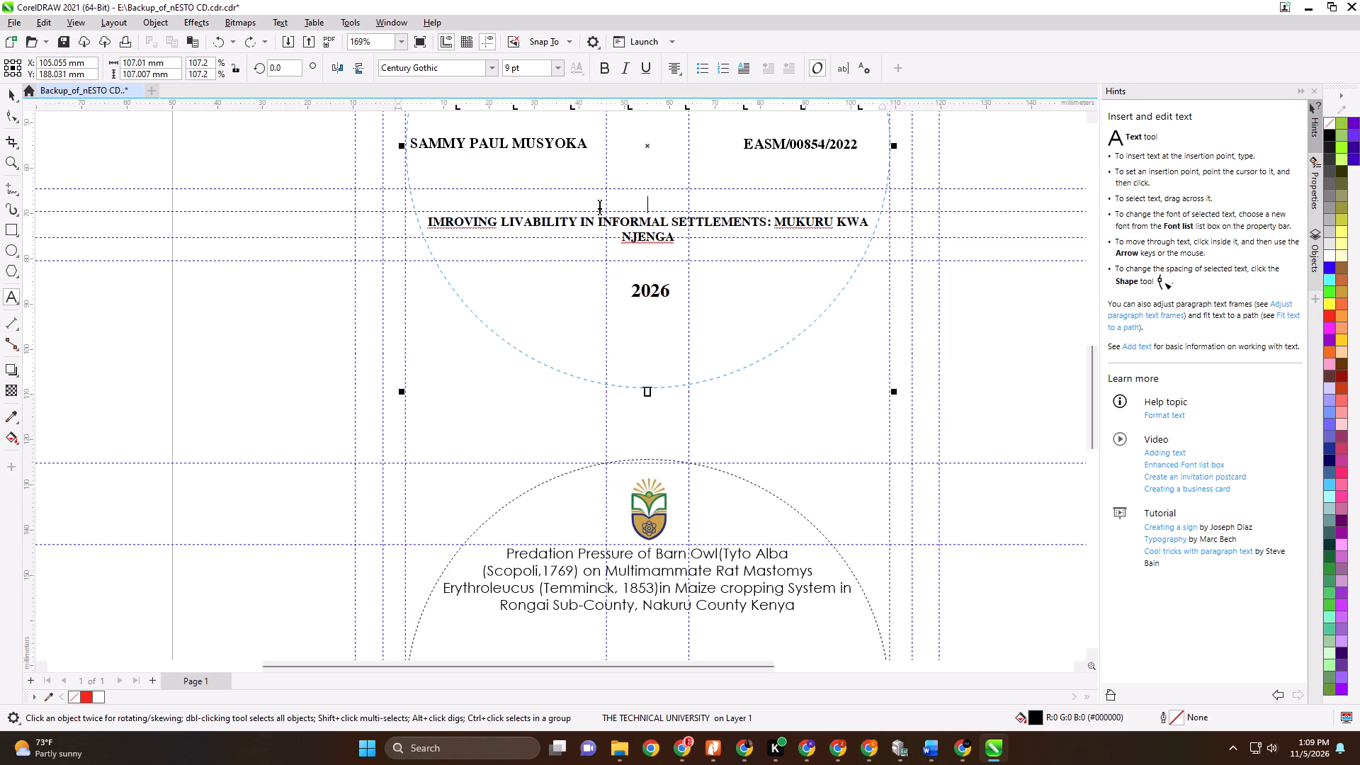
key("Delete")
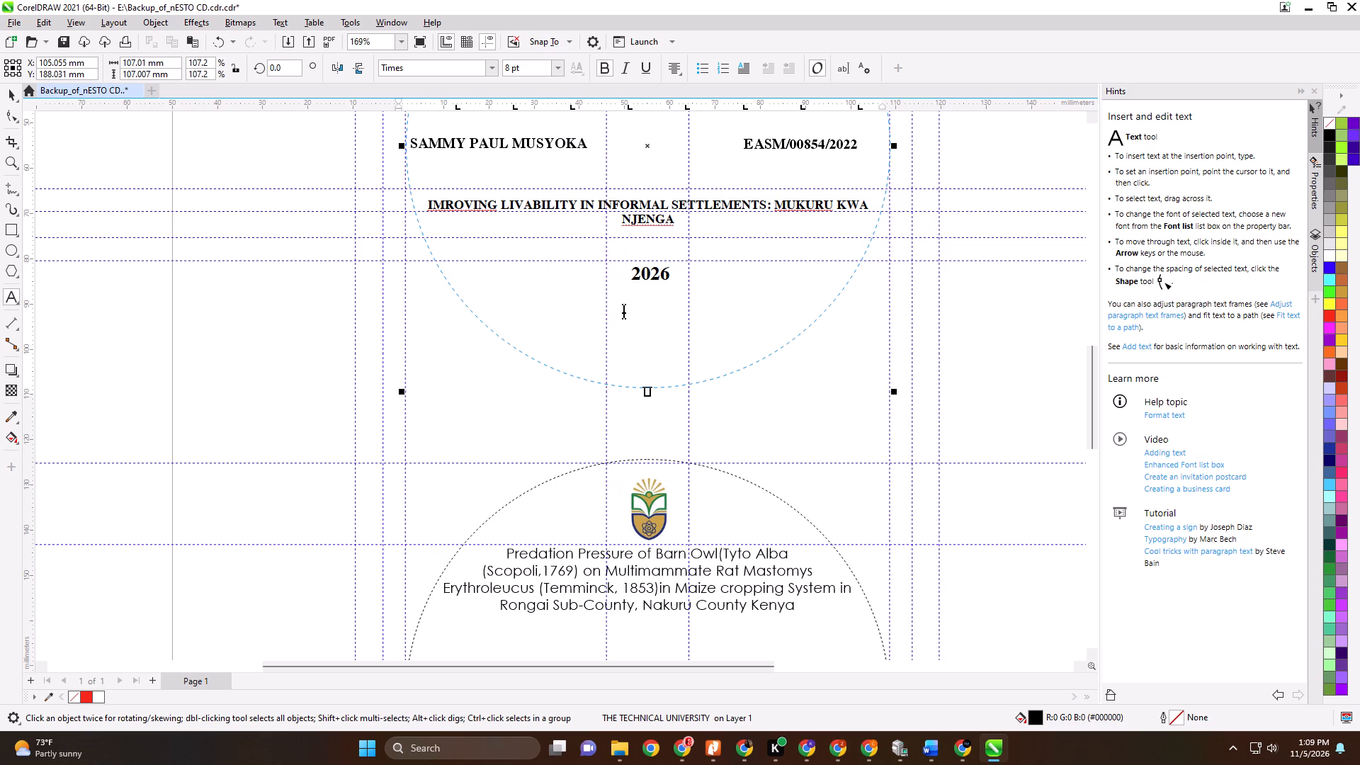
Add the line "BY" directly below the project title on the upper CD label.
left_click(676, 217)
key("Return")
key("Return")
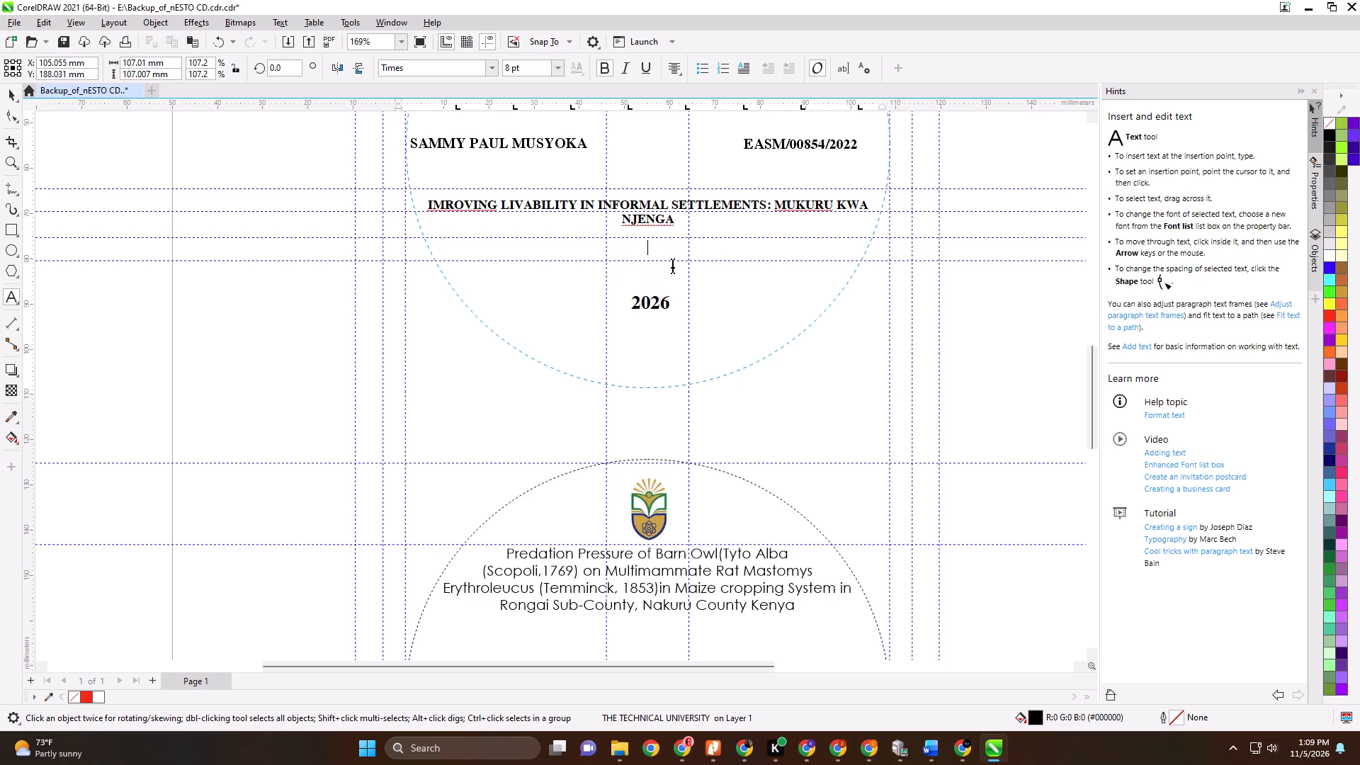
key("BackSpace")
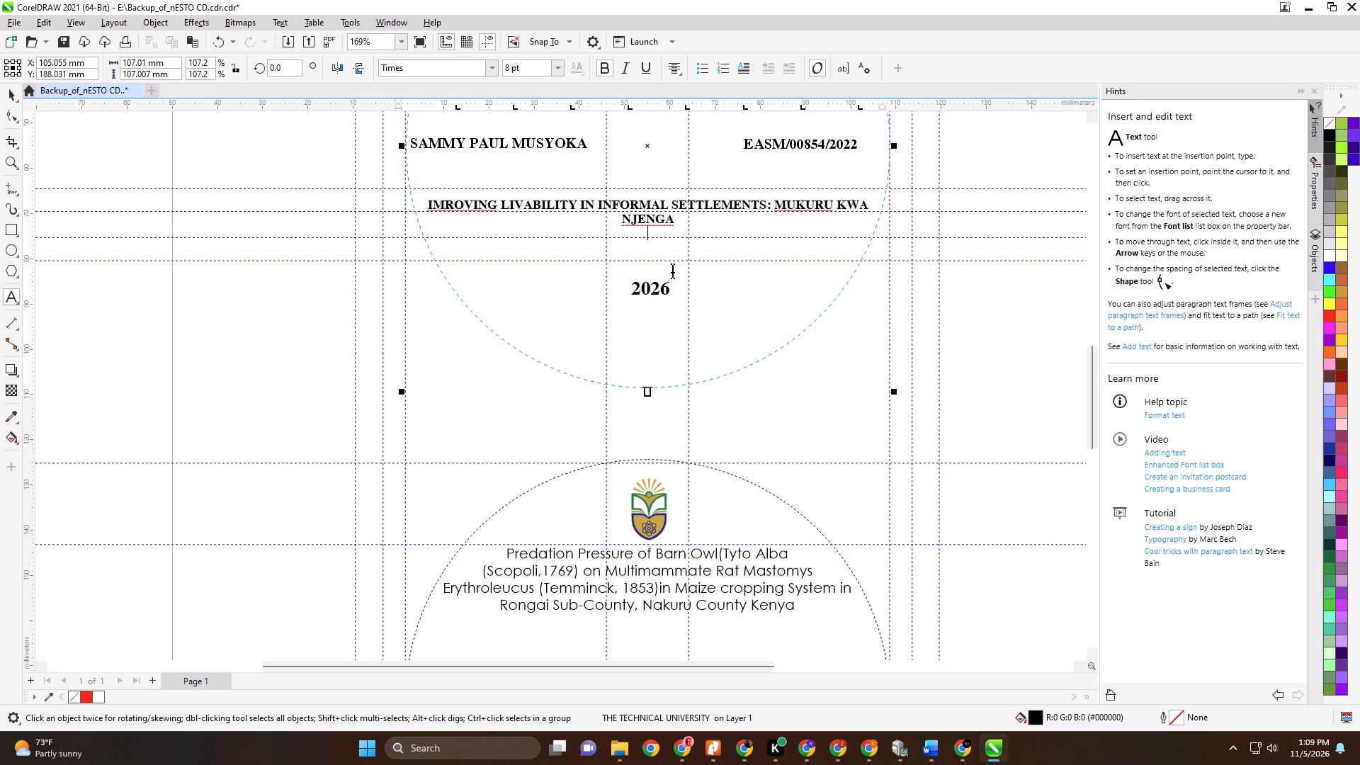
key("b")
key("y")
key("Return")
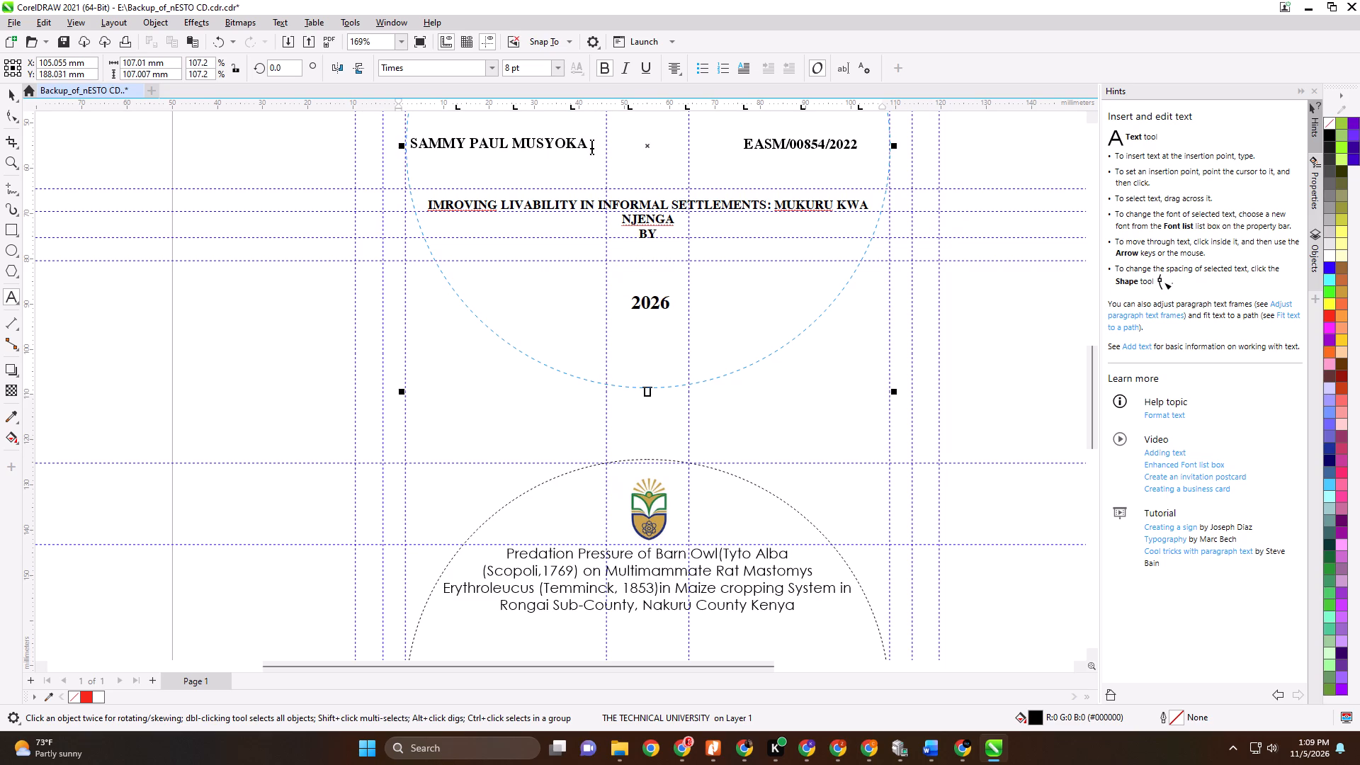
Cut the student's name from its separate text object and paste it on a new line below "BY" on the upper CD label.
left_click(583, 144)
left_click_drag(589, 144, 489, 137)
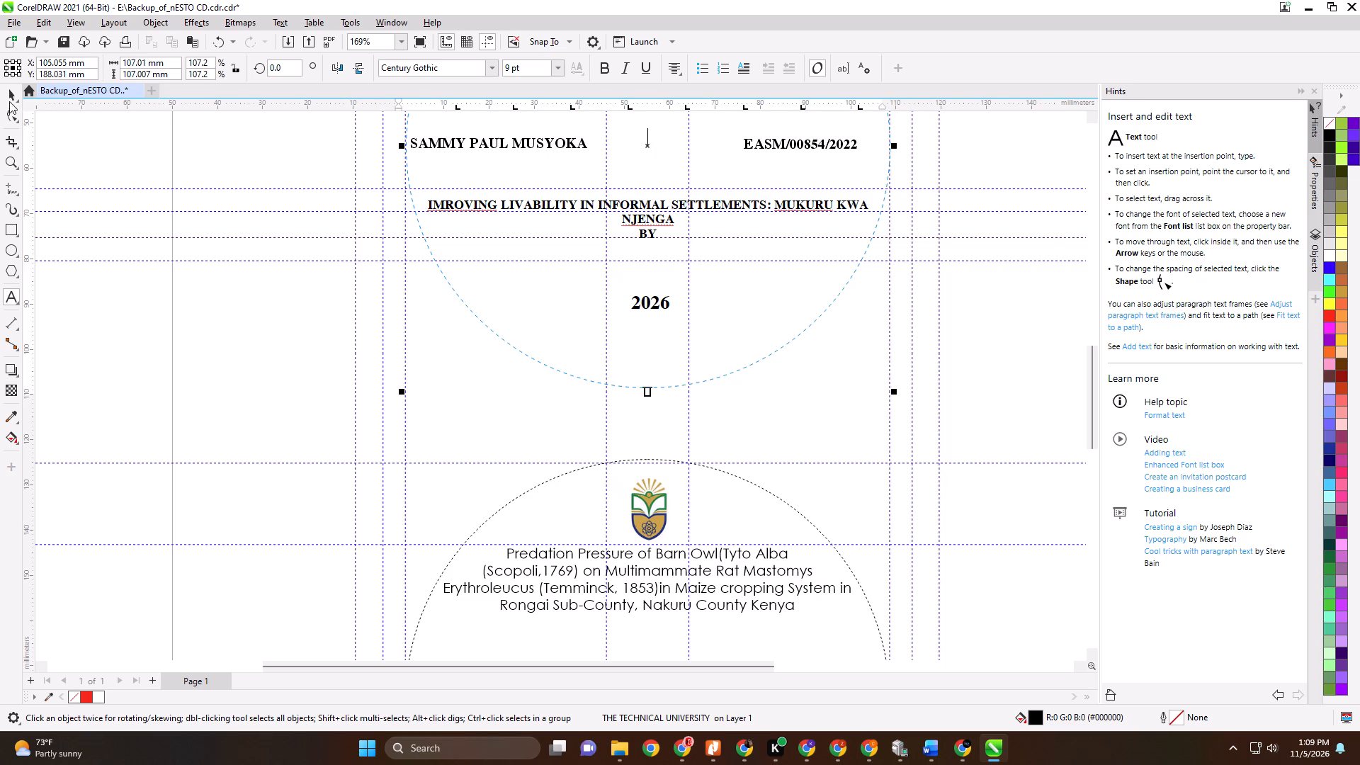
left_click(12, 95)
left_click(501, 144)
triple_click(528, 144)
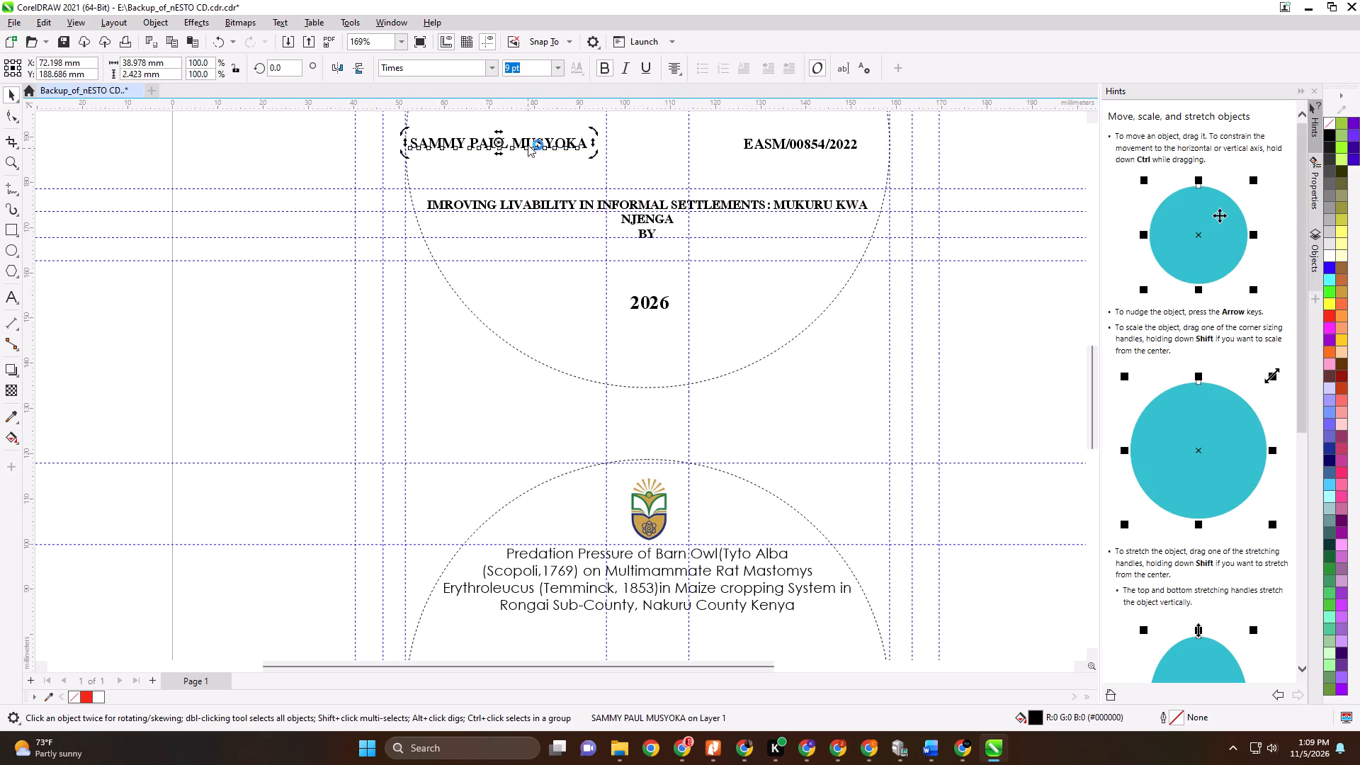
key("ctrl+a")
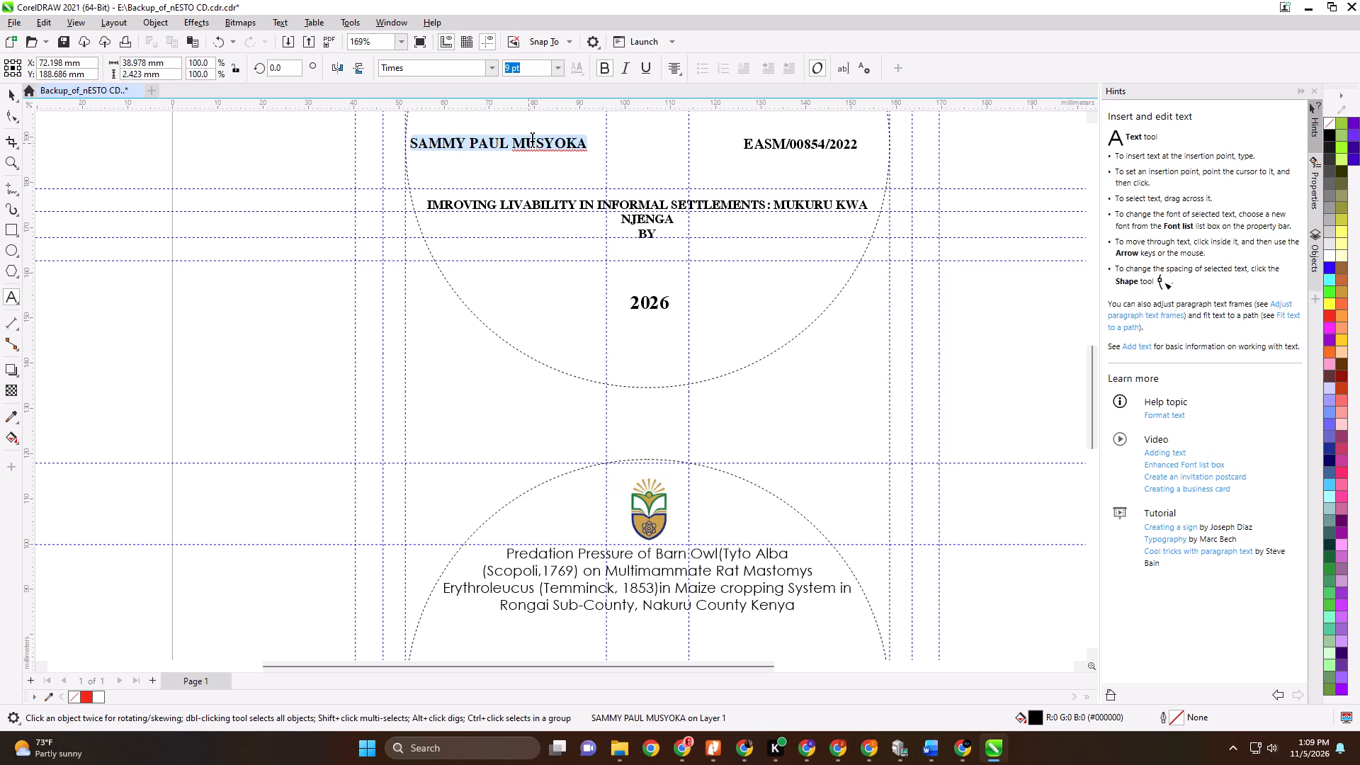
key("ctrl+x")
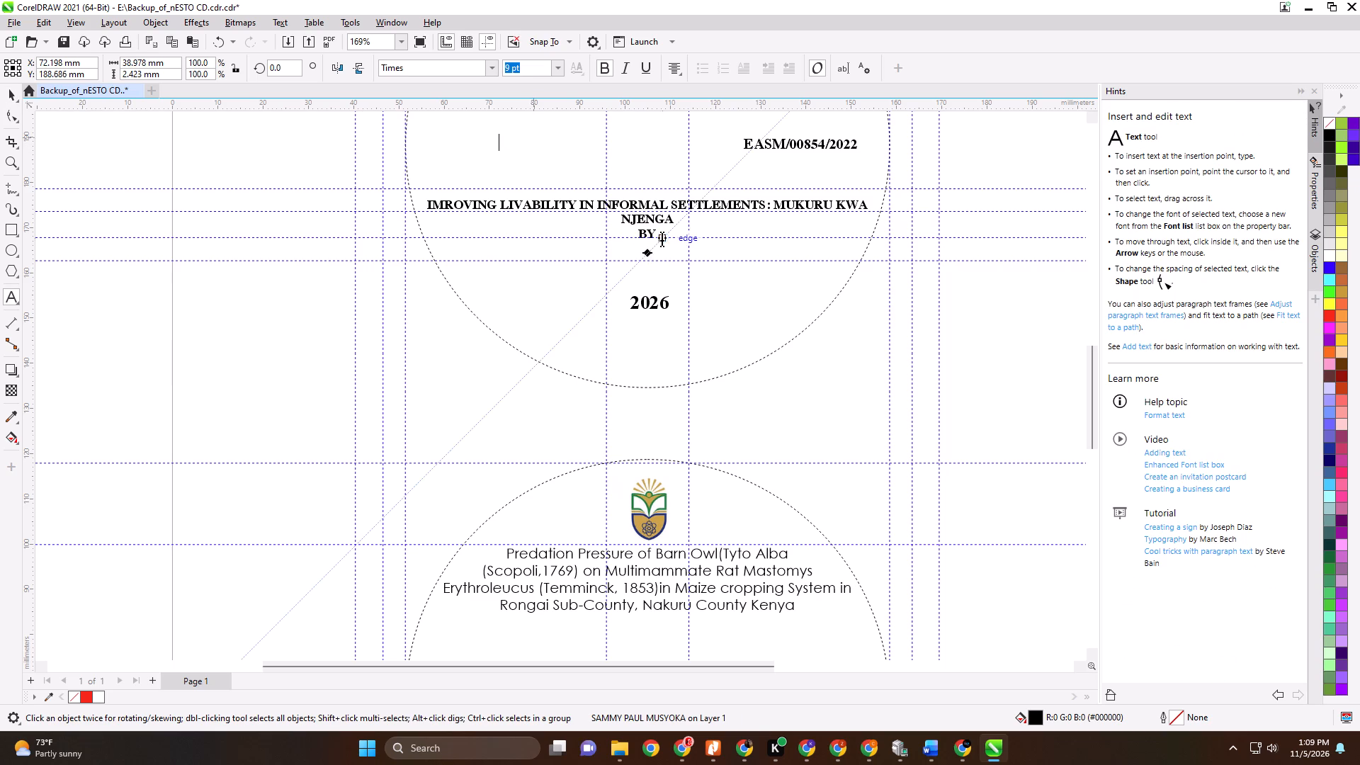
left_click(662, 237)
key("Return")
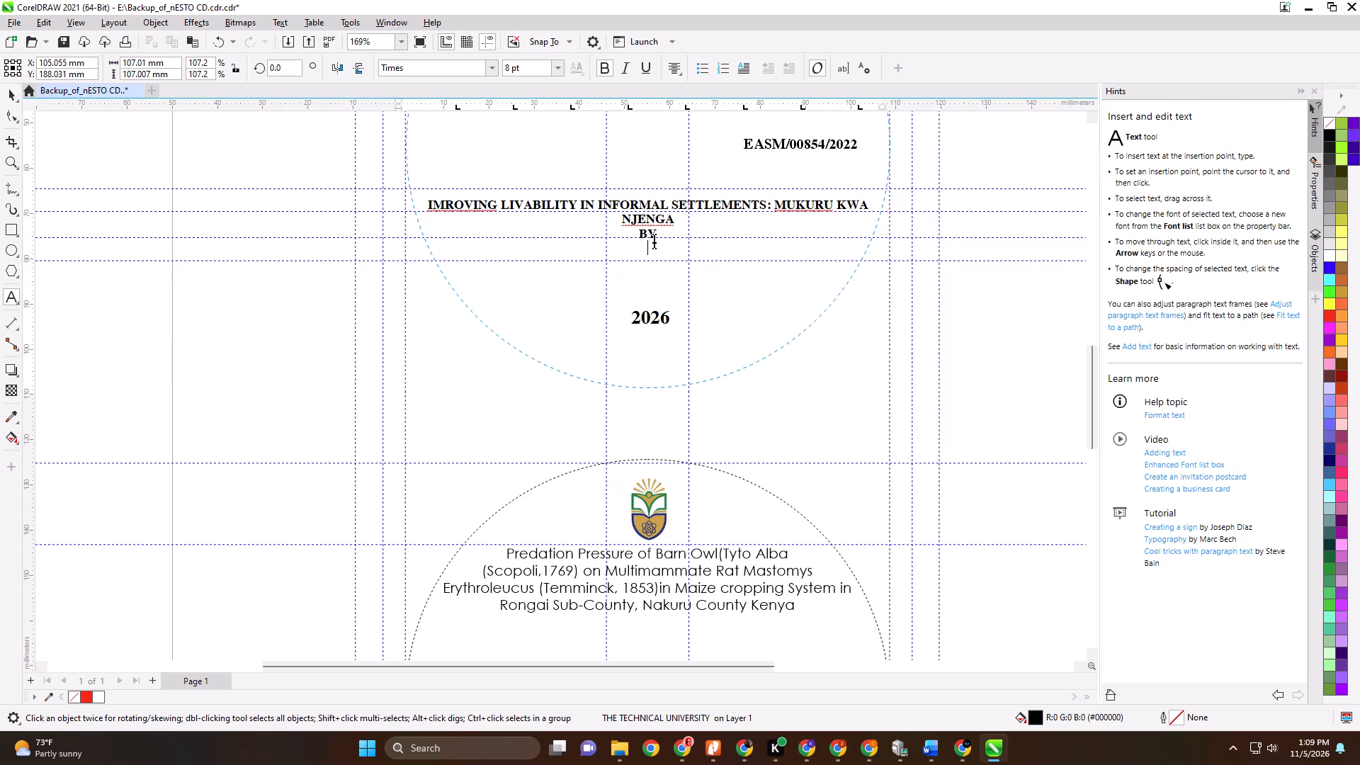
key("ctrl+v")
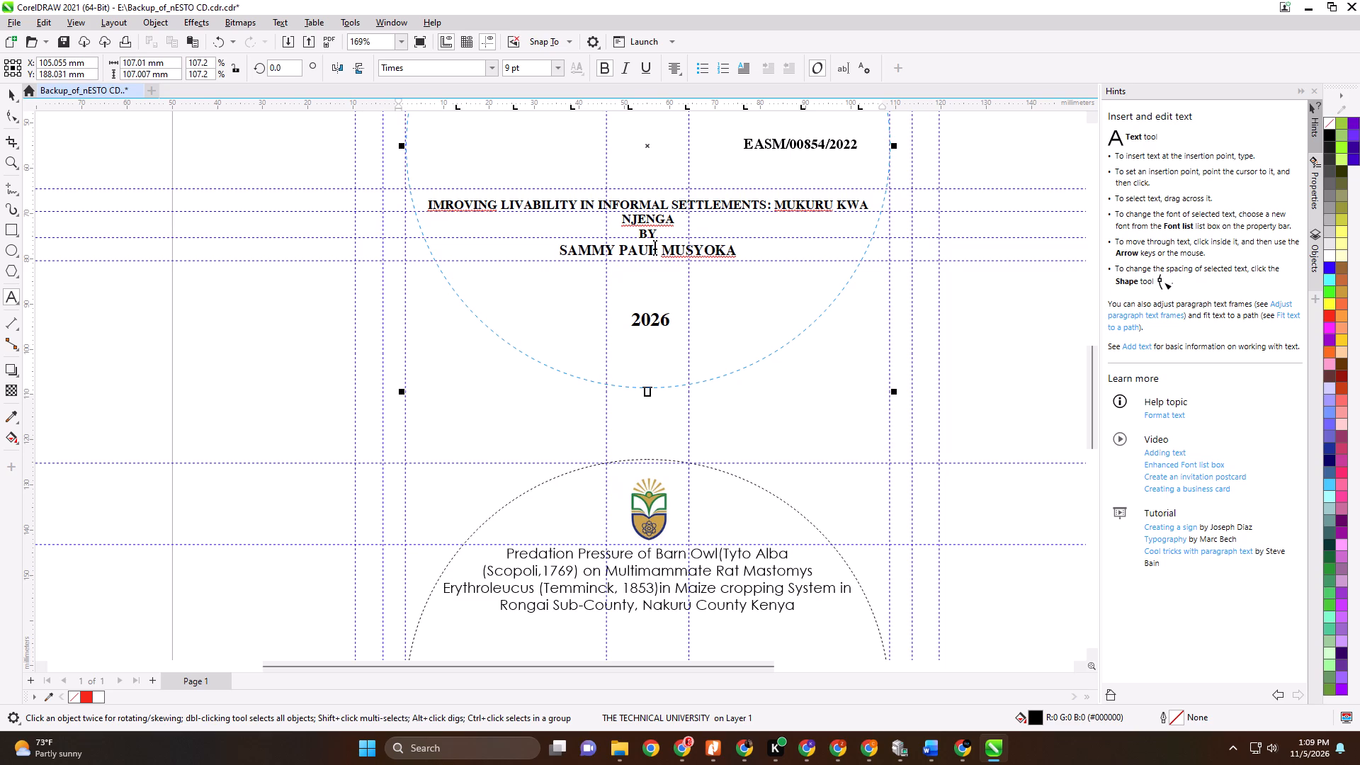
Cut the student's registration number from its separate text object and paste it on a new line below the student's name.
key("Return")
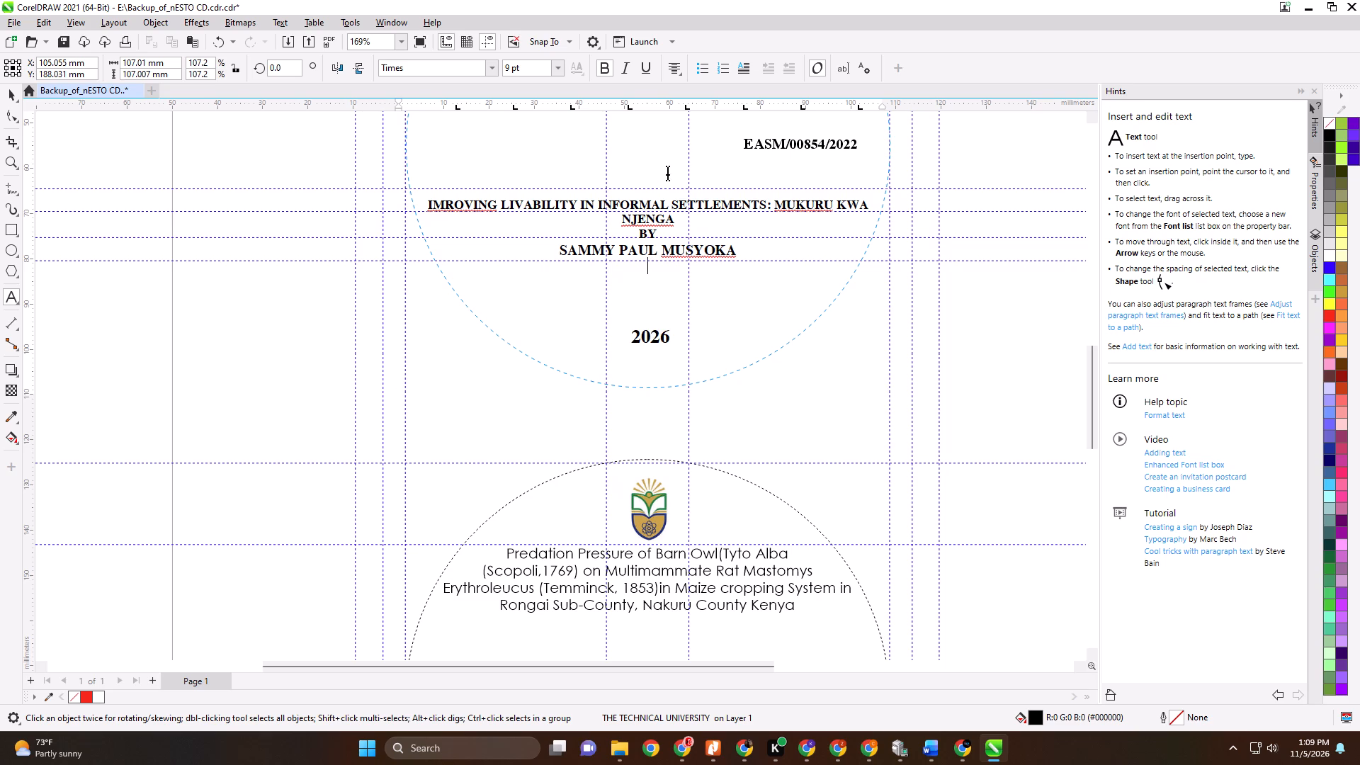
triple_click(788, 144)
triple_click(788, 144)
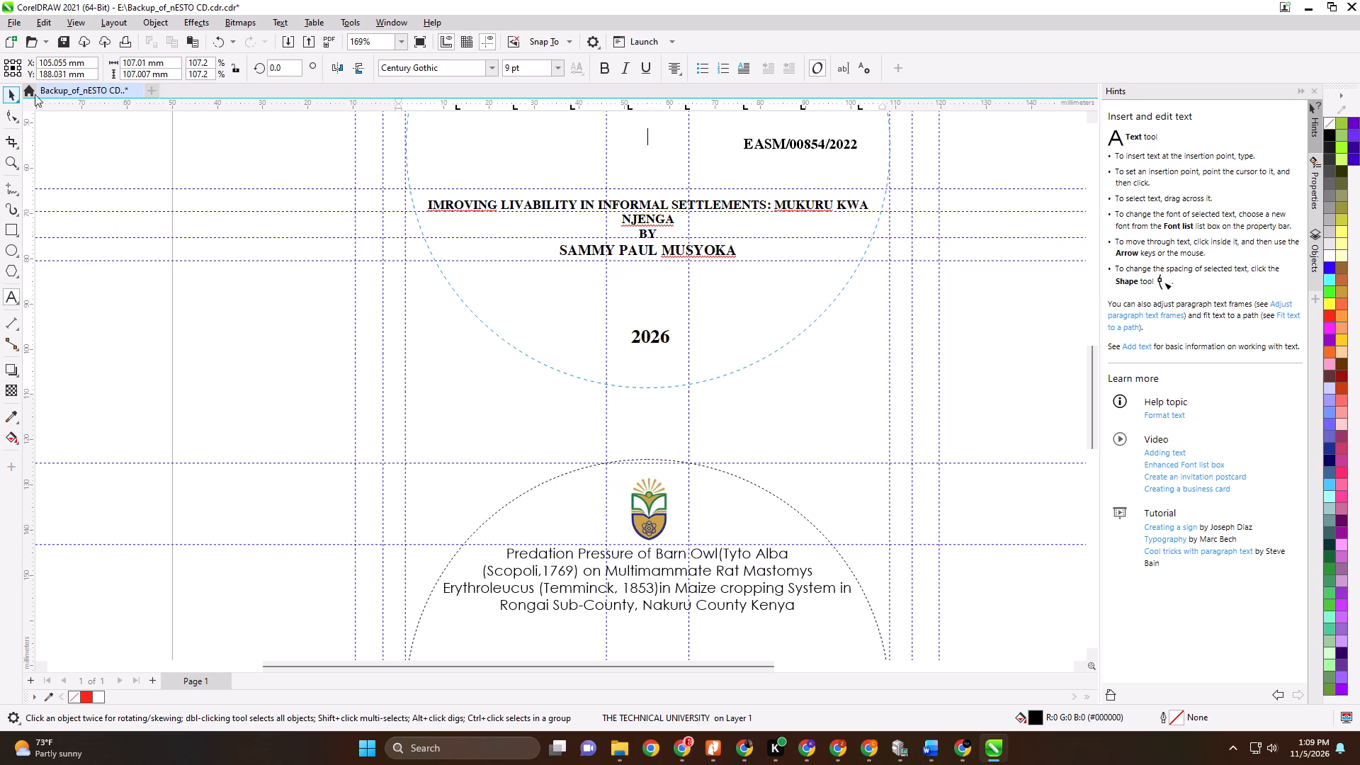
left_click(18, 91)
triple_click(807, 145)
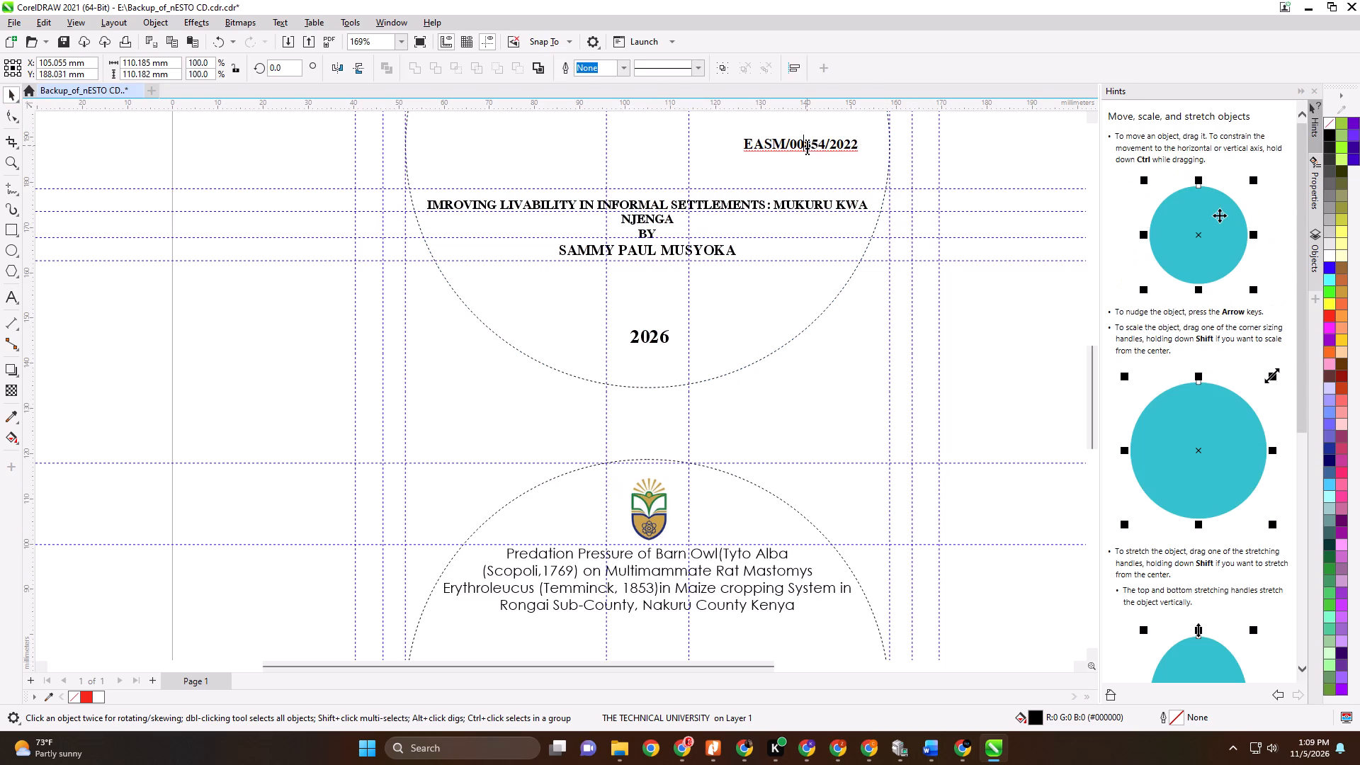
left_click(807, 145)
right_click(812, 144)
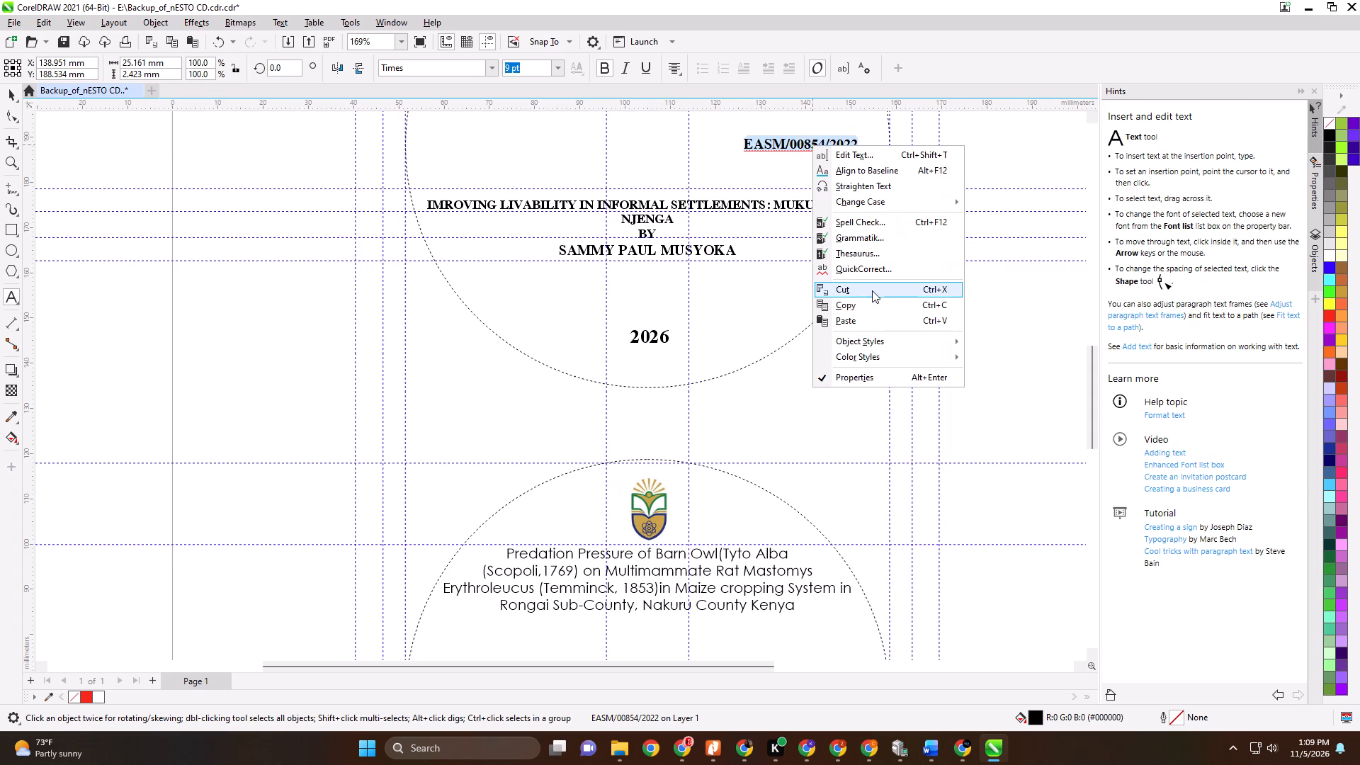
left_click(865, 289)
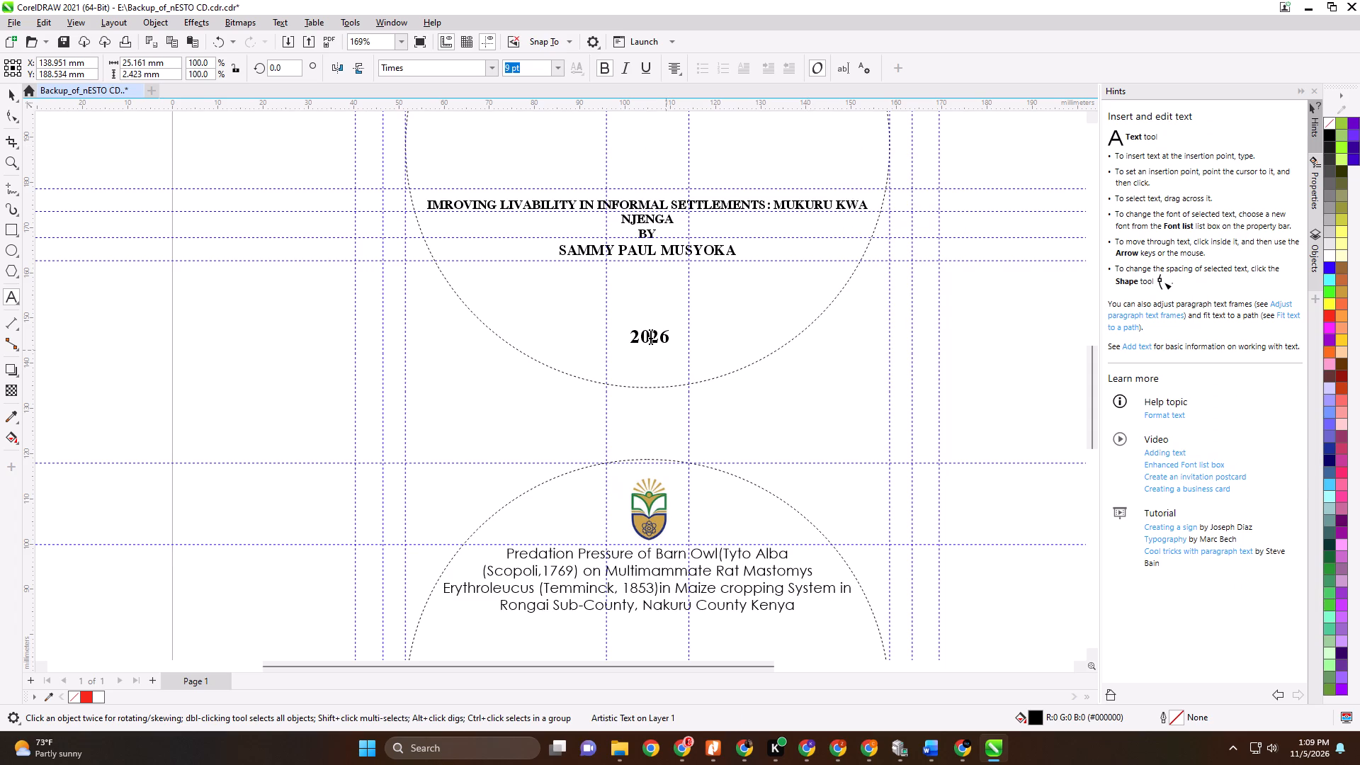
triple_click(650, 337)
left_click(735, 246)
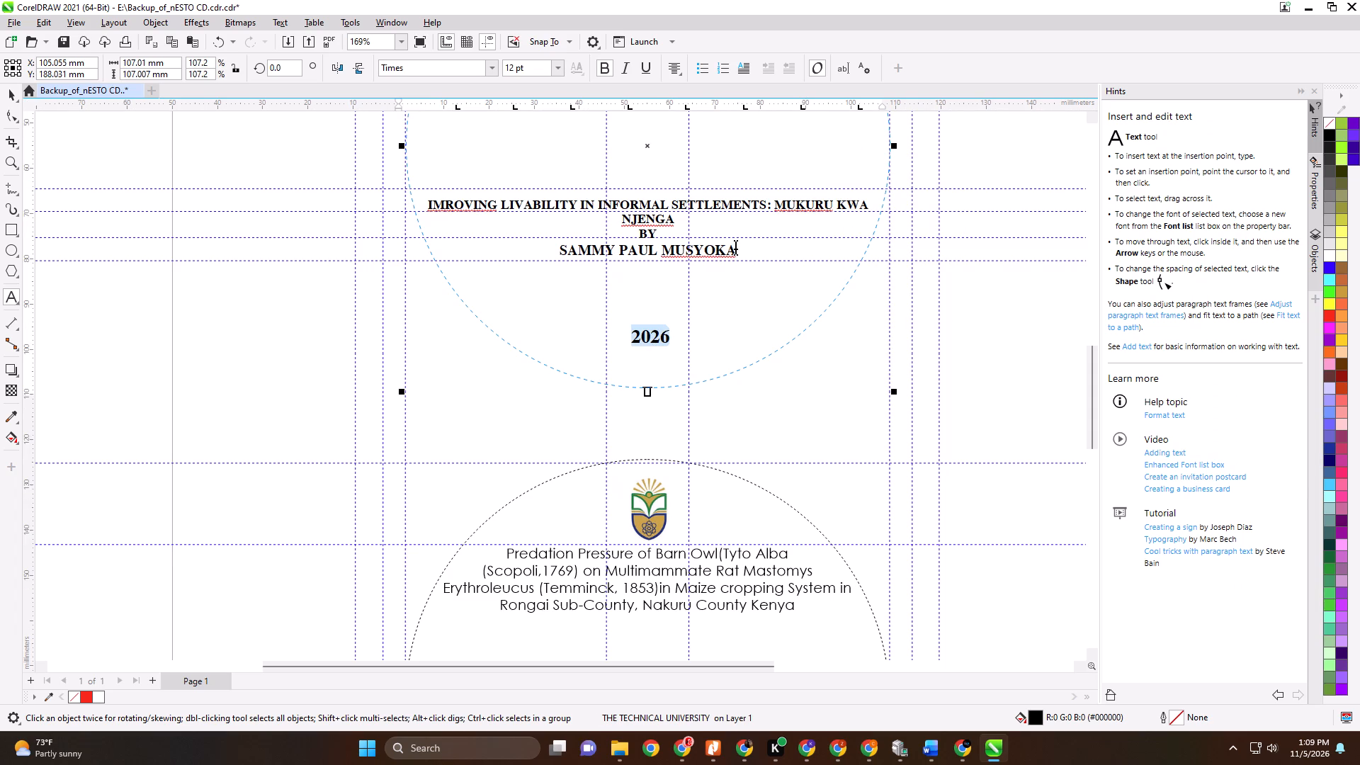
key("Return")
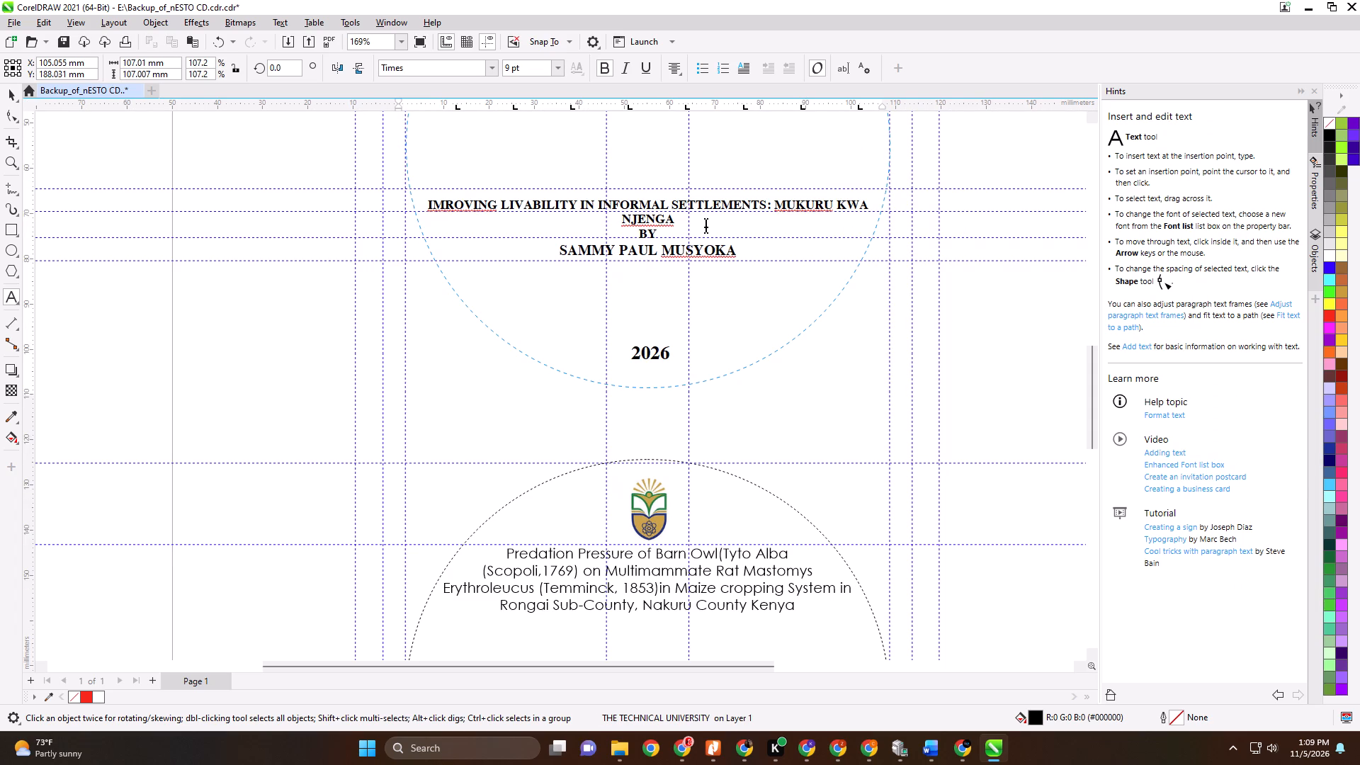
key("ctrl+v")
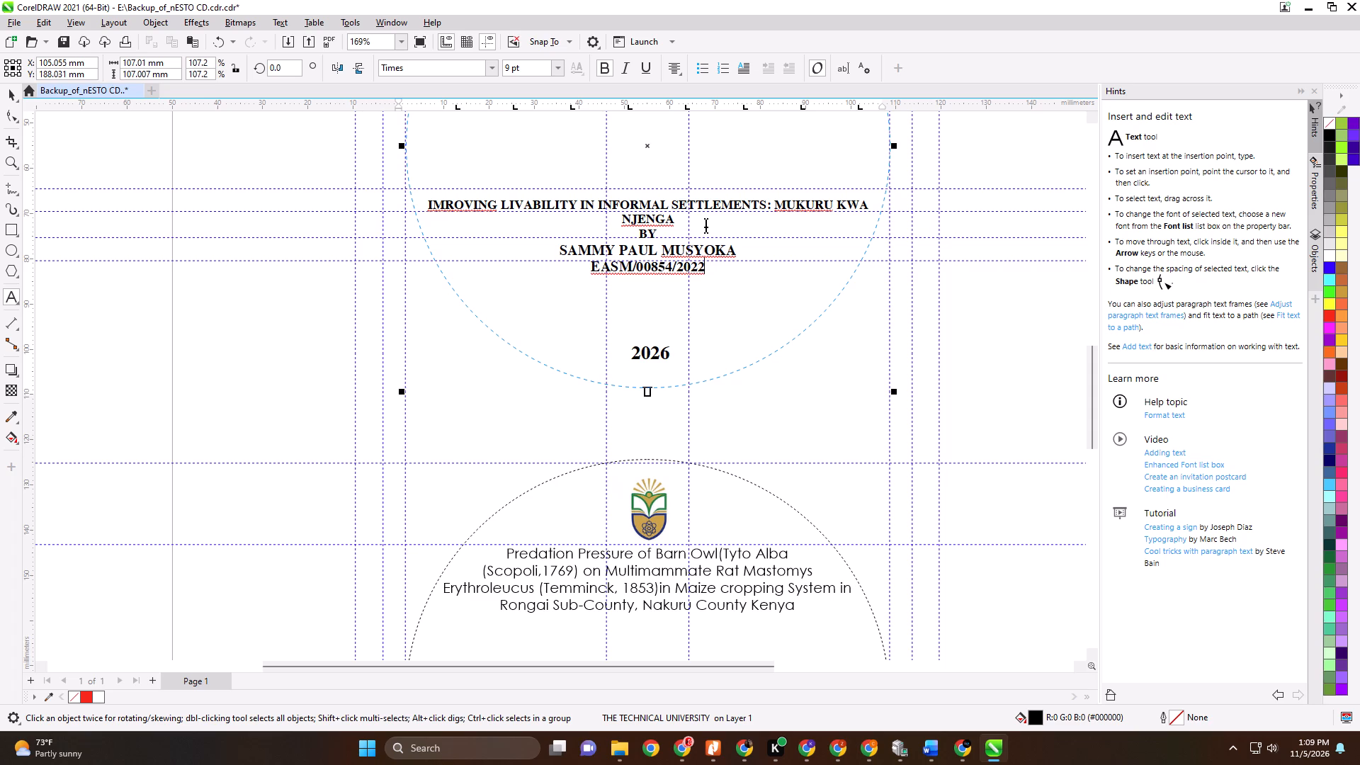
Remove a blank line above the year and add one blank line above and one below the student's name.
left_click(645, 323)
key("Delete")
left_click(749, 249)
key("Delete")
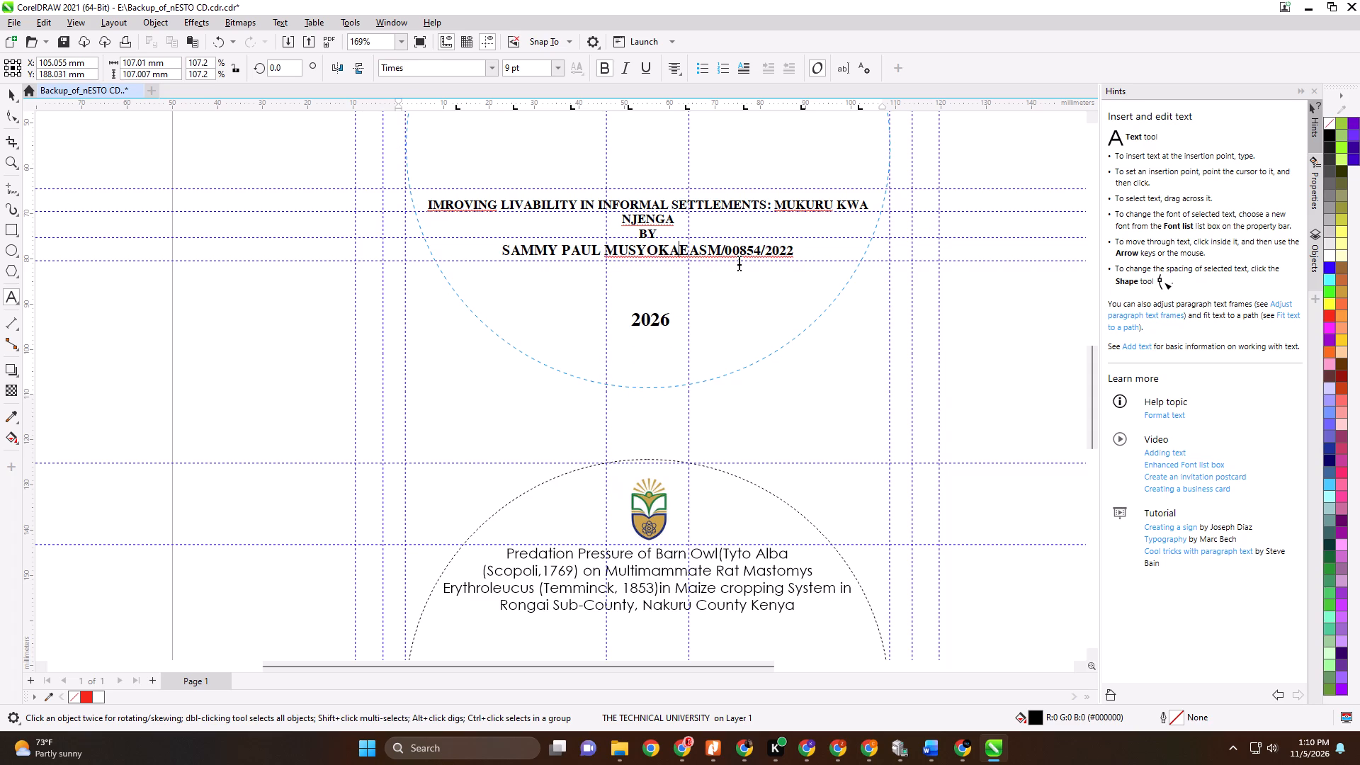
key("Return")
key("Return")
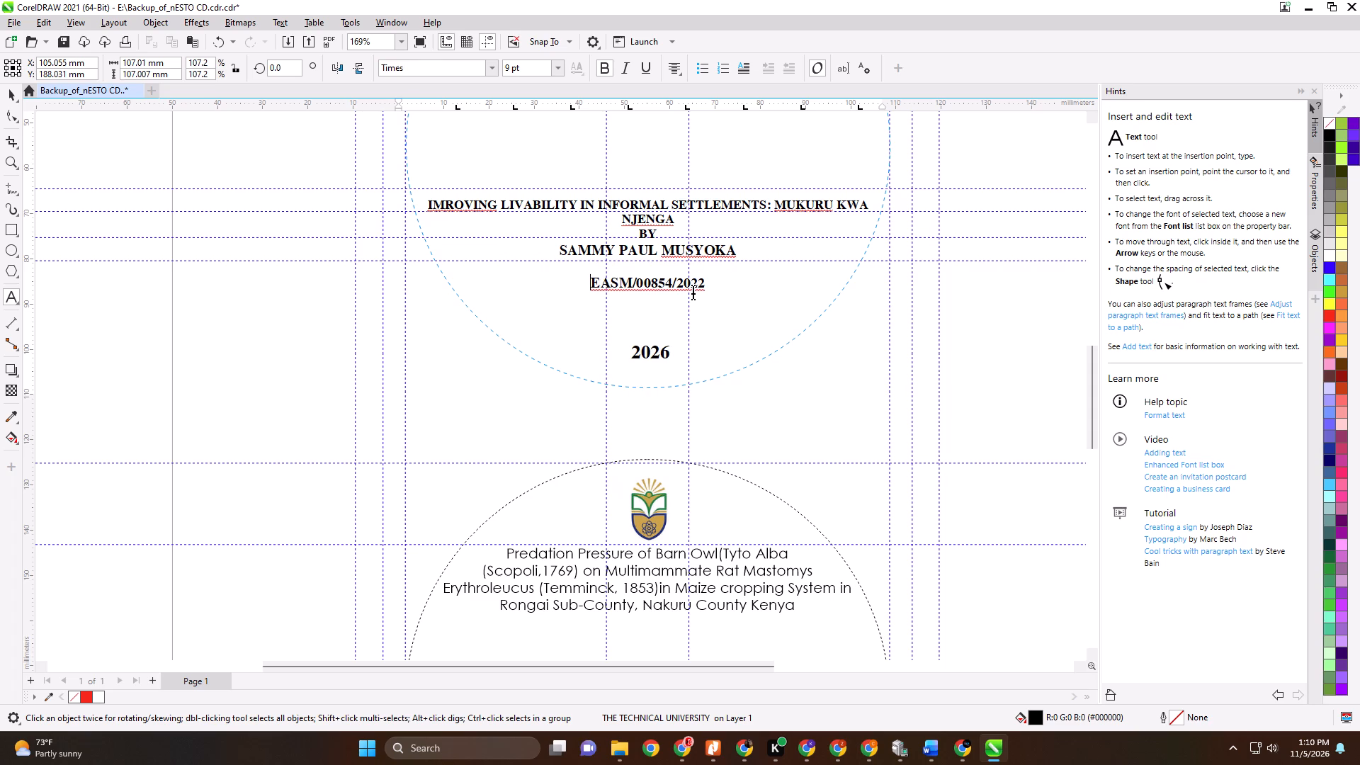
left_click(654, 226)
left_click(667, 234)
key("Return")
Remove bold from the project title, "BY", student details and year on the upper CD label.
left_click_drag(676, 364, 501, 228)
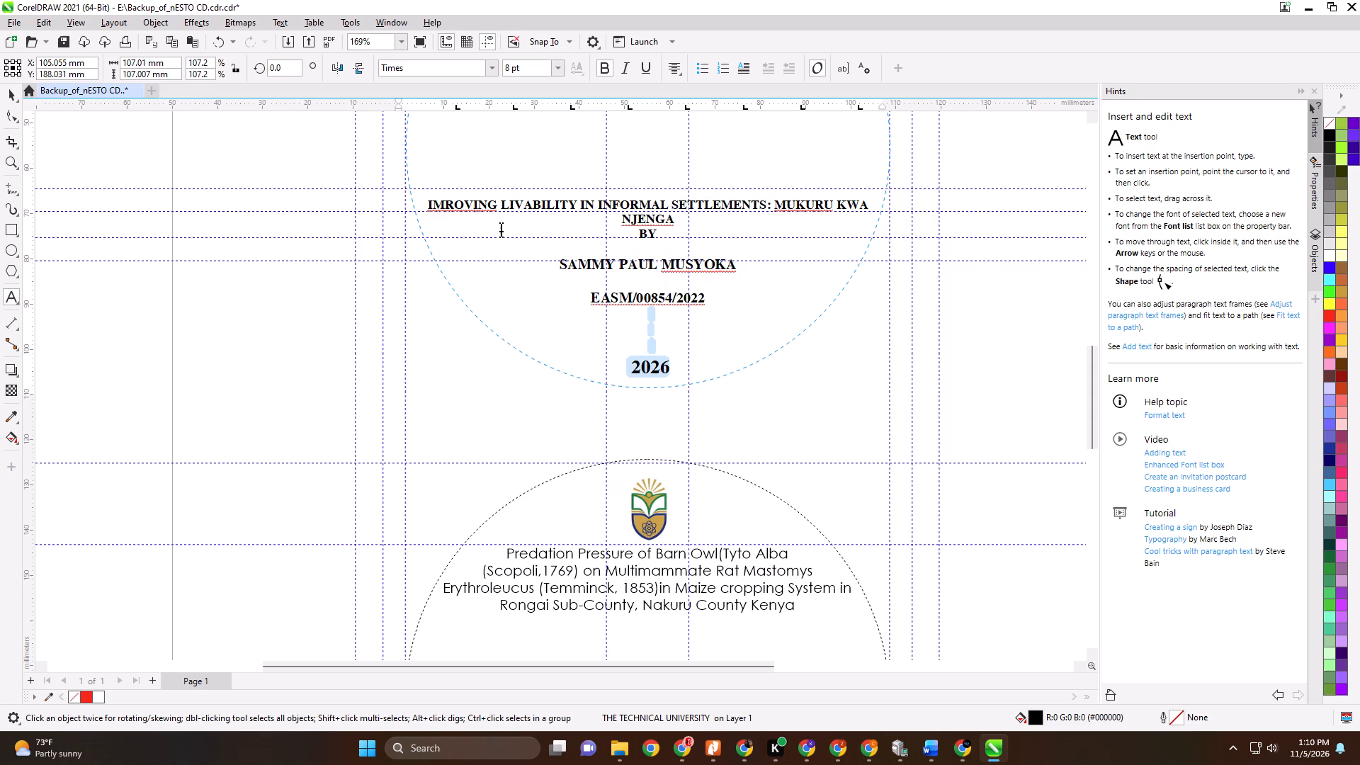
left_click_drag(501, 228, 430, 196)
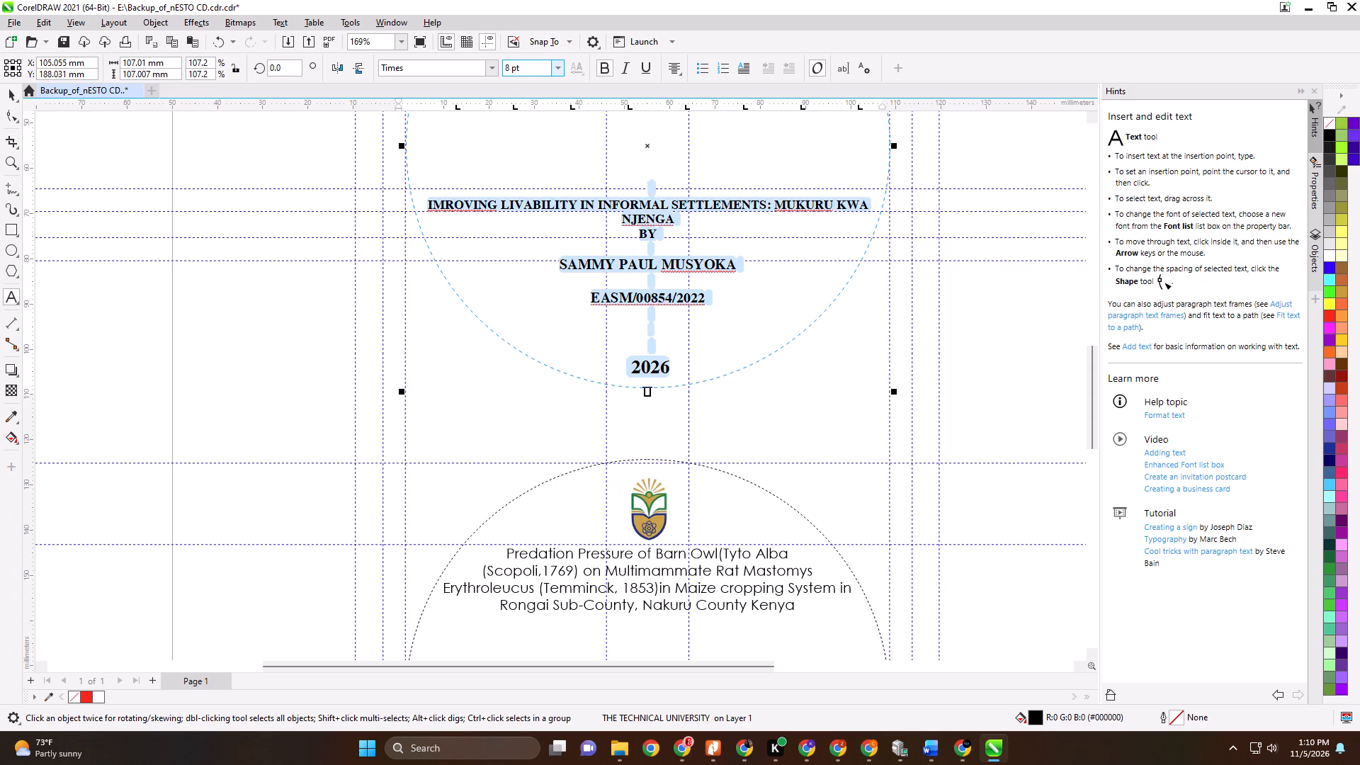
left_click(605, 68)
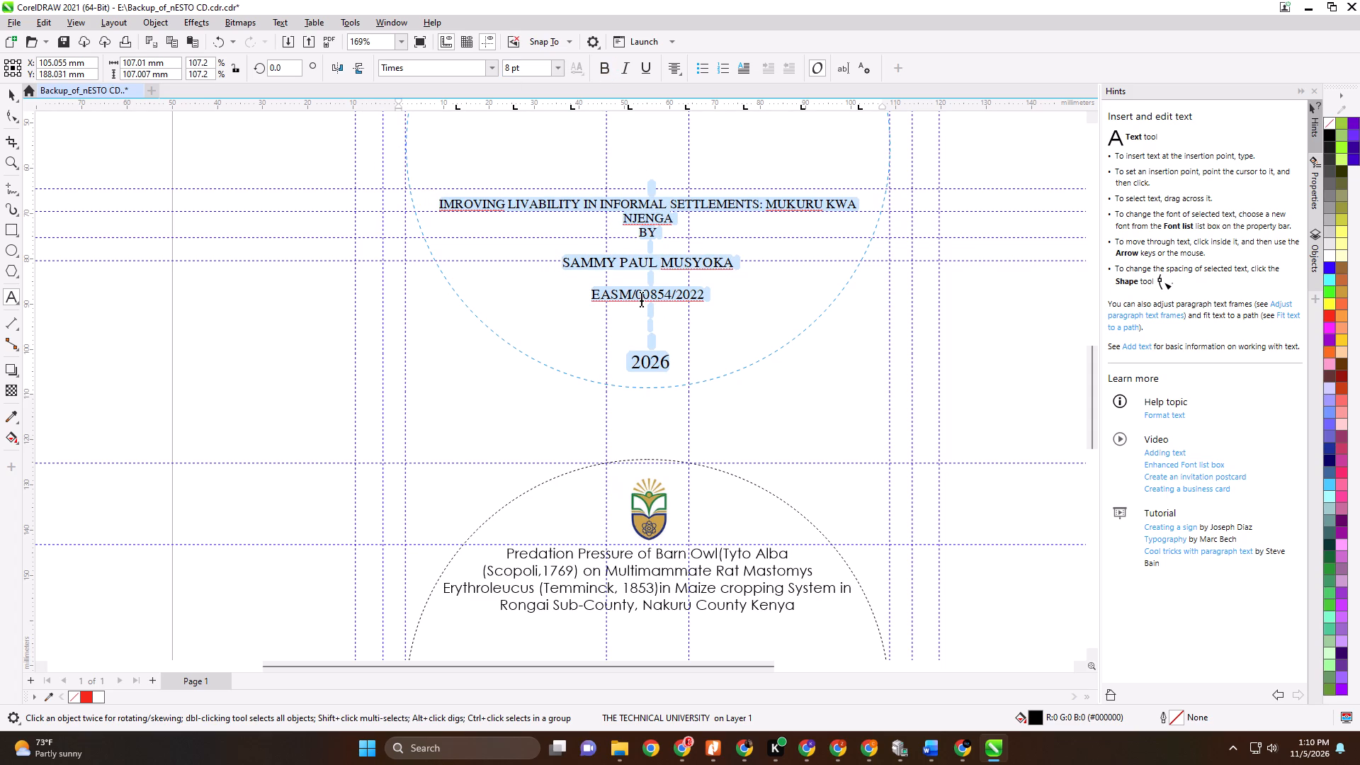
left_click(660, 341)
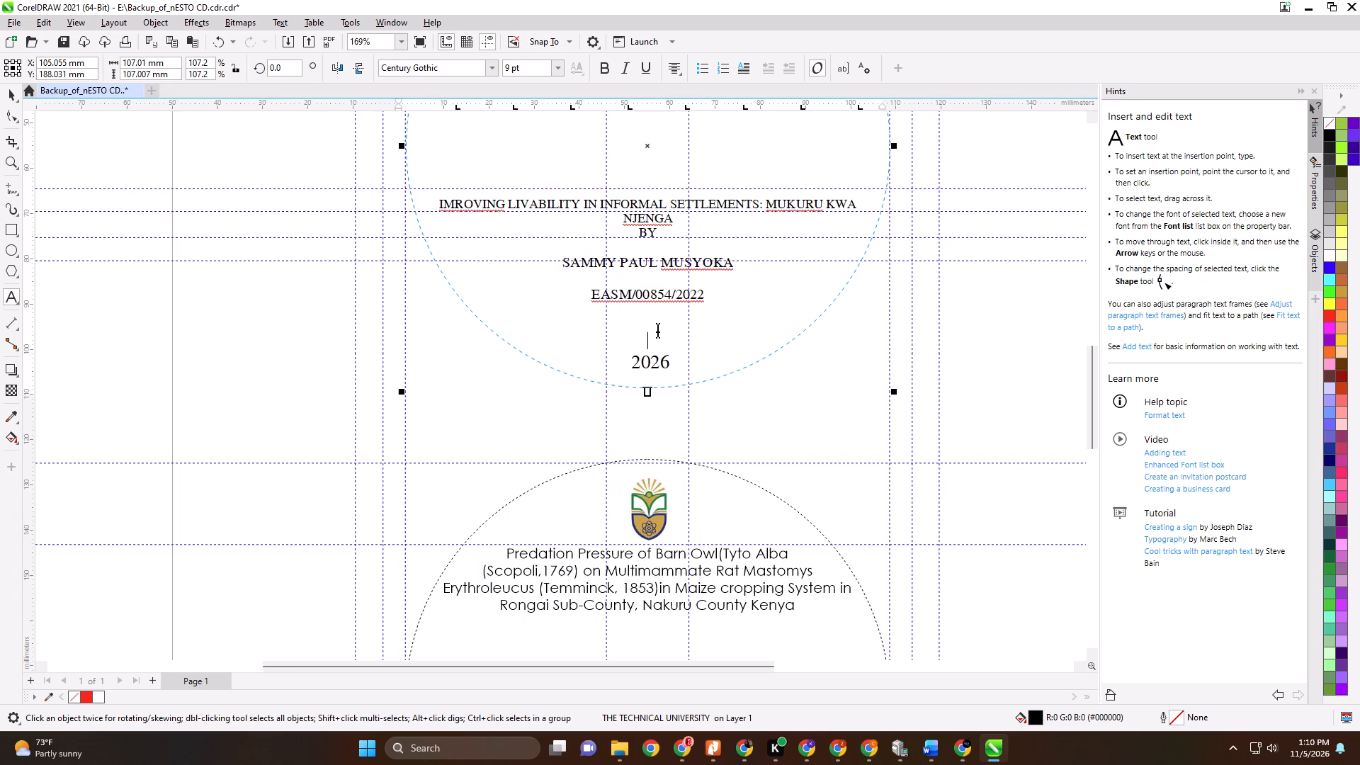
Set the font size of the year 2026 on the upper CD label to 9 pt and deselect the text.
scroll(657, 333, "up", 1)
scroll(657, 333, "down", 5)
scroll(675, 43, "up", 2)
scroll(597, 74, "down", 1)
scroll(613, 176, "up", 5)
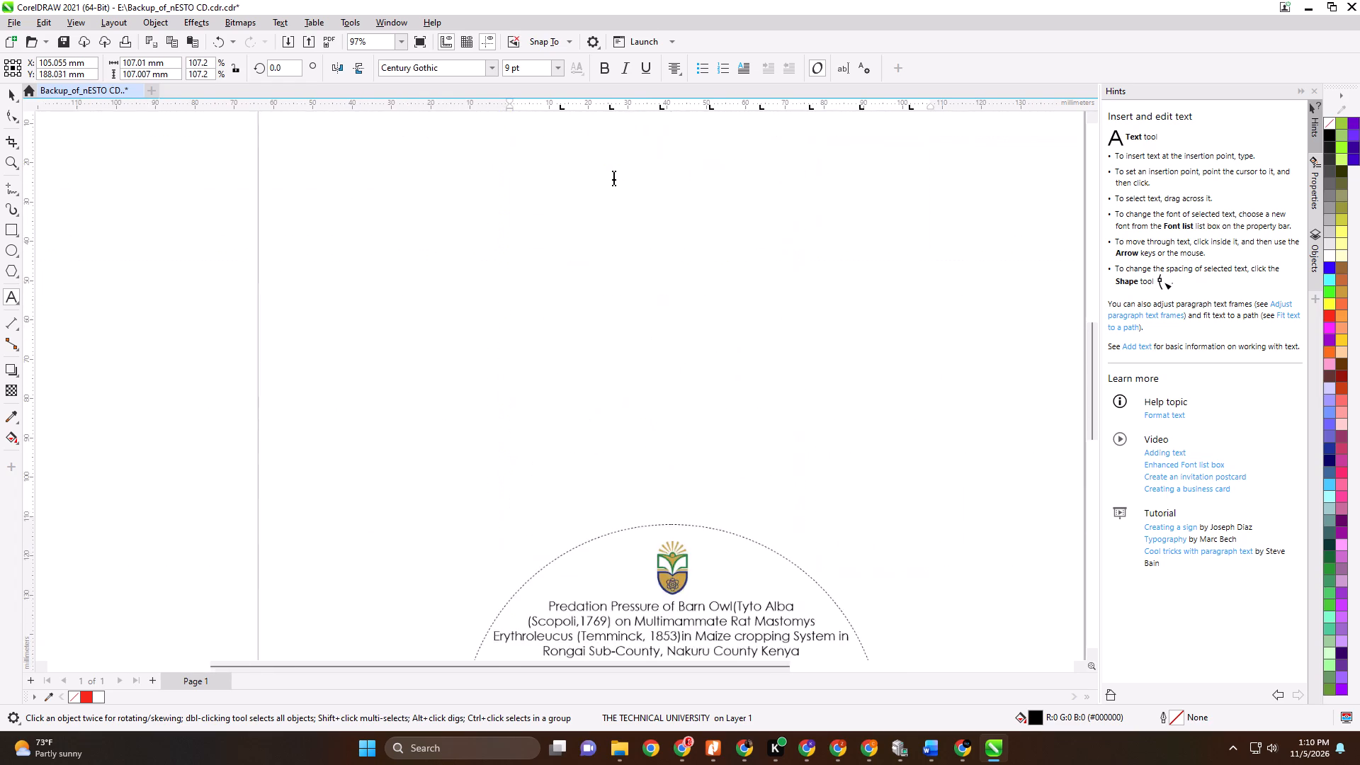
scroll(614, 189, "up", 1)
scroll(614, 192, "down", 5)
scroll(614, 195, "up", 1)
scroll(616, 198, "down", 1)
scroll(616, 198, "up", 1)
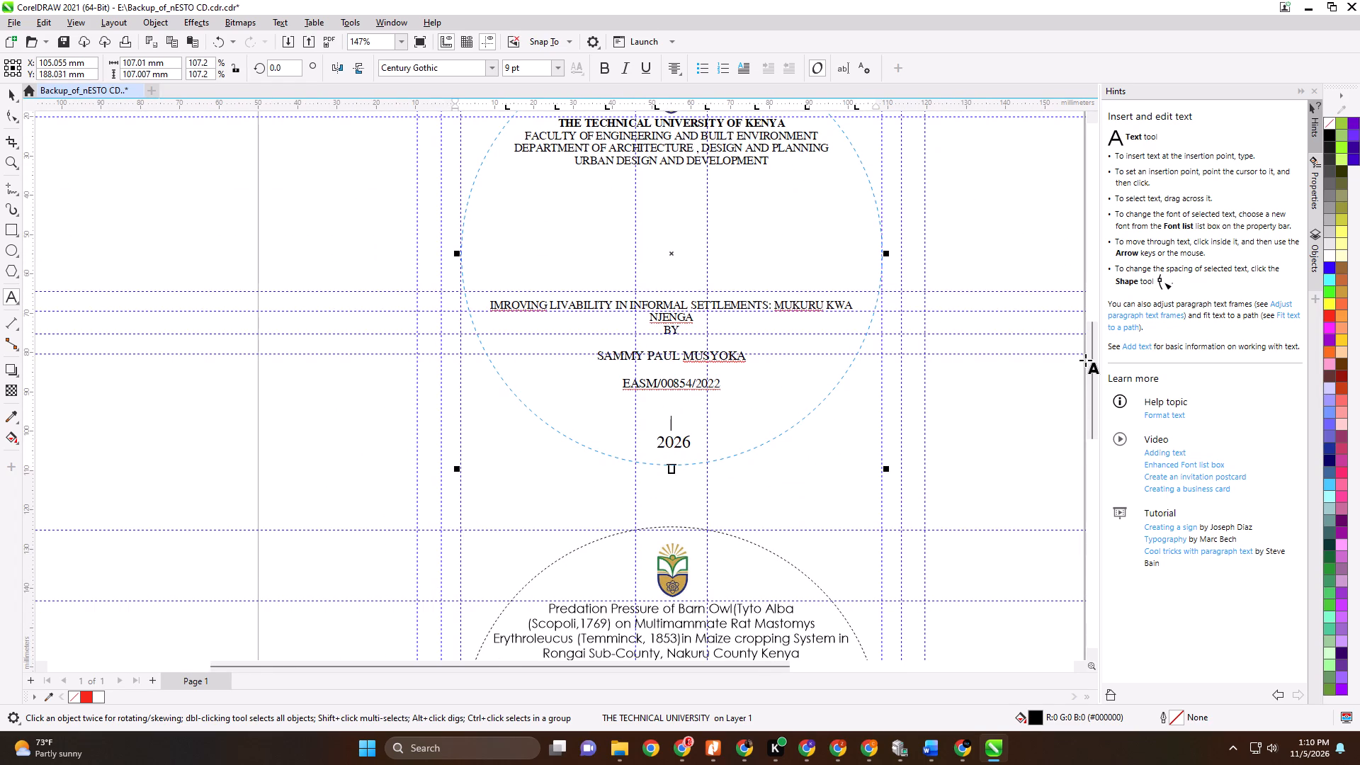
left_click_drag(1095, 366, 1099, 320)
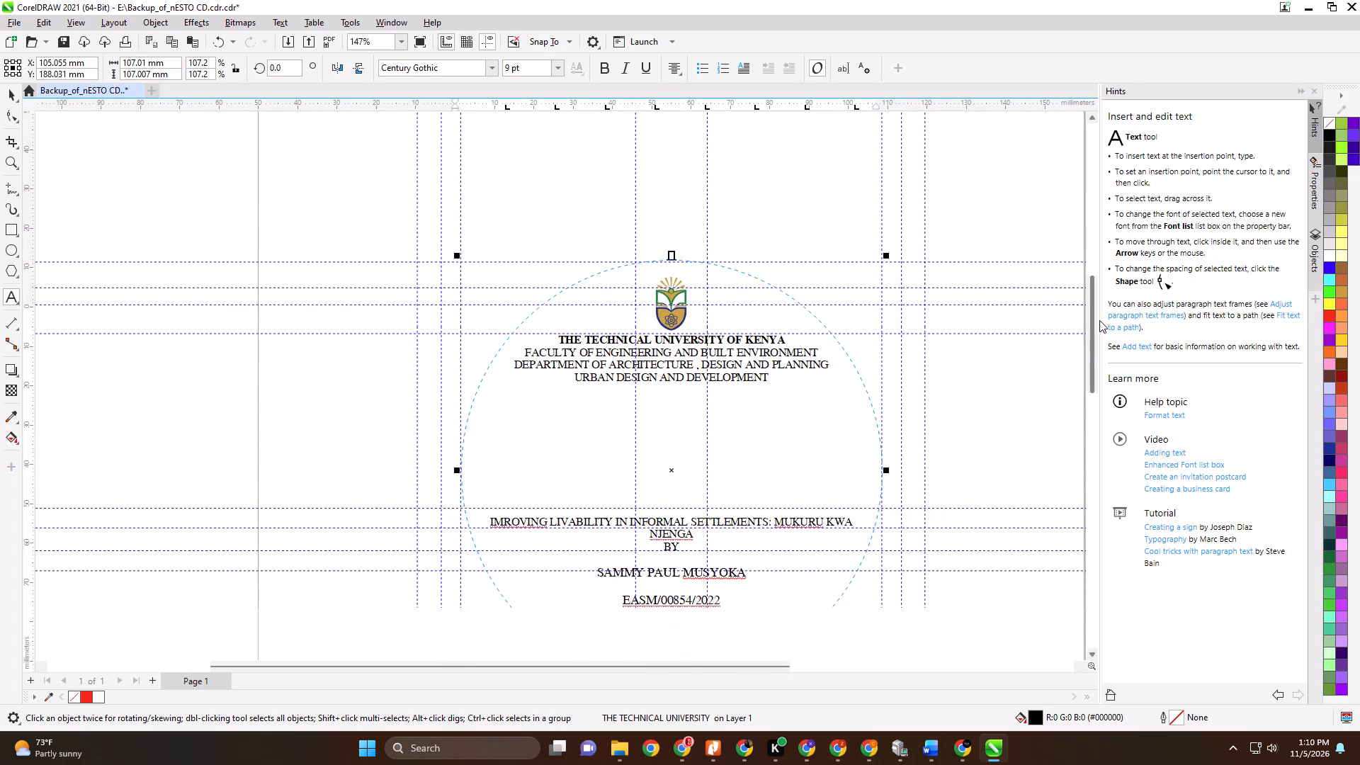
left_click_drag(1099, 320, 1103, 337)
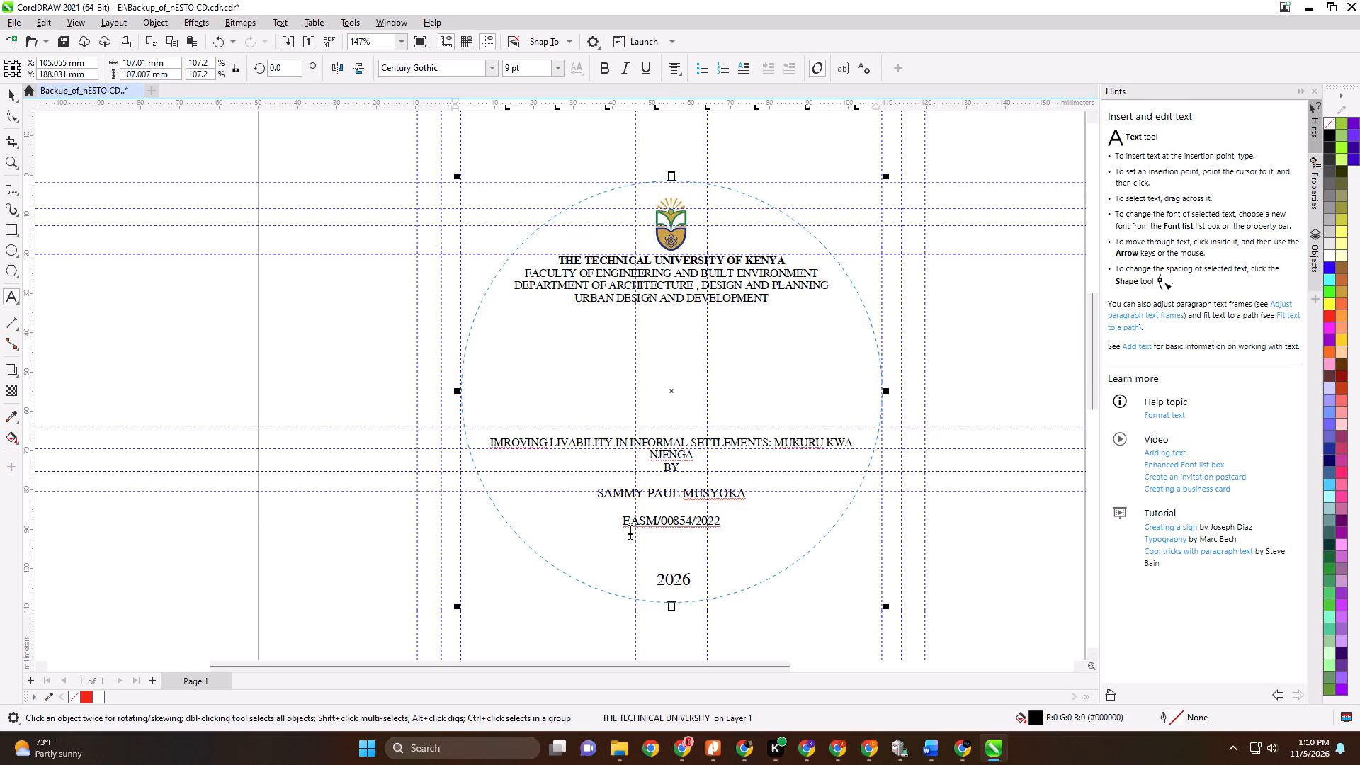
triple_click(670, 579)
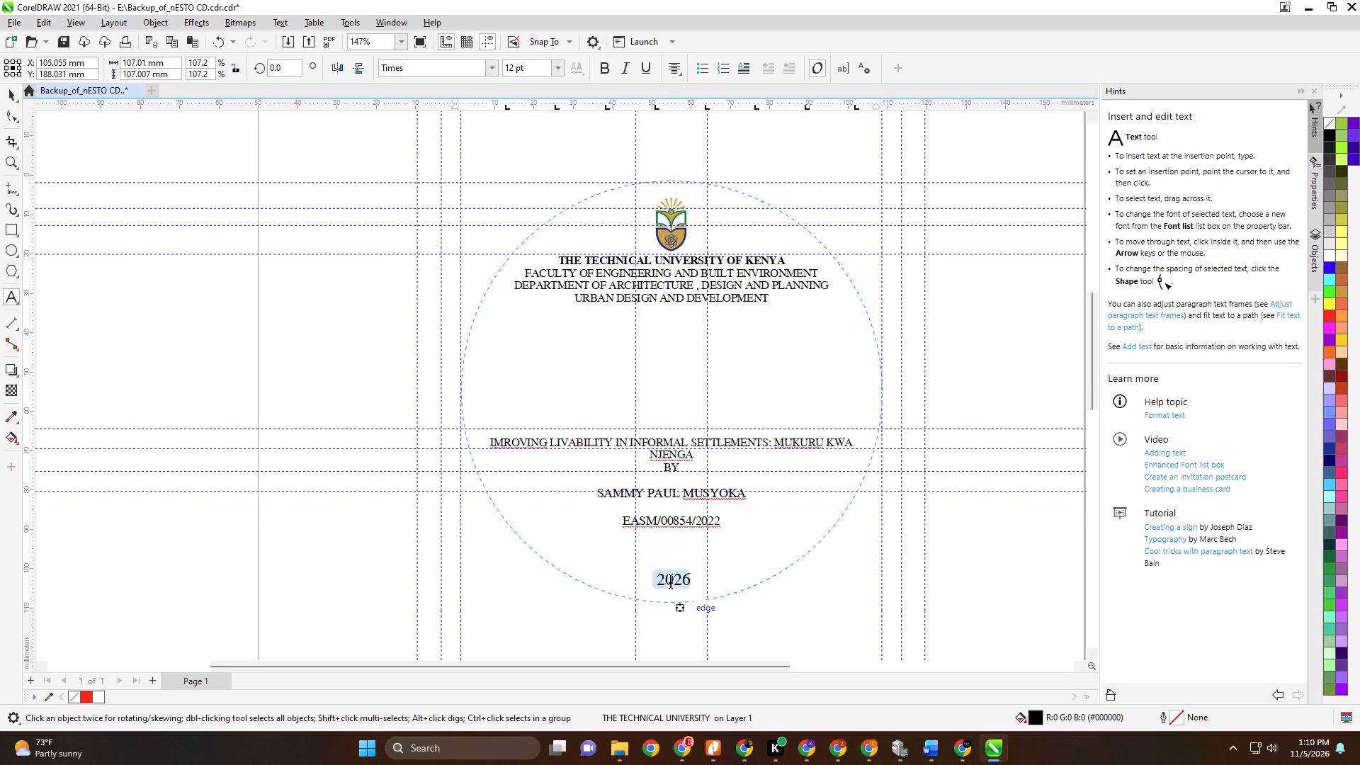
left_click(517, 70)
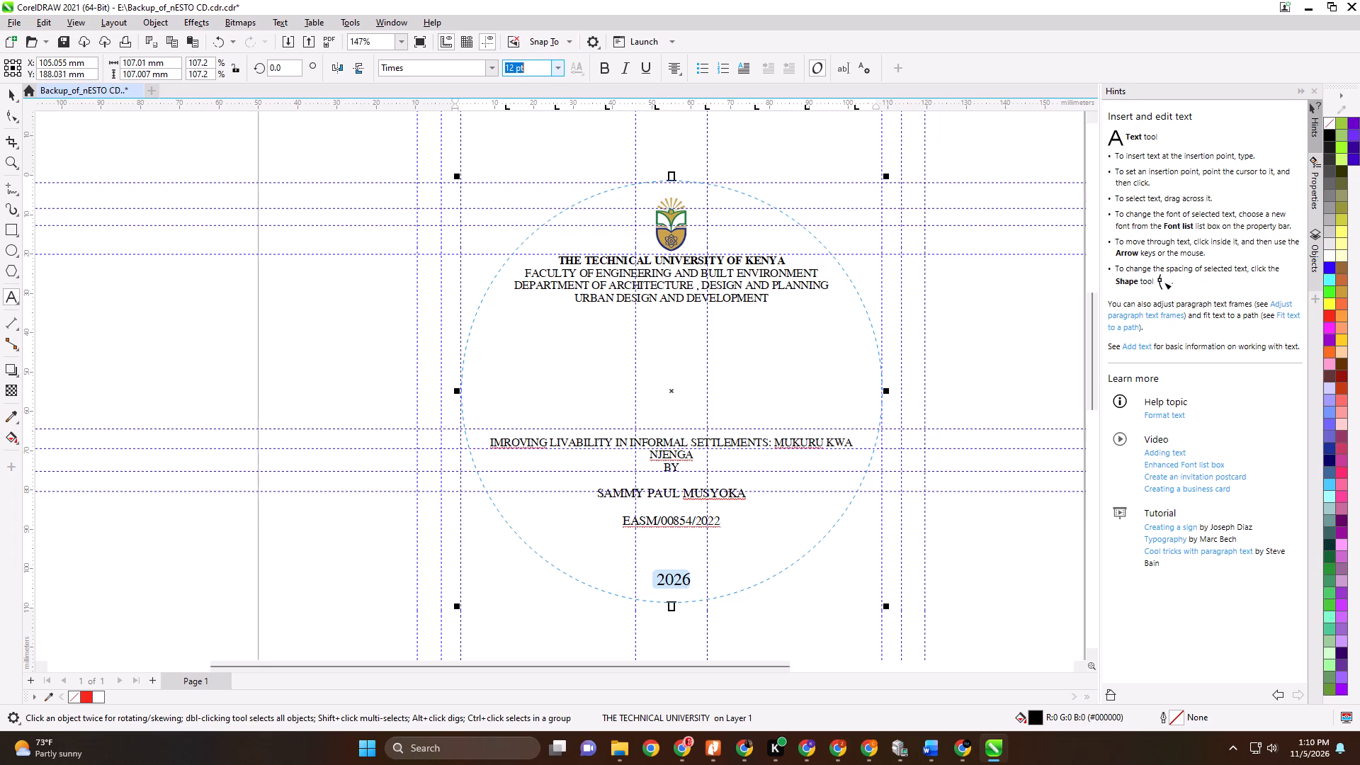
key("9")
key("Return")
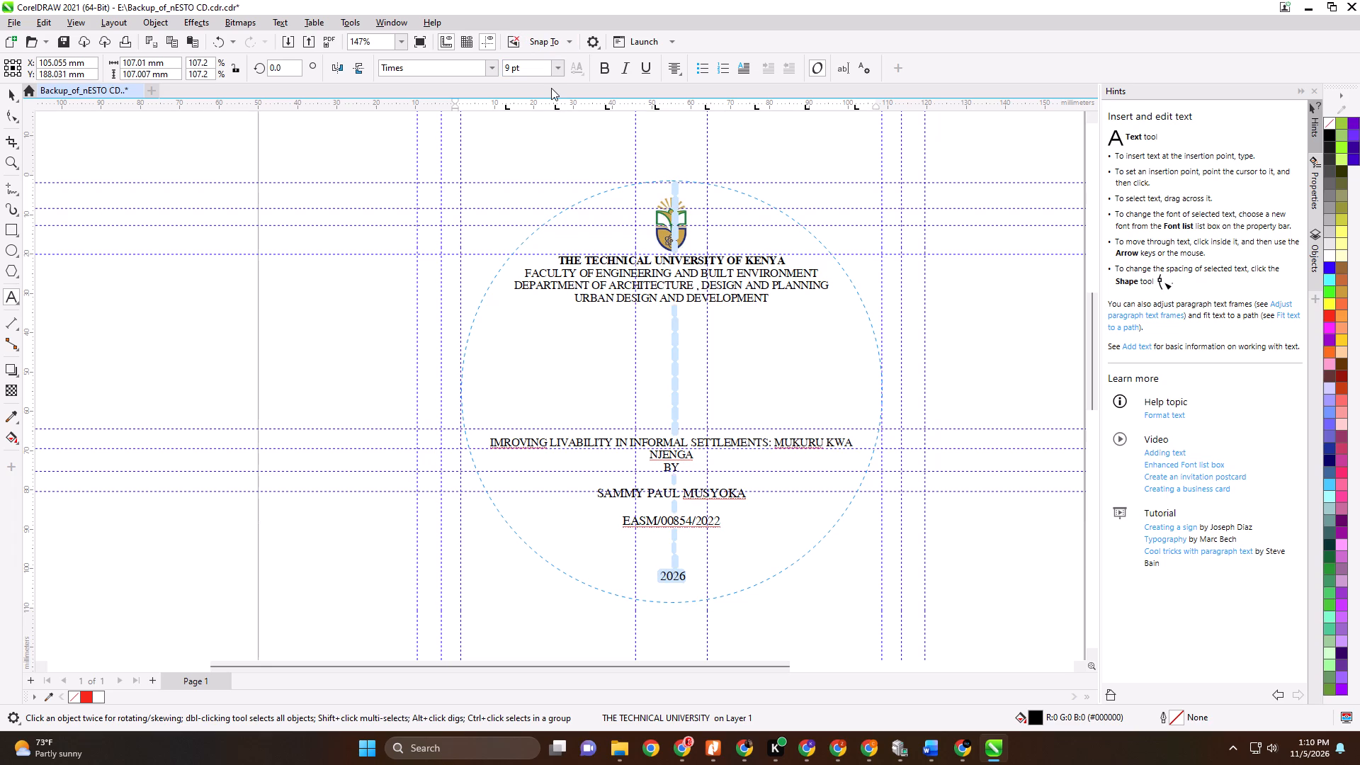
scroll(551, 101, "down", 1)
left_click(984, 336)
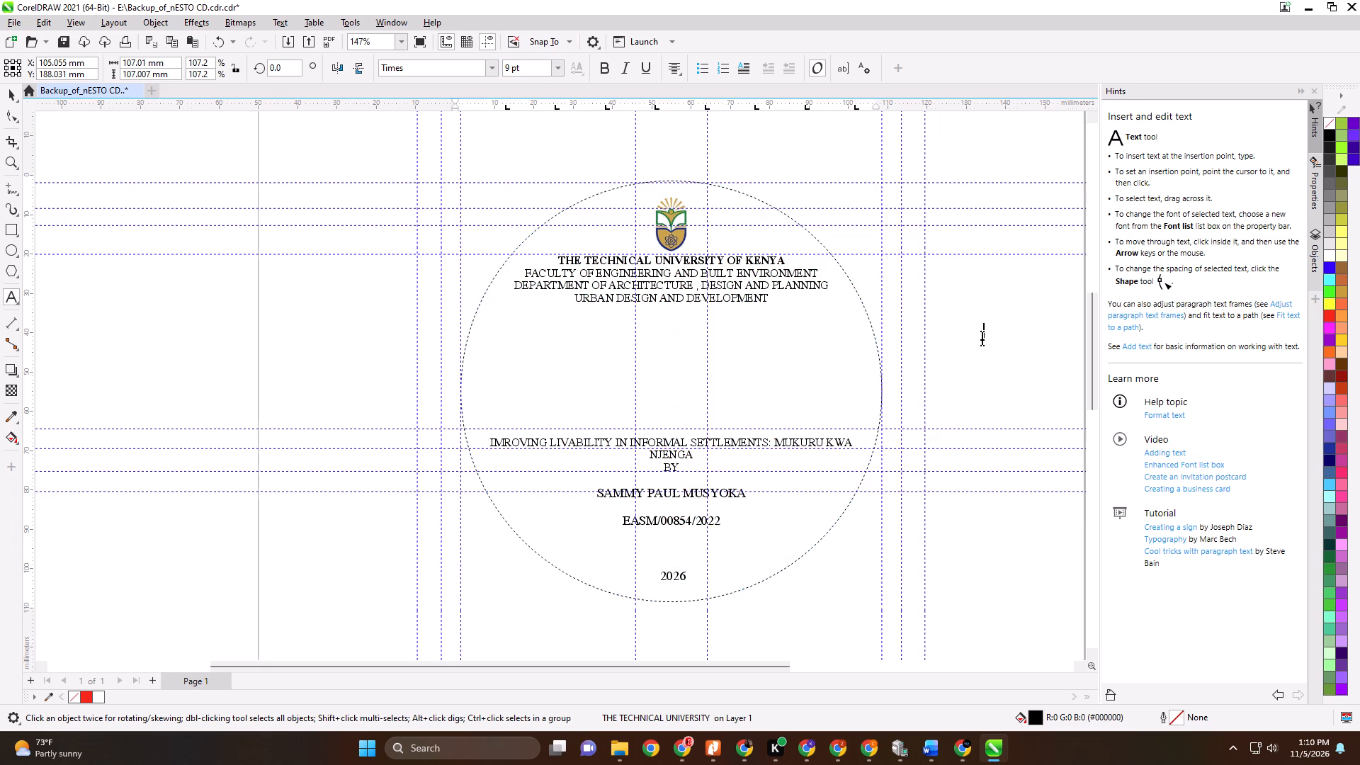
left_click(16, 90)
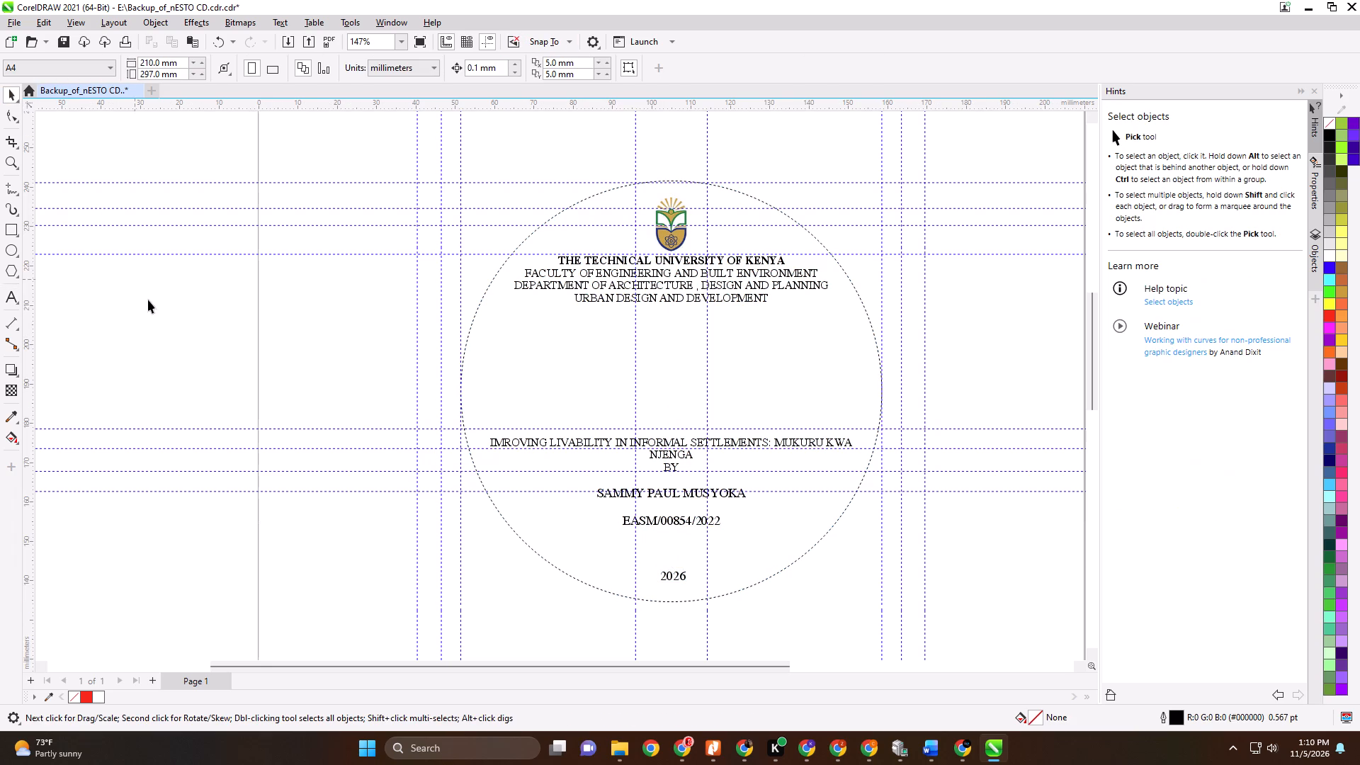
left_click(144, 317)
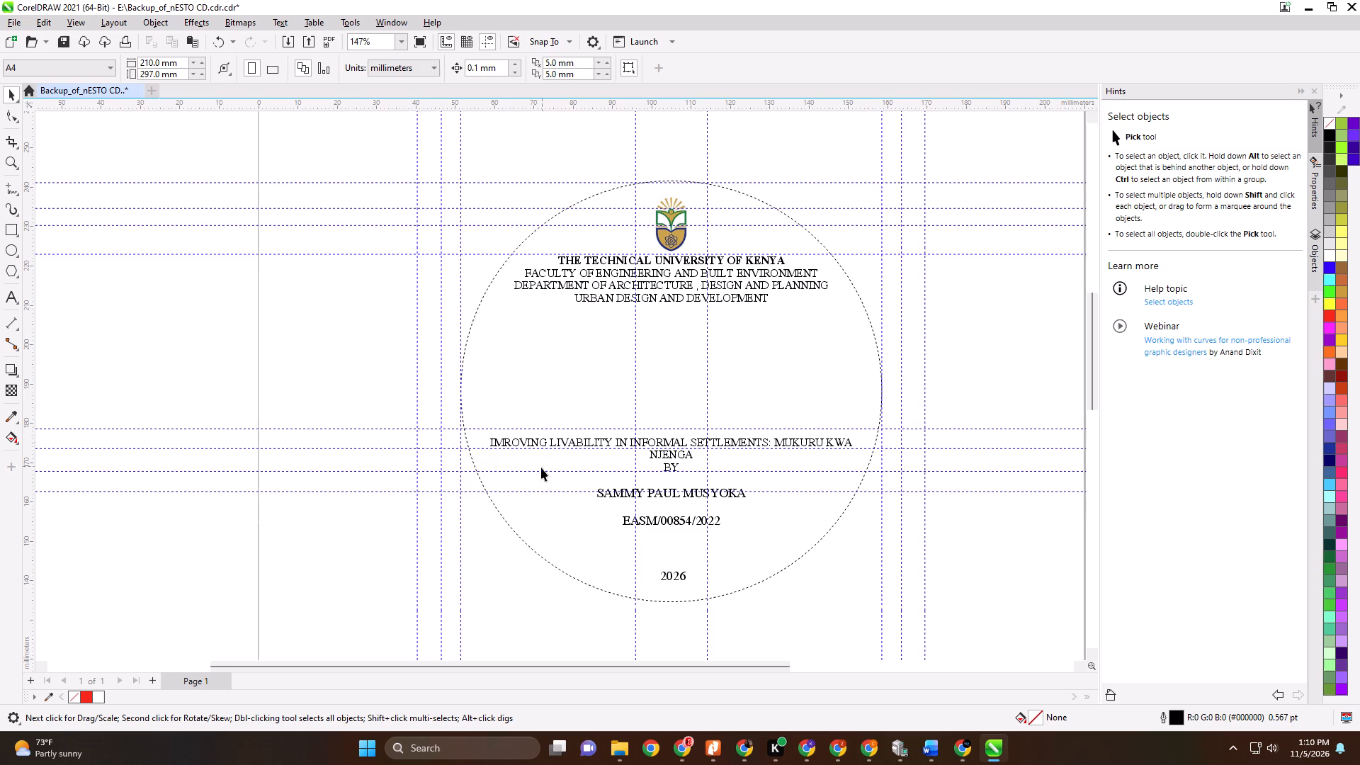
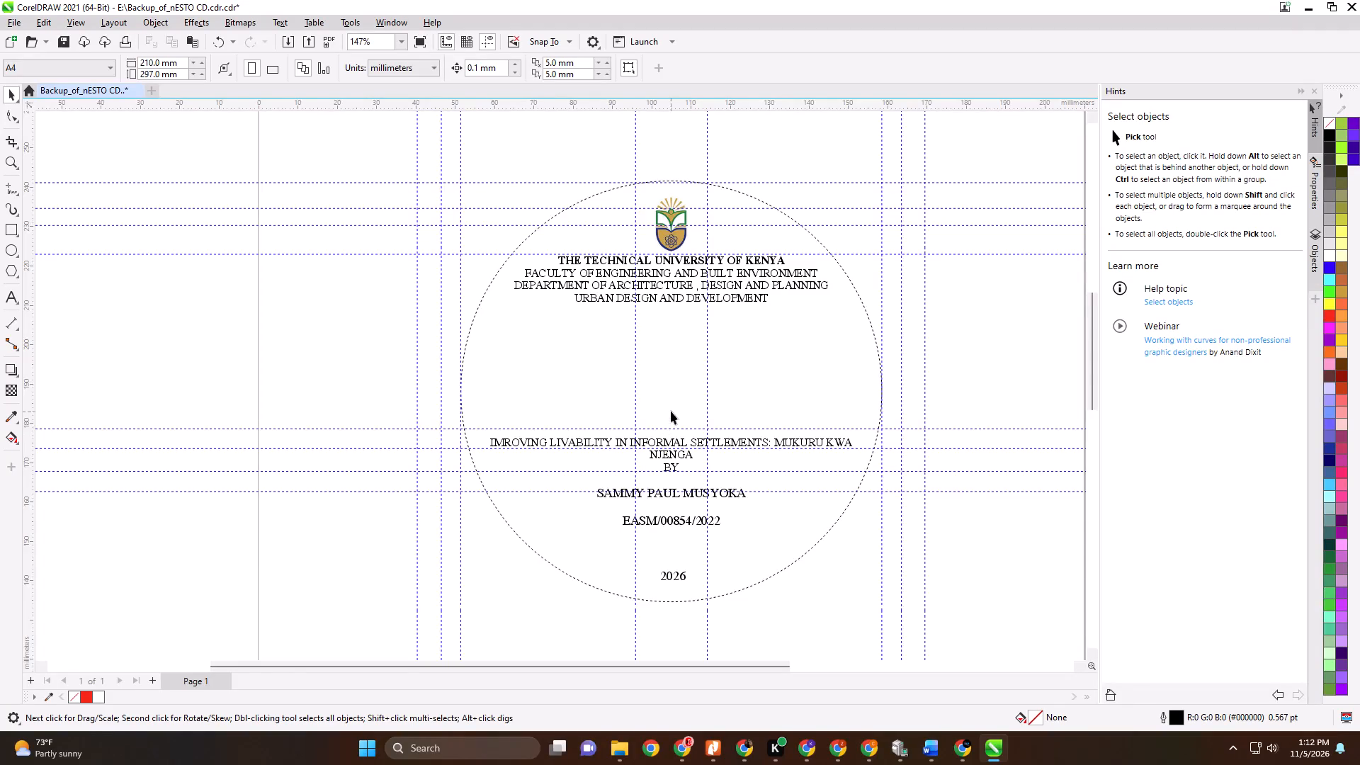
Delete all objects of the lower CD label with the Barn Owl thesis text, including its circle and logo.
scroll(680, 447, "up", 1)
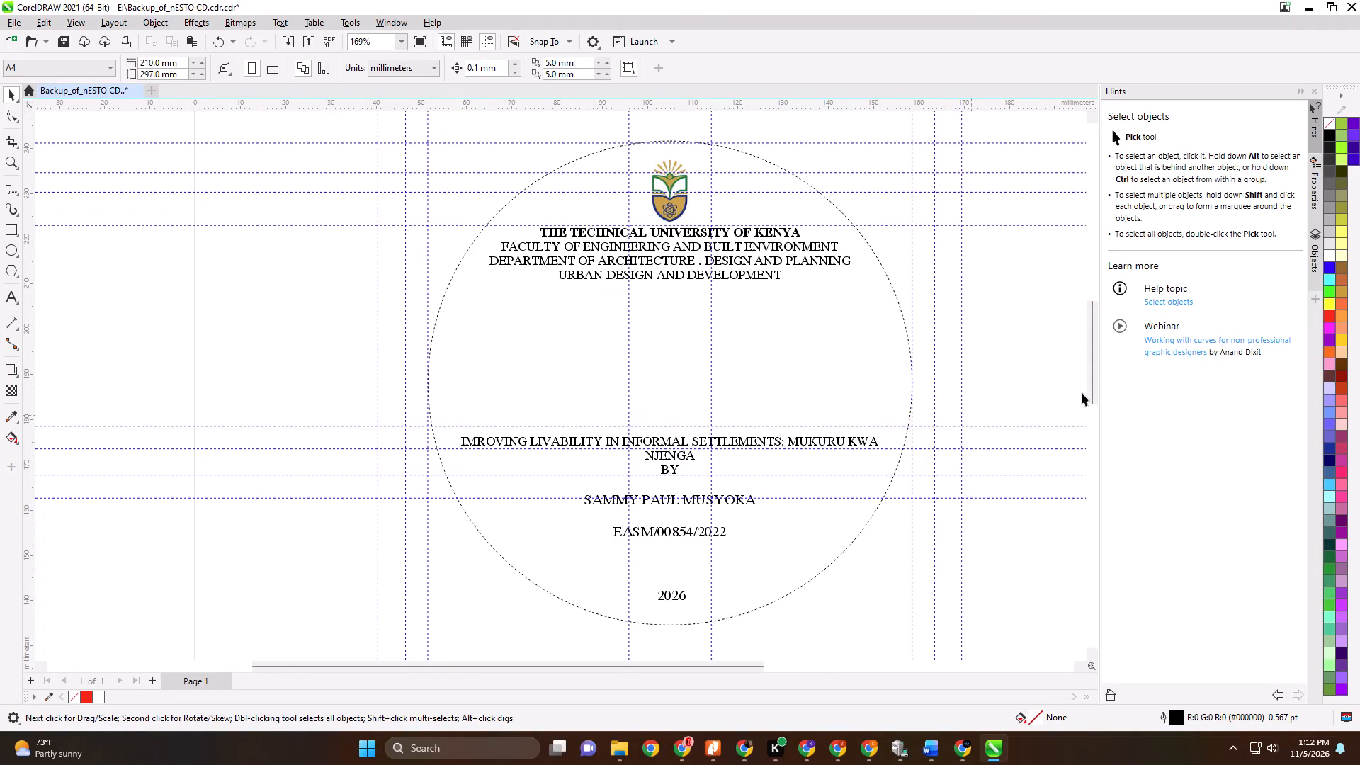
left_click_drag(1092, 331, 1094, 433)
scroll(177, 293, "down", 1, "ctrl")
scroll(178, 293, "up", 1, "ctrl")
scroll(178, 293, "down", 1, "ctrl")
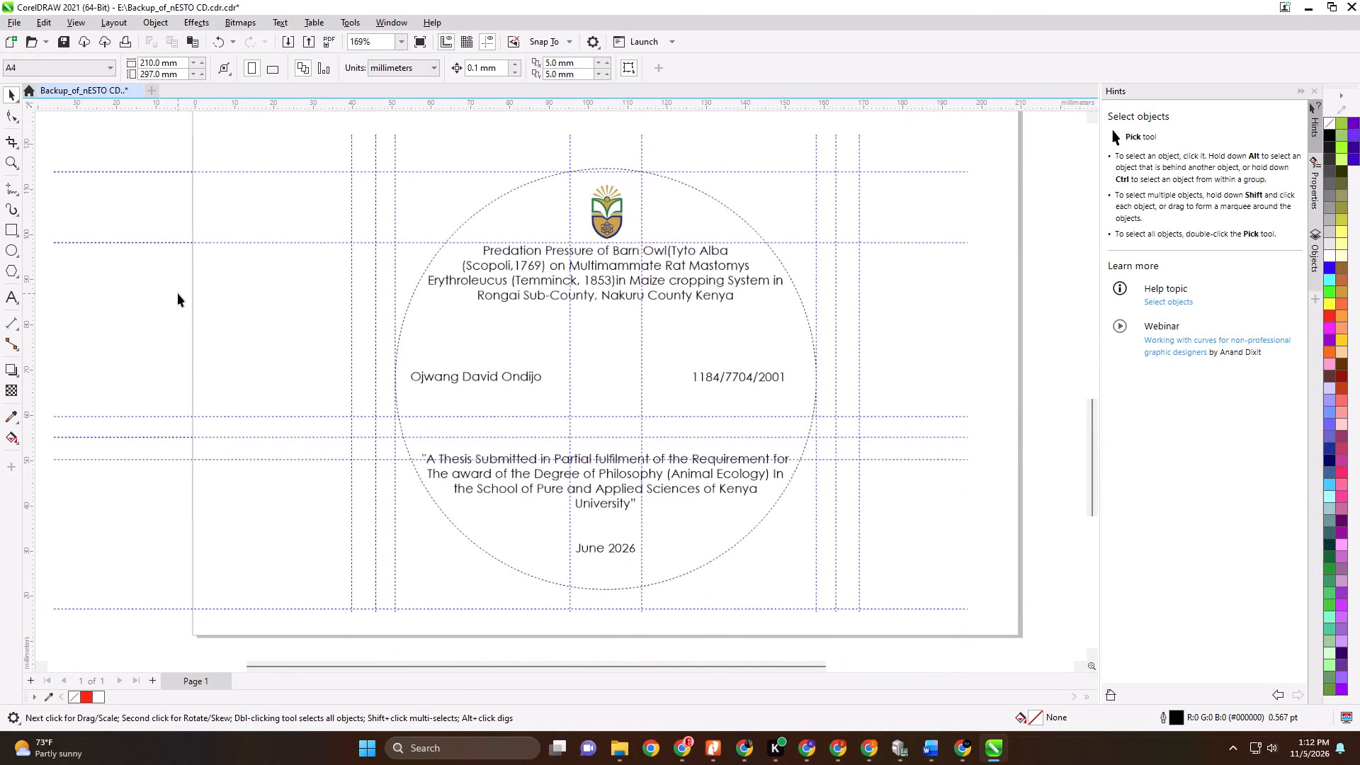
left_click(15, 90)
left_click_drag(168, 140, 1049, 729)
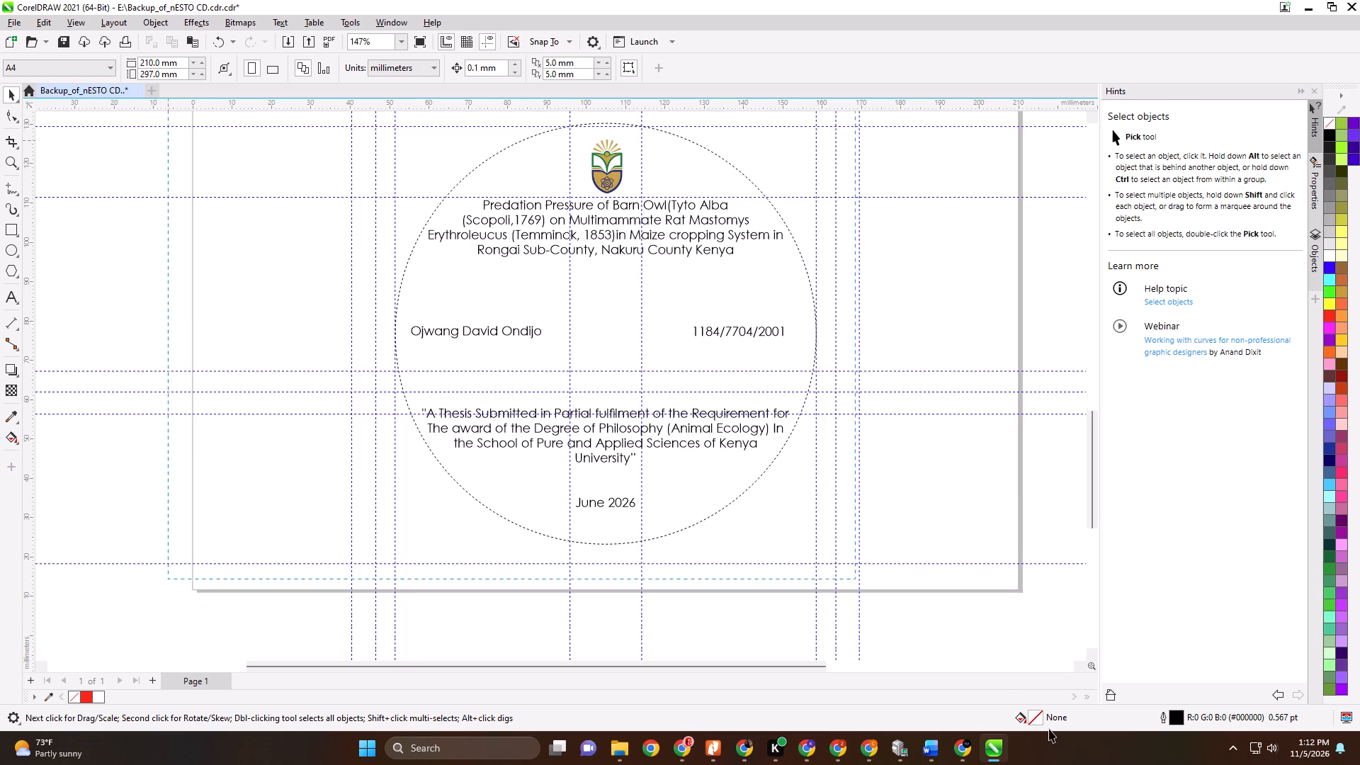
left_click_drag(1049, 729, 935, 526)
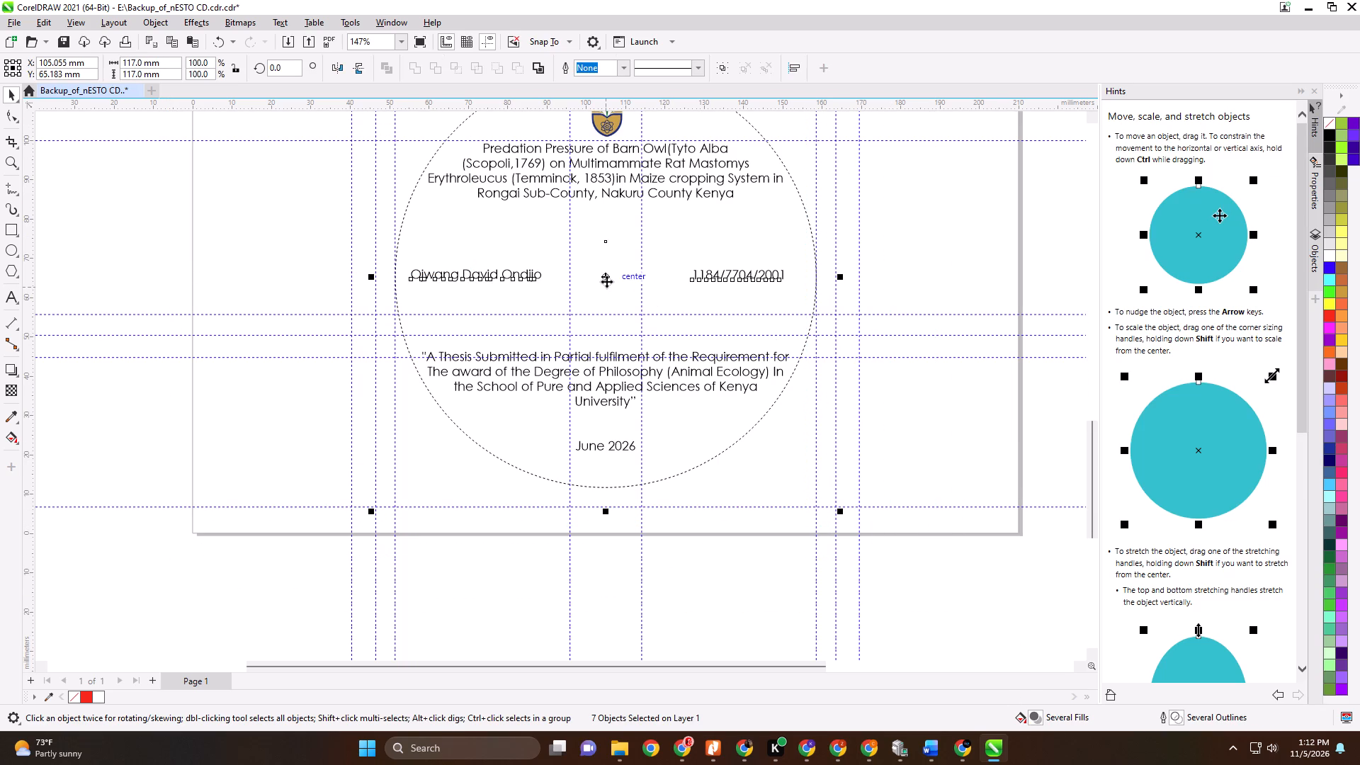
key("Delete")
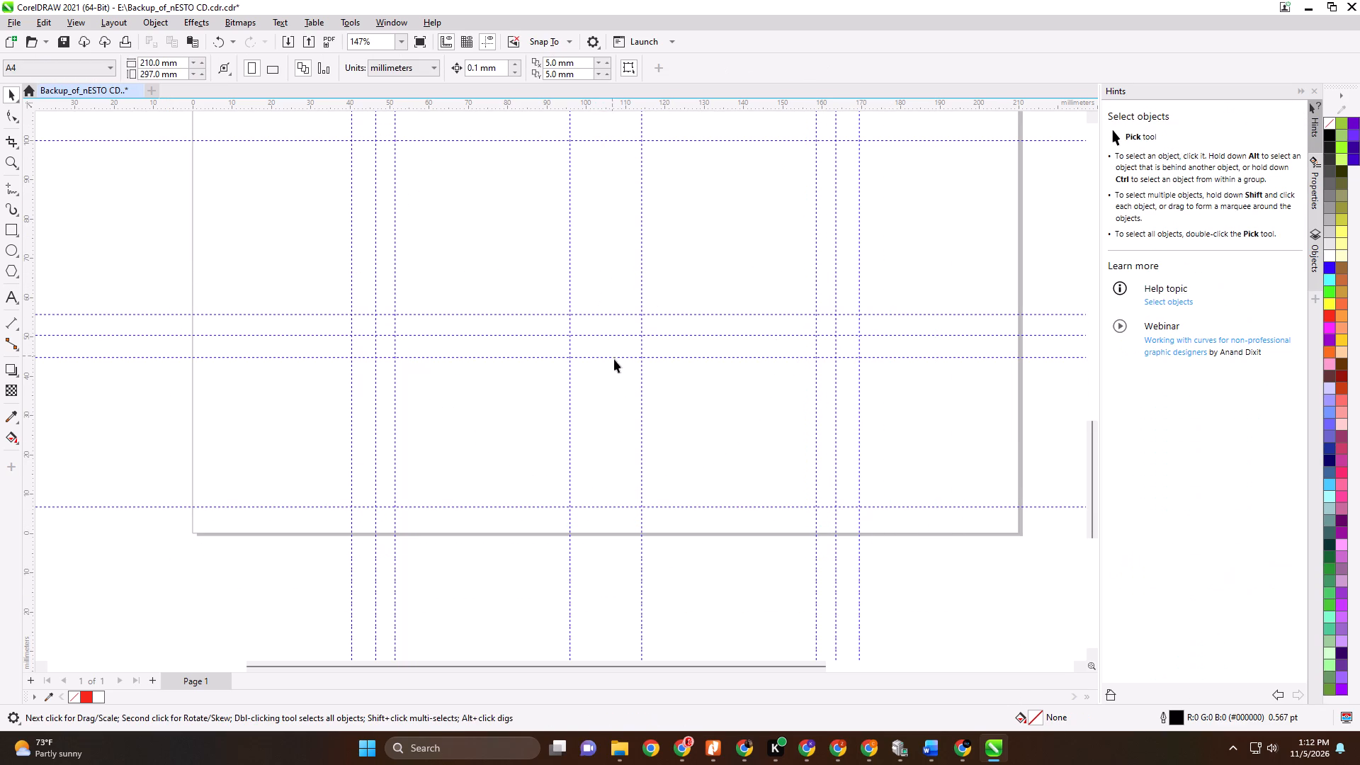
Set the Kyocera TASKalfa 3253ci KX print properties to Multipurpose tray as the source and Rough as the media type.
scroll(616, 367, "down", 2)
scroll(618, 373, "up", 1)
scroll(618, 375, "down", 1)
scroll(625, 397, "up", 1)
scroll(625, 397, "down", 3)
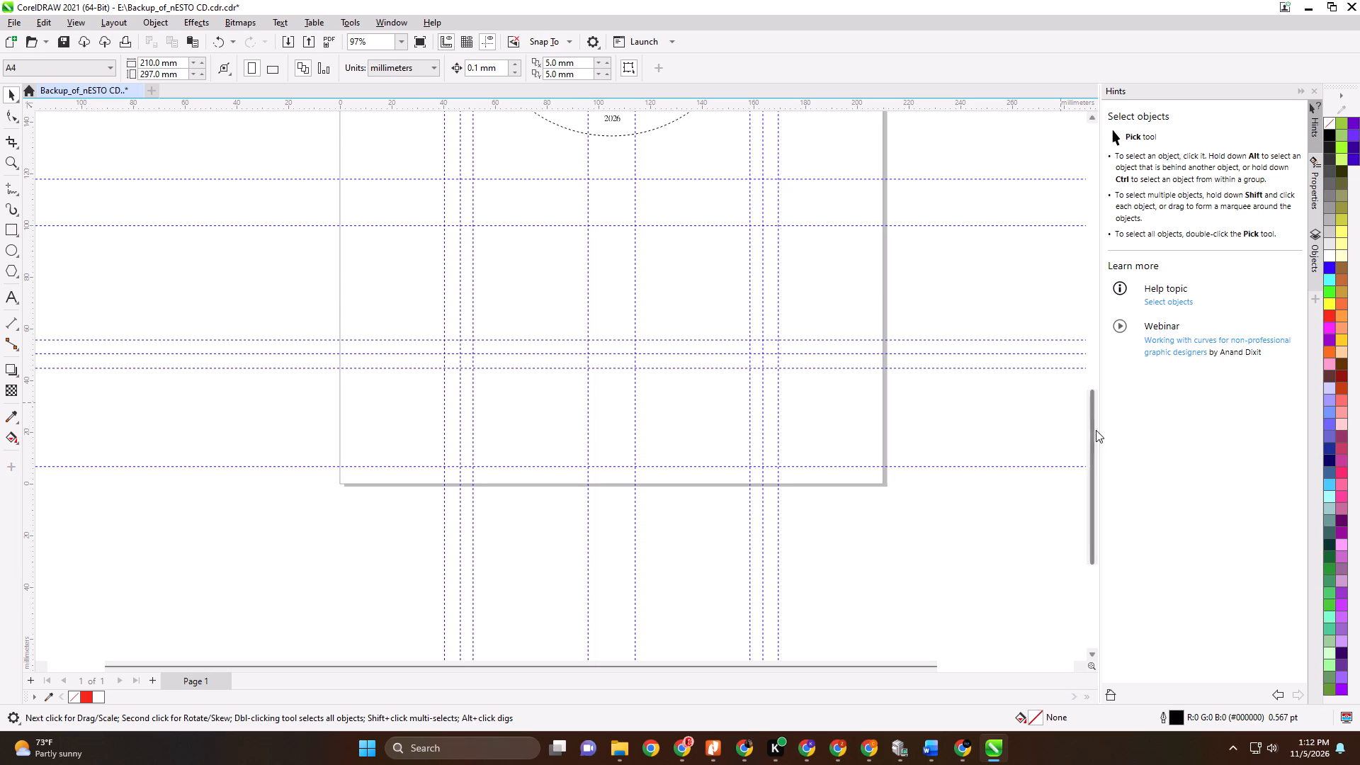
left_click_drag(1095, 430, 1088, 319)
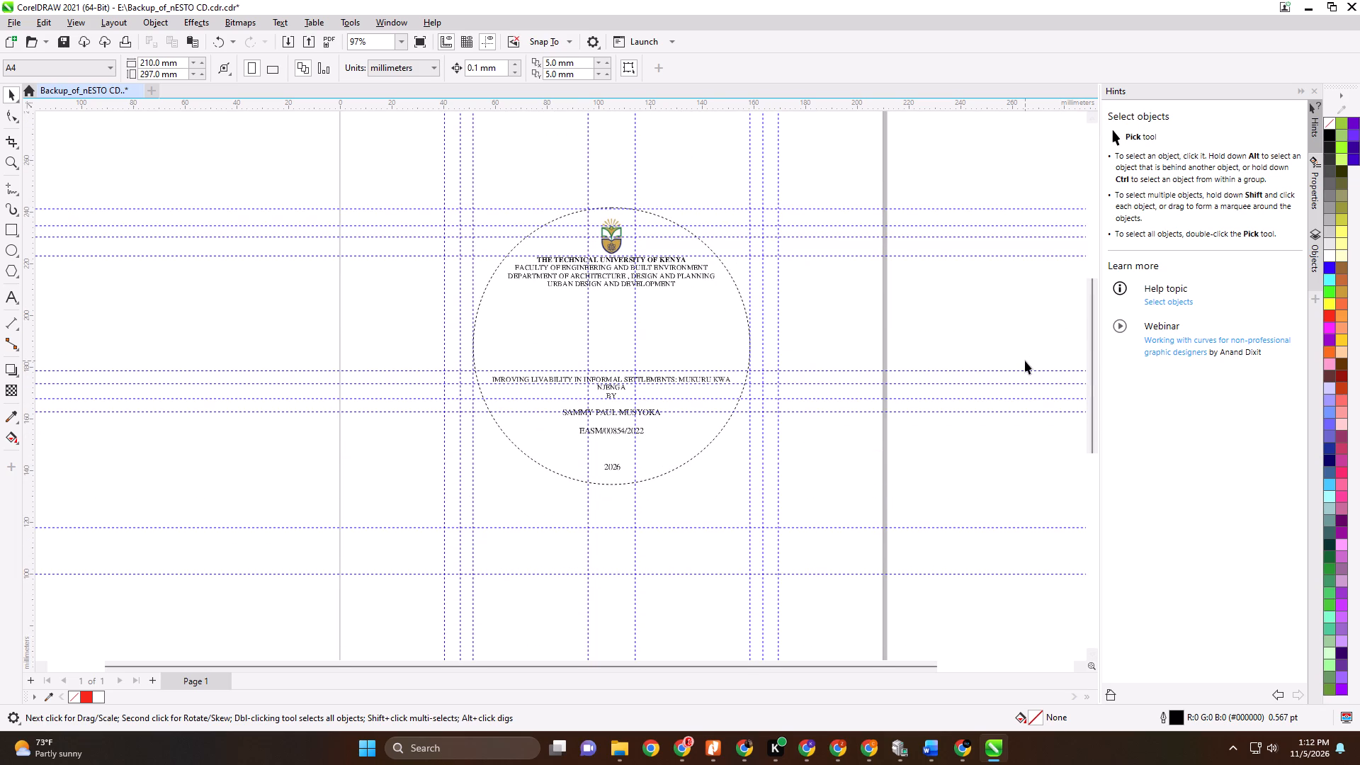
key("ctrl+p")
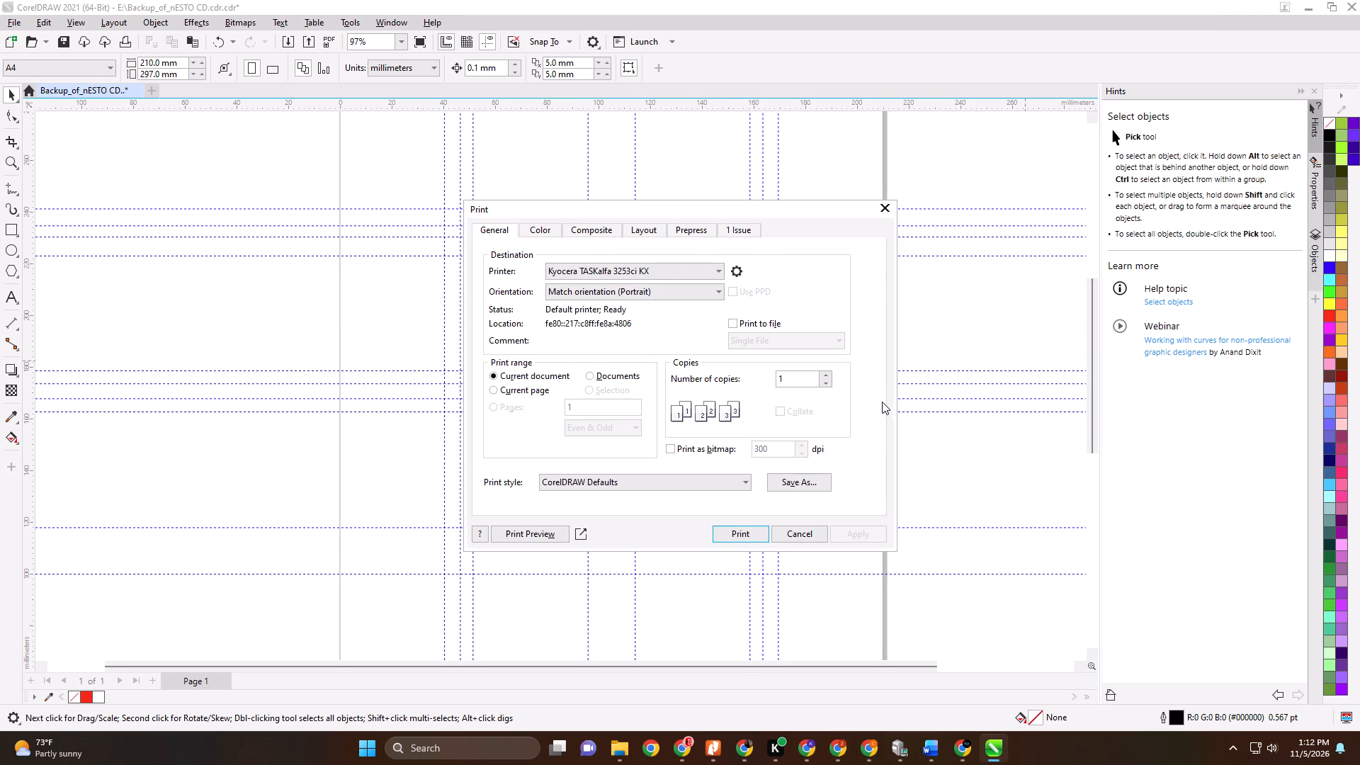
left_click(739, 271)
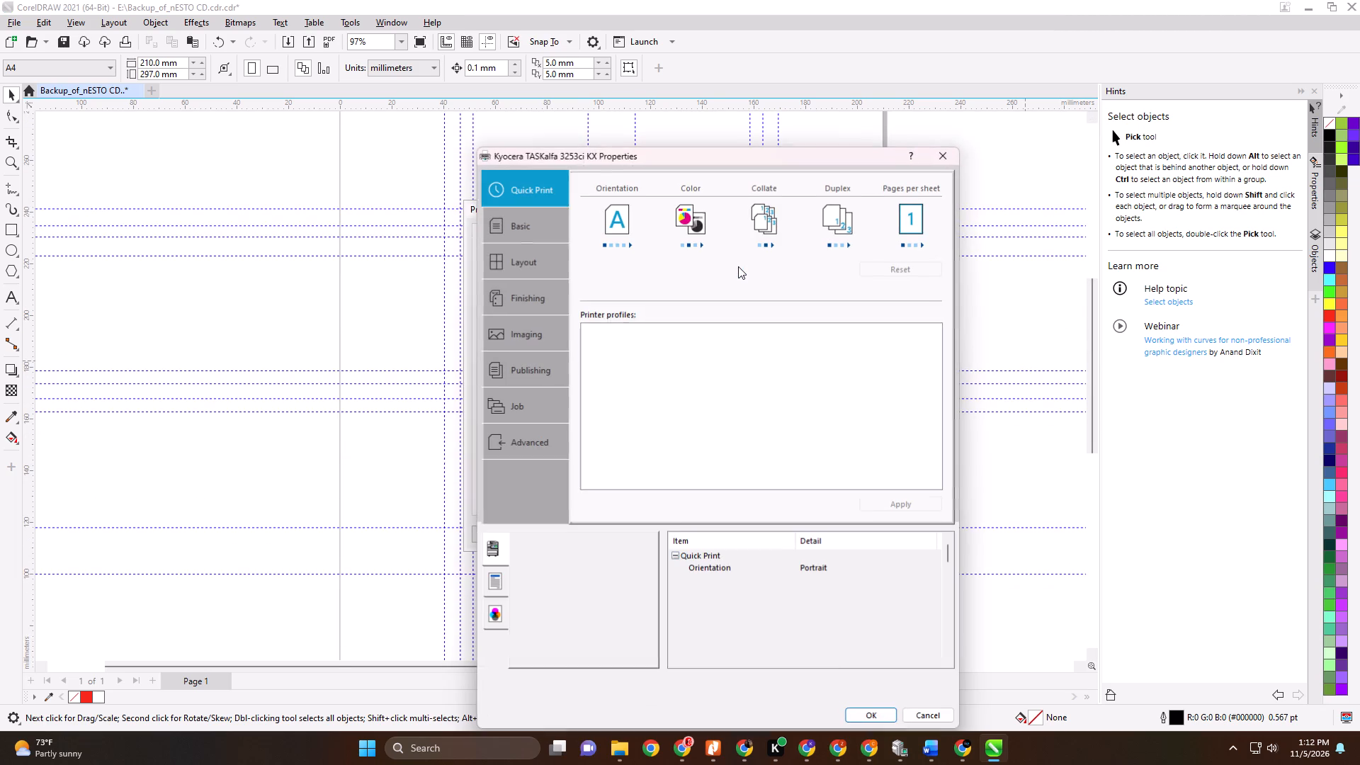
left_click(557, 236)
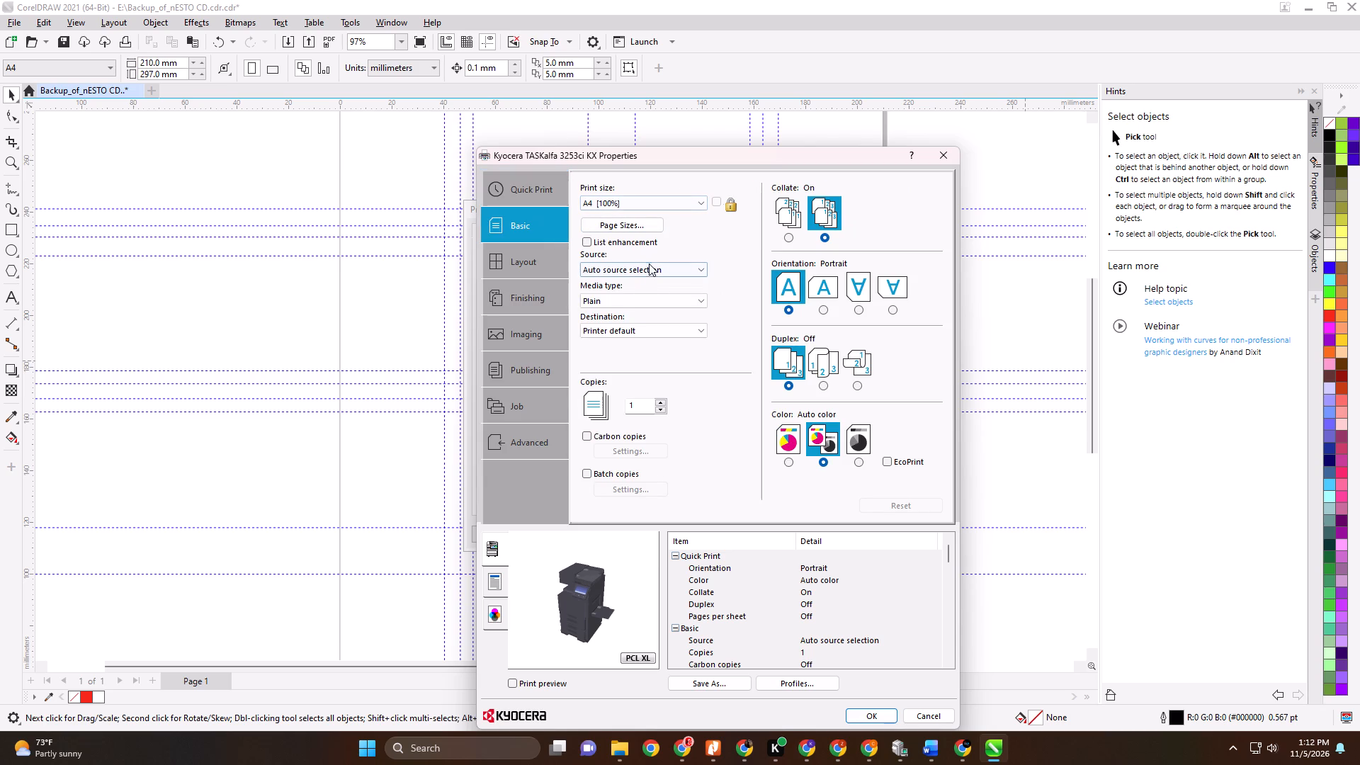
left_click(649, 266)
left_click(633, 326)
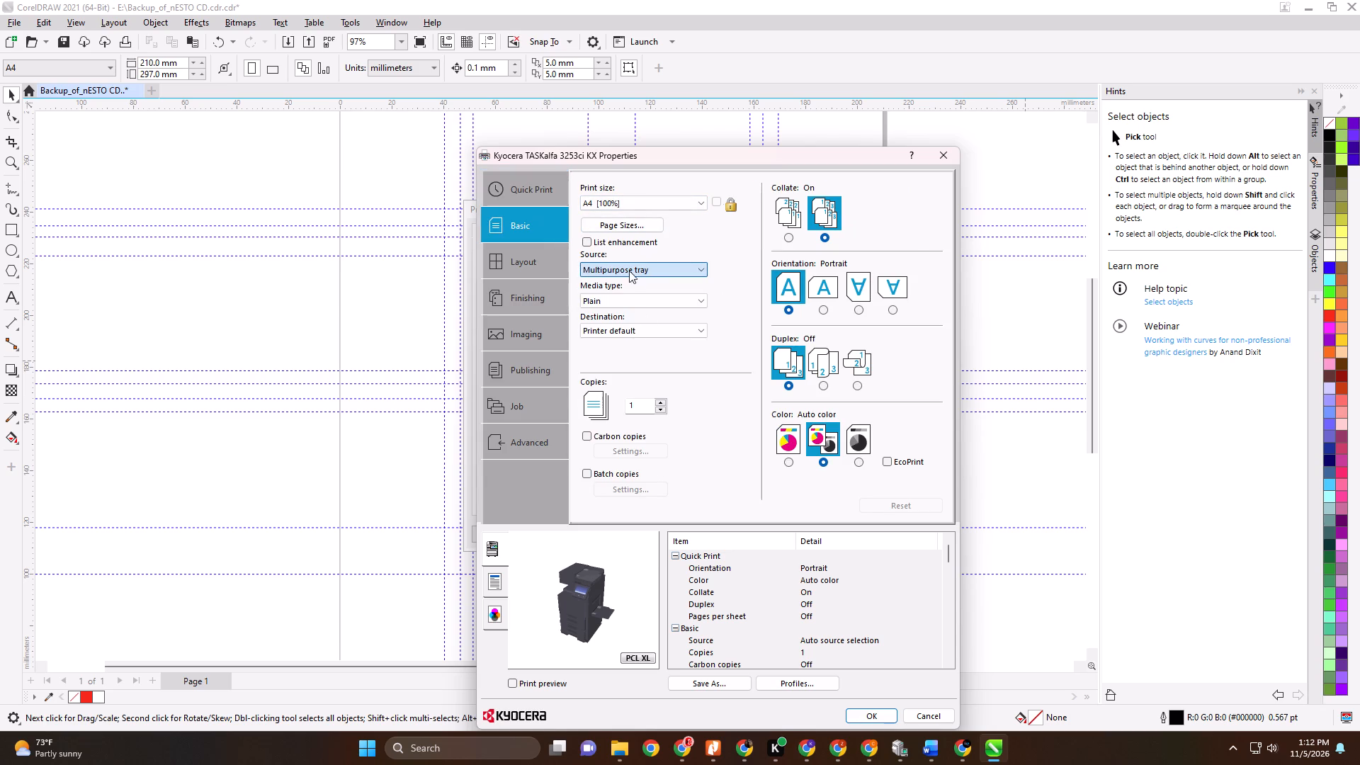
left_click(625, 298)
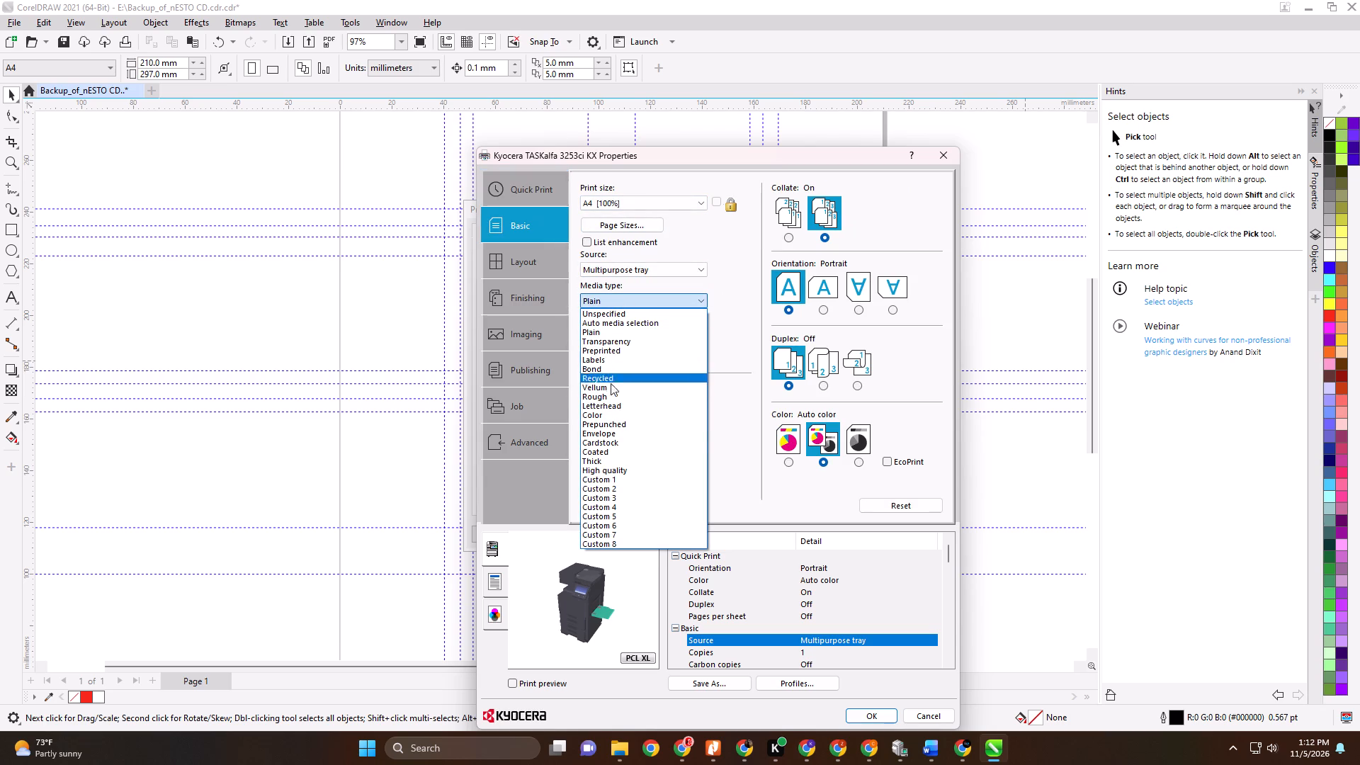
left_click(615, 396)
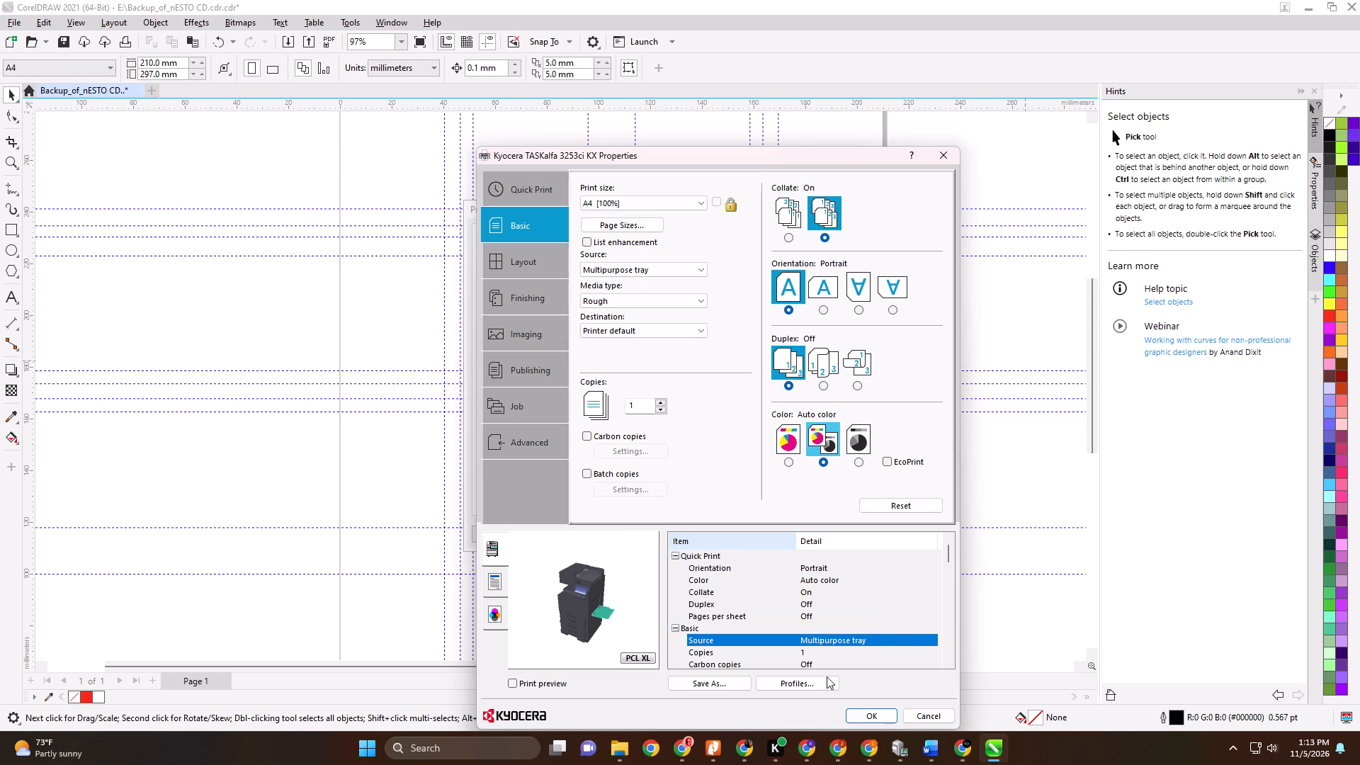
left_click(863, 715)
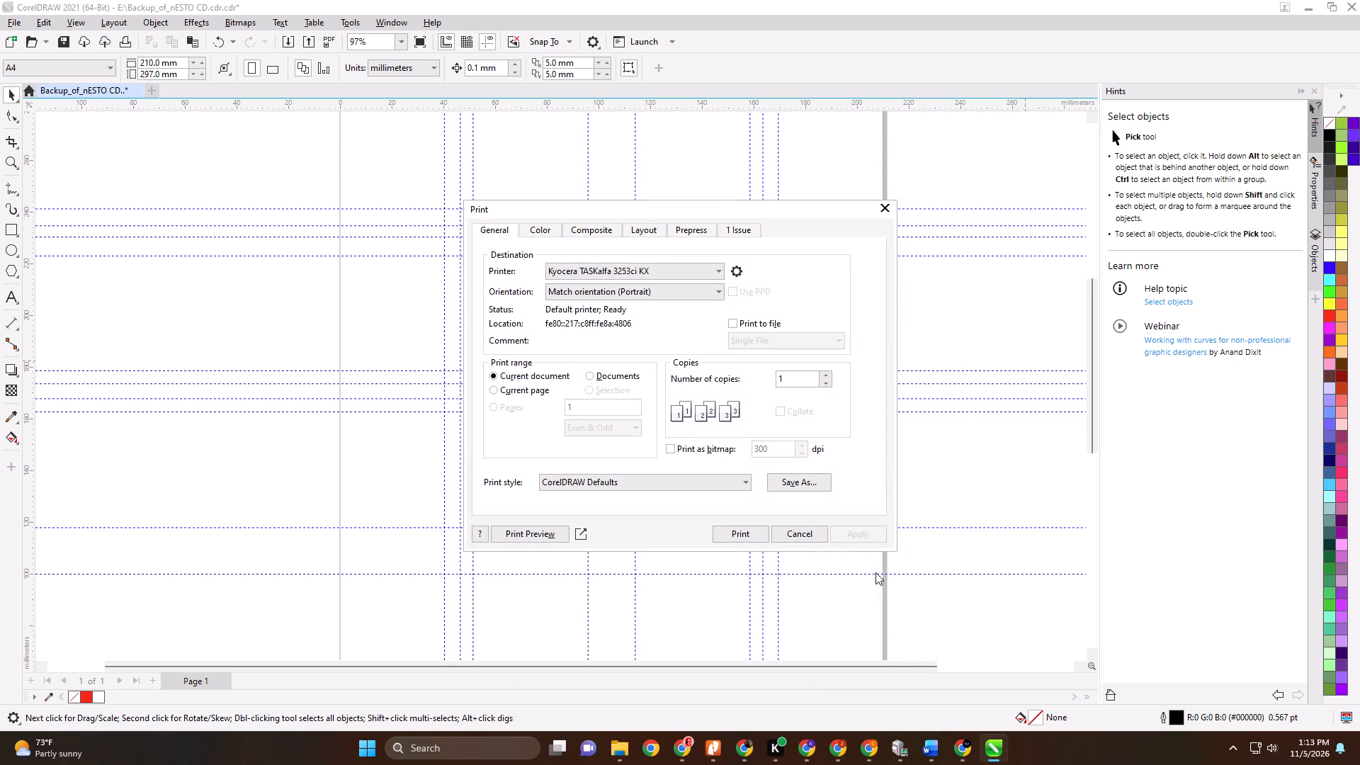
Print one copy of the current document with the CD label on the Kyocera TASKalfa 3253ci KX.
left_click(864, 538)
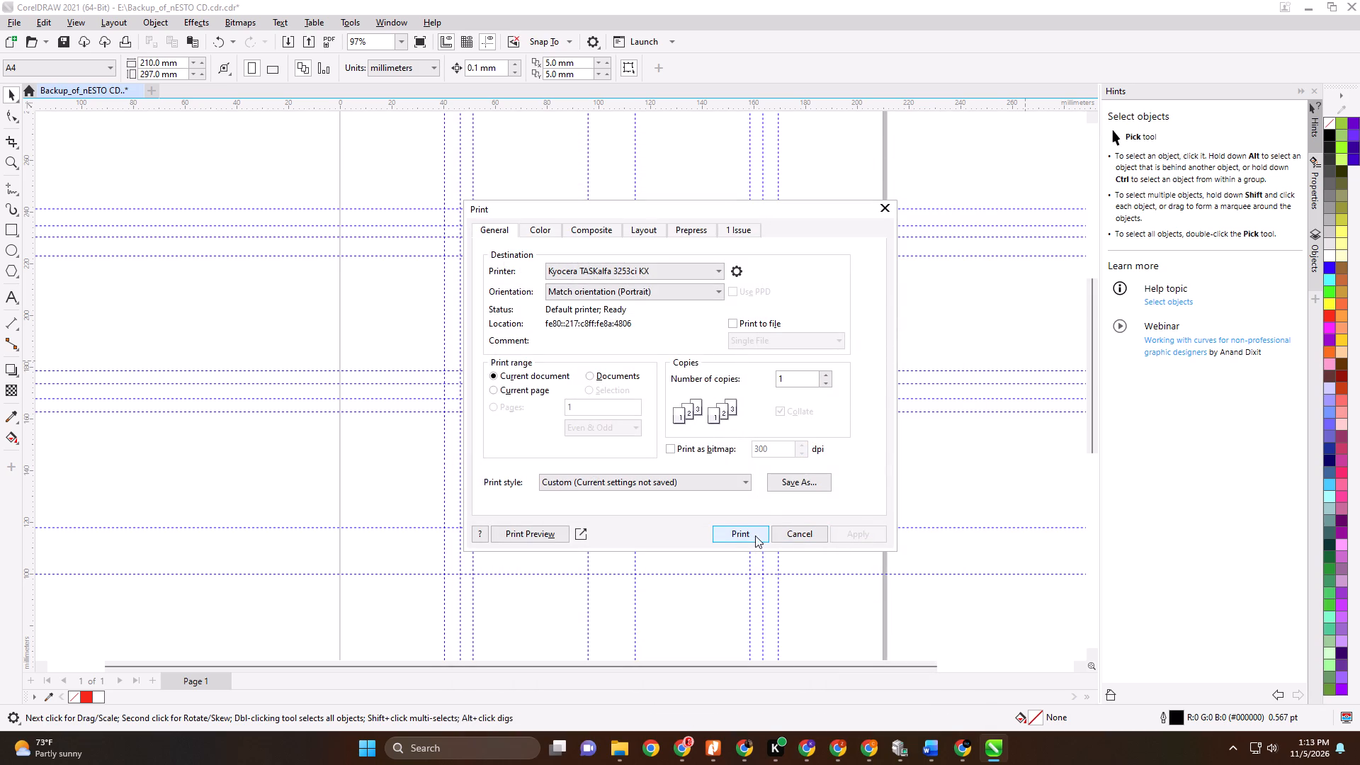
left_click(742, 533)
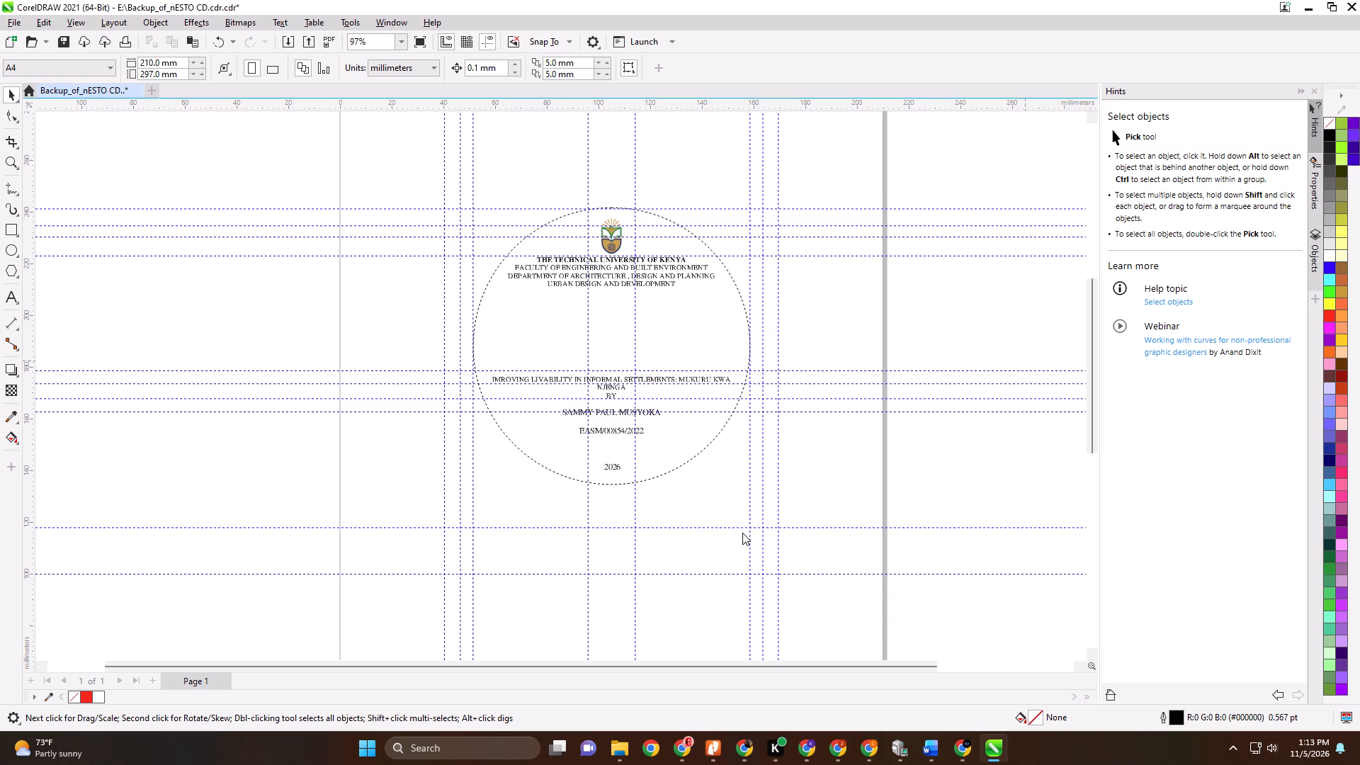
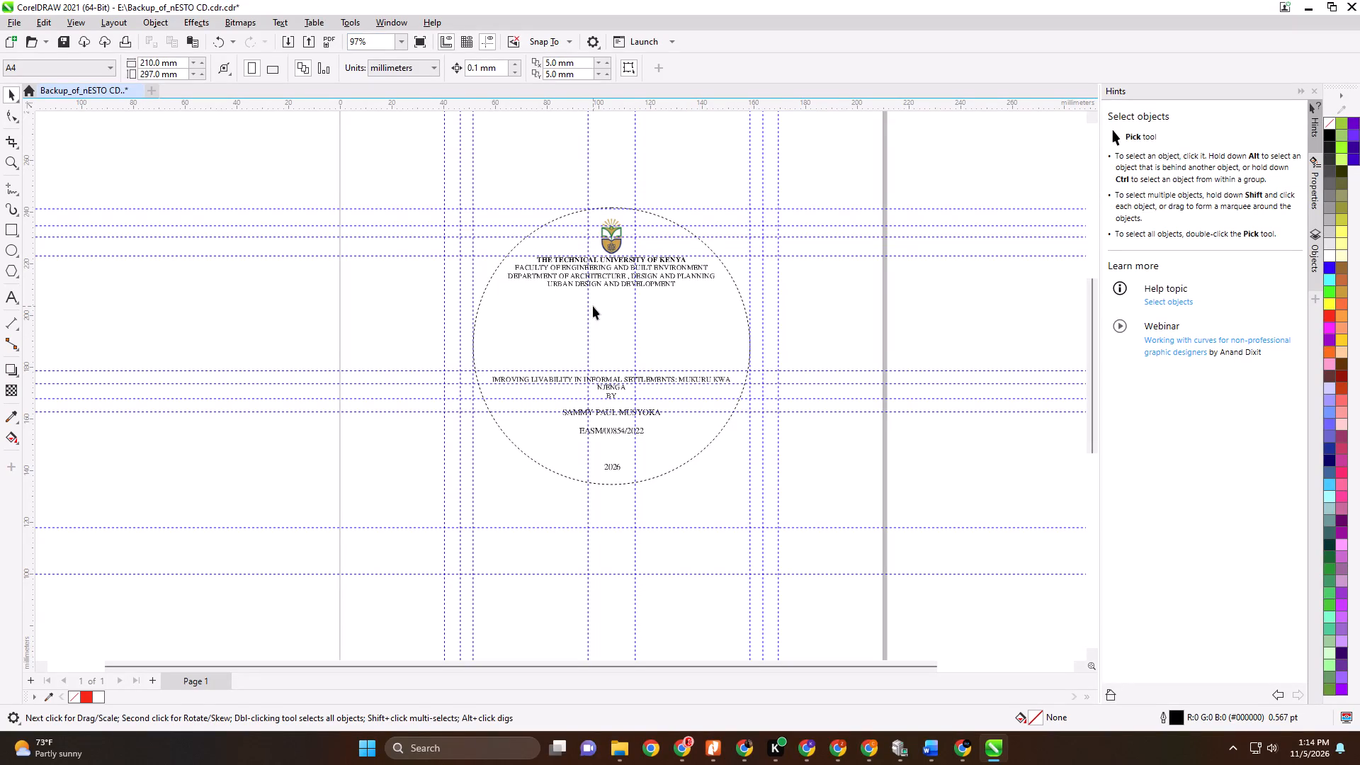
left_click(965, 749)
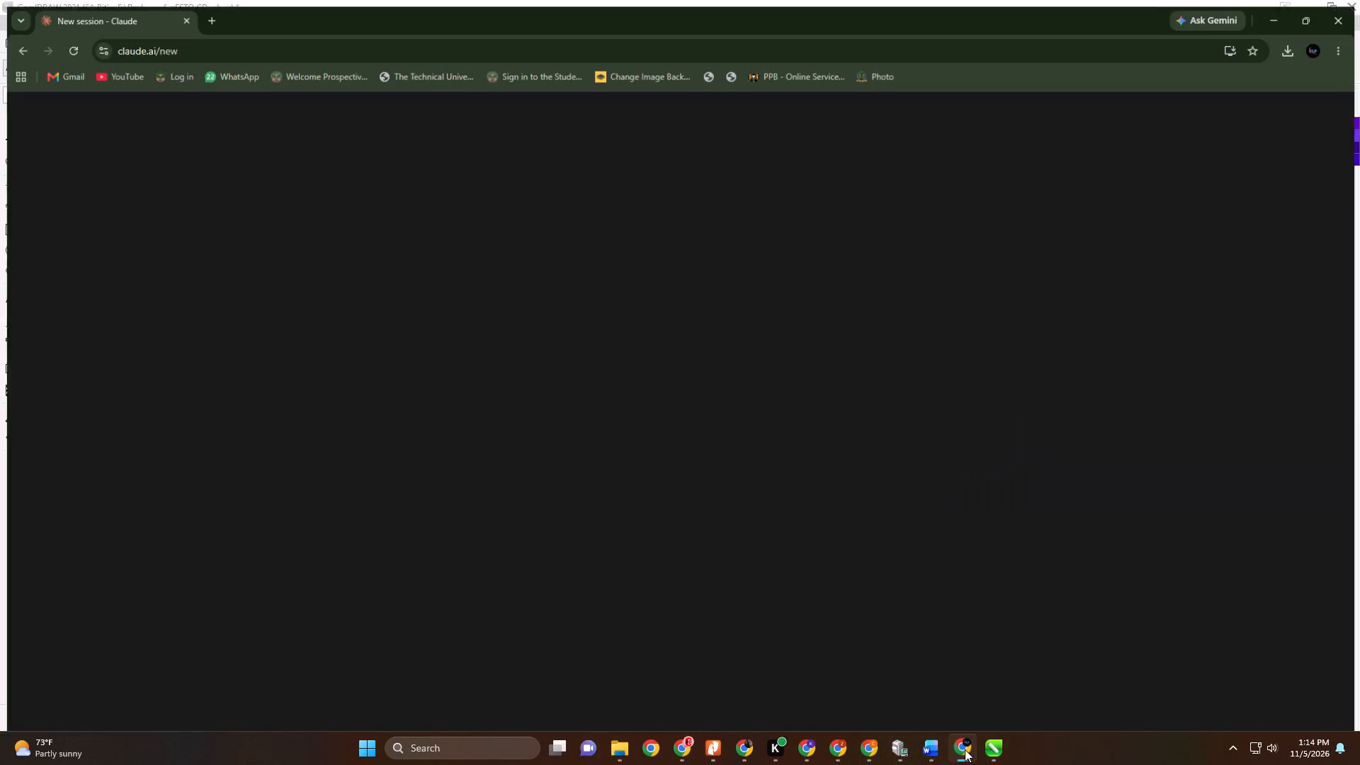
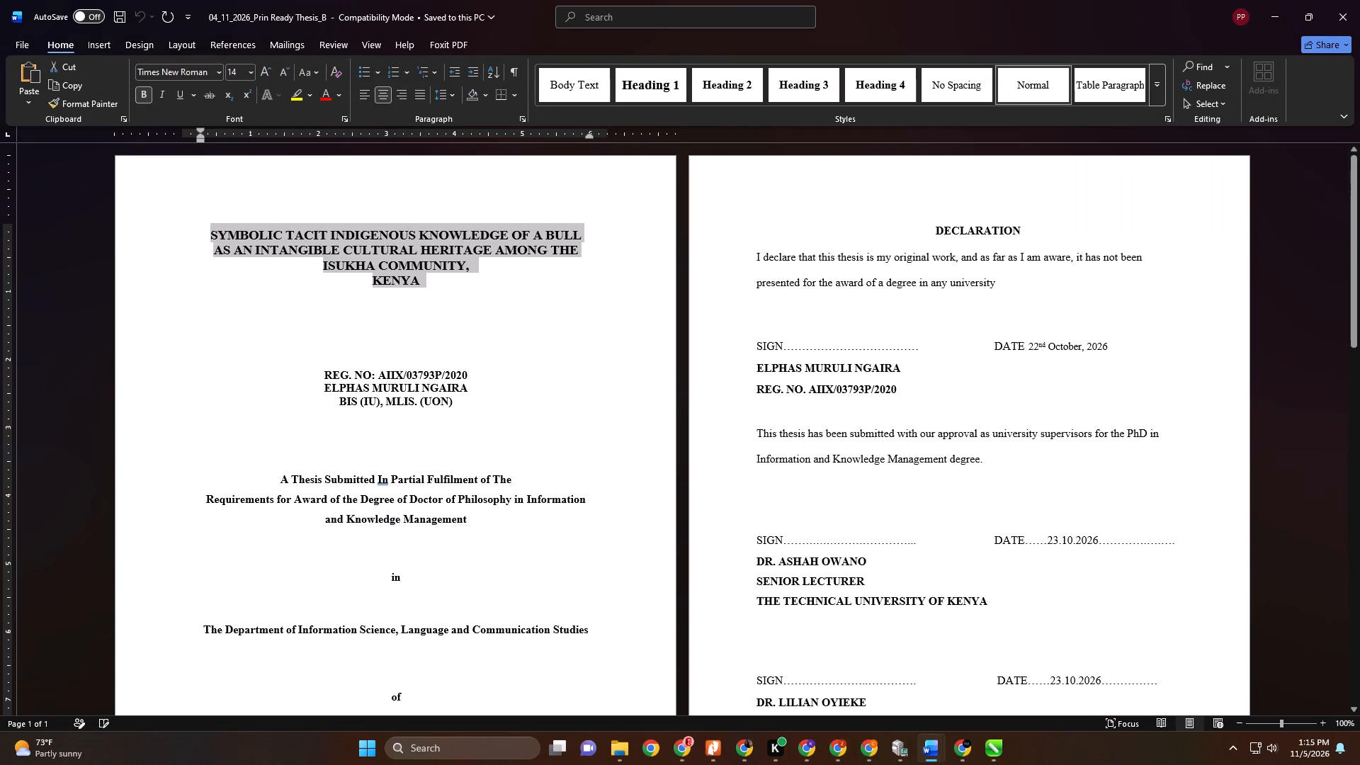
Switch to CorelDRAW and replace the CD label's old title with the copied "SYMBOLIC TACIT INDIGENOUS KNOWLEDGE OF A BULL…" title, maintaining fonts and formatting.
left_click(985, 749)
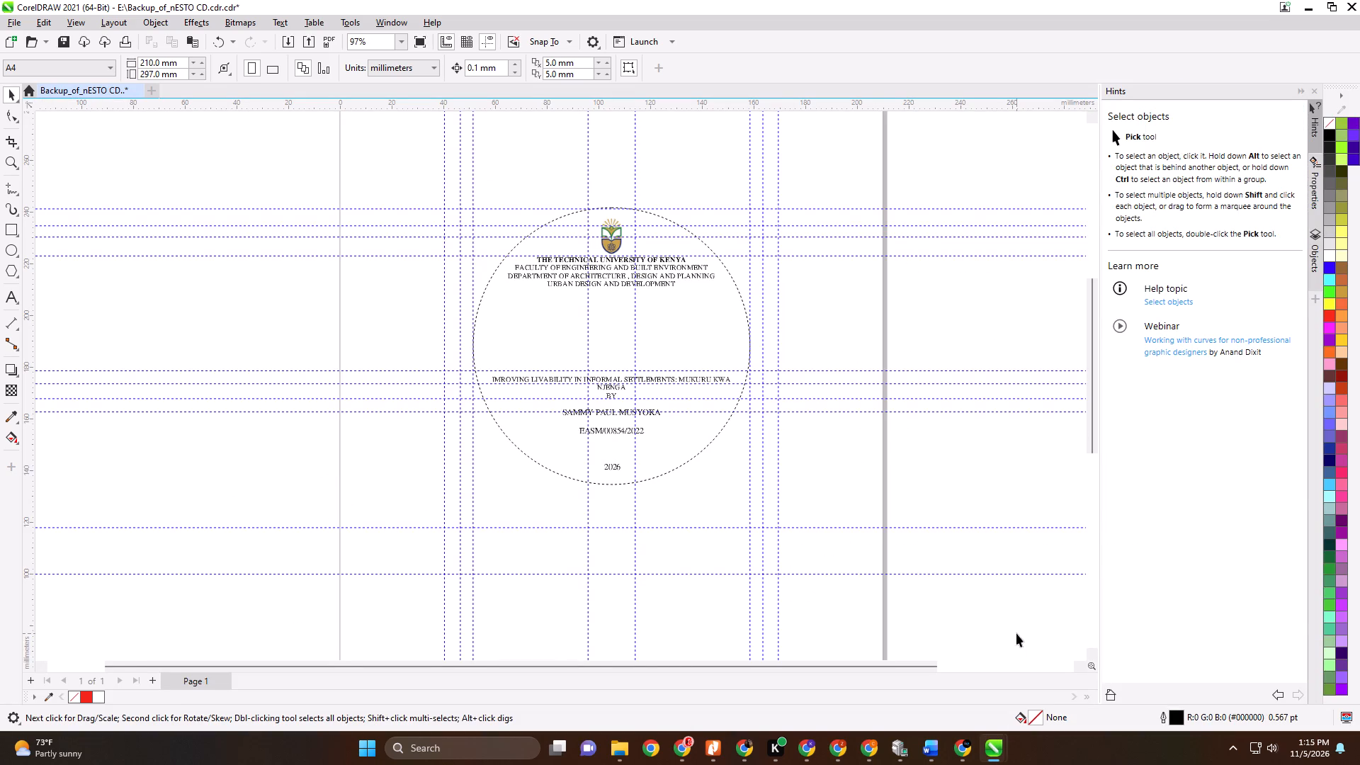
scroll(547, 302, "up", 1)
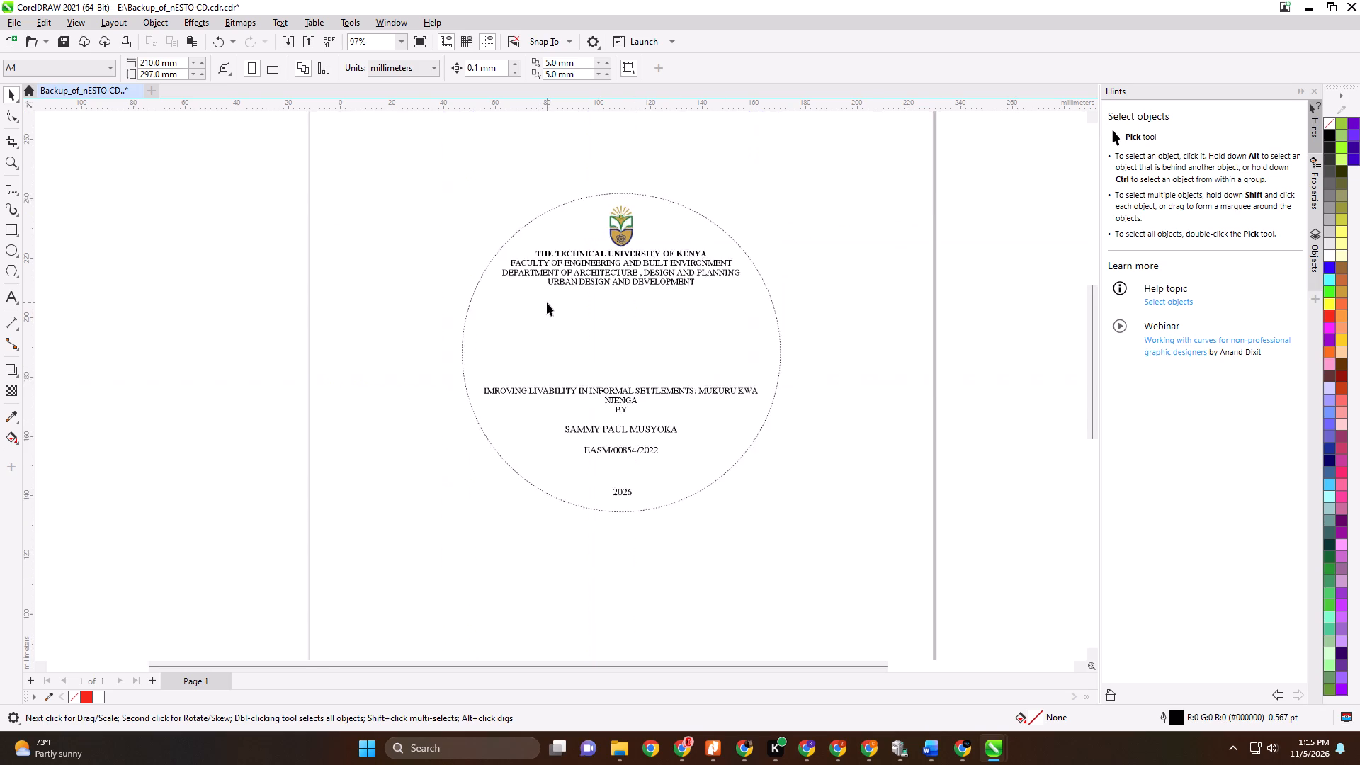
scroll(547, 302, "up", 2)
scroll(547, 302, "up", 2, "ctrl")
scroll(562, 295, "down", 1)
scroll(573, 293, "up", 1)
double_click(614, 453)
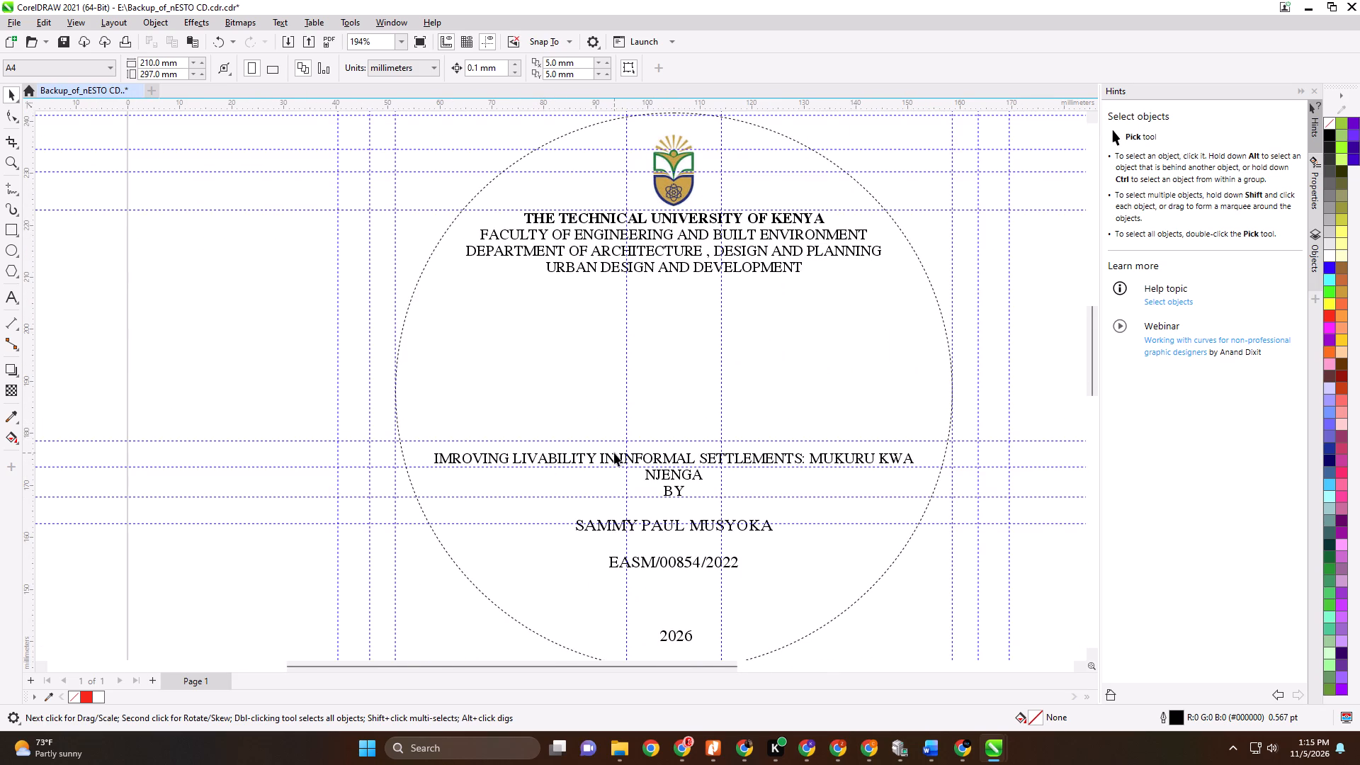
left_click(680, 467)
left_click_drag(710, 474, 463, 454)
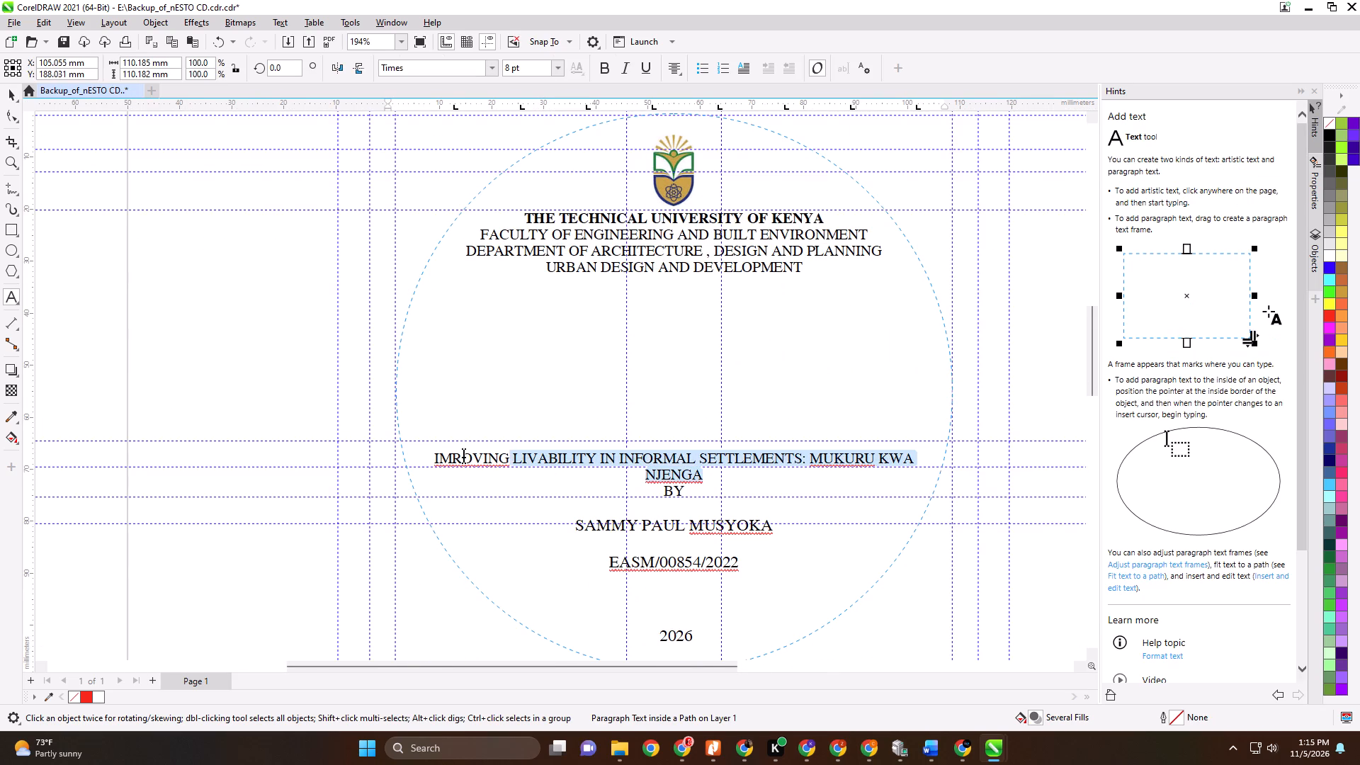
left_click_drag(463, 454, 433, 453)
key("ctrl+v")
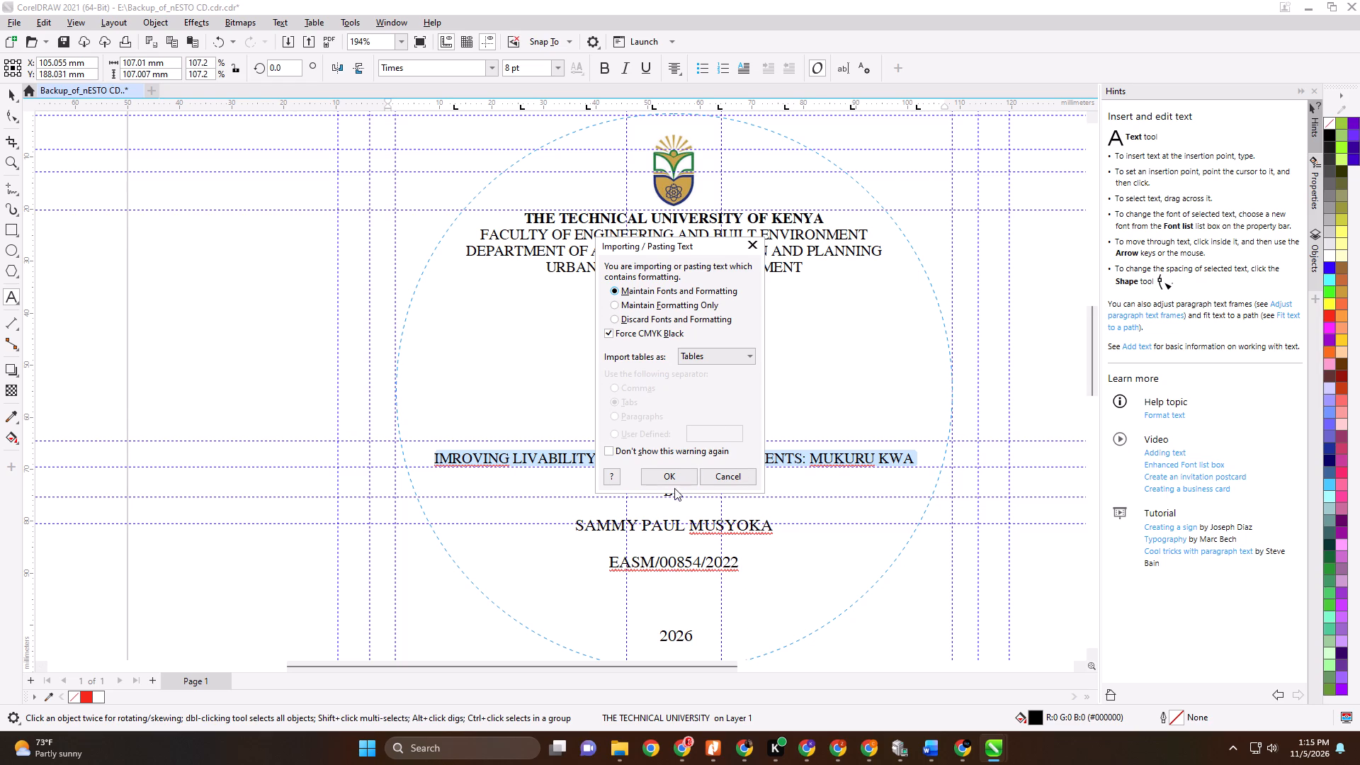
left_click(676, 480)
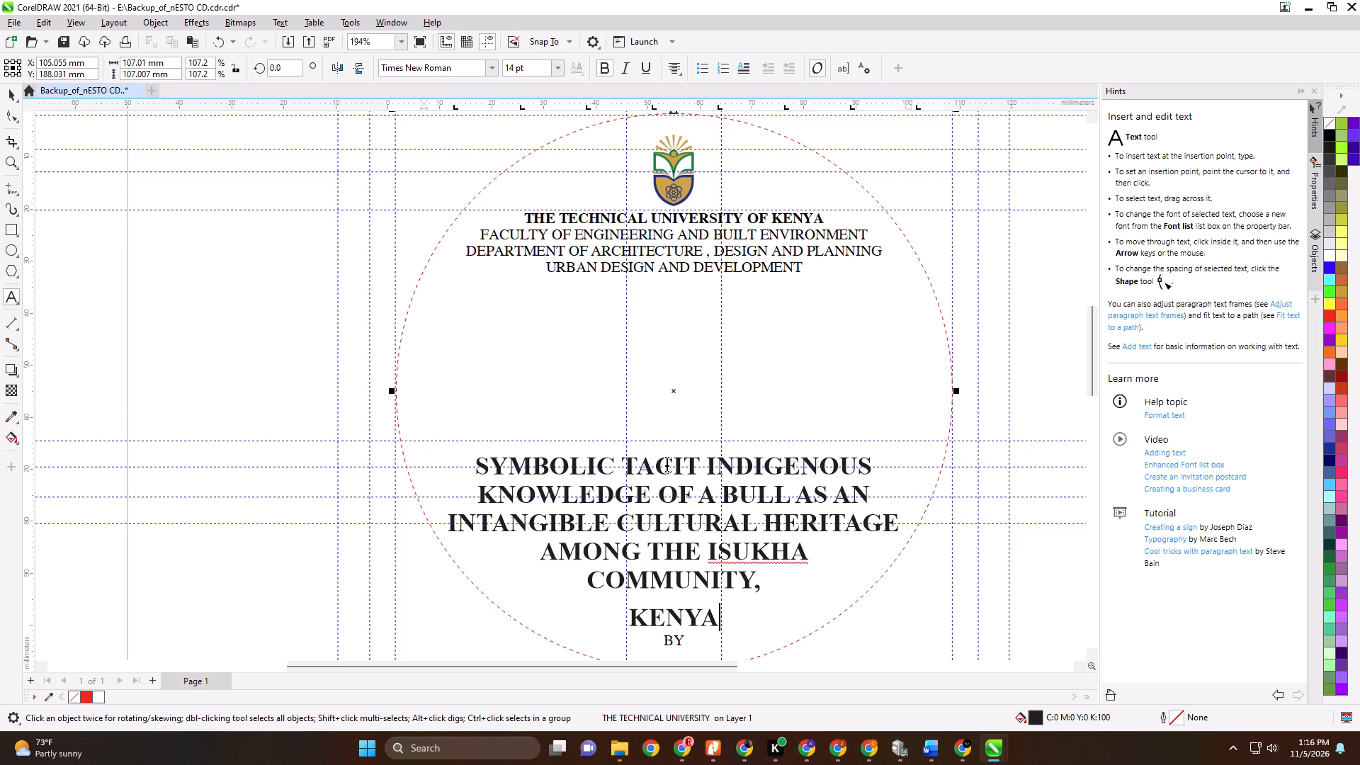
Set all of the label's text from the university name through "BY" to 8 pt.
key("ctrl+a")
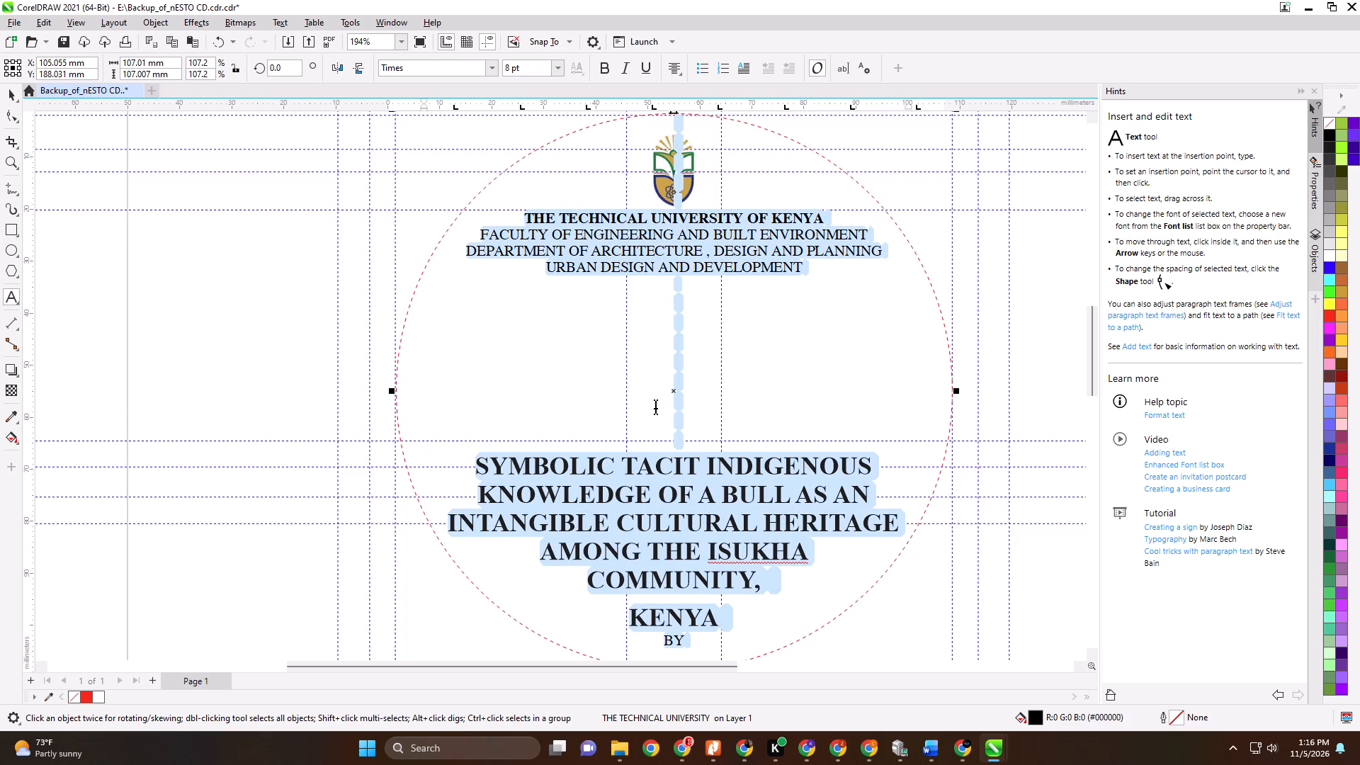
left_click(509, 69)
key("8")
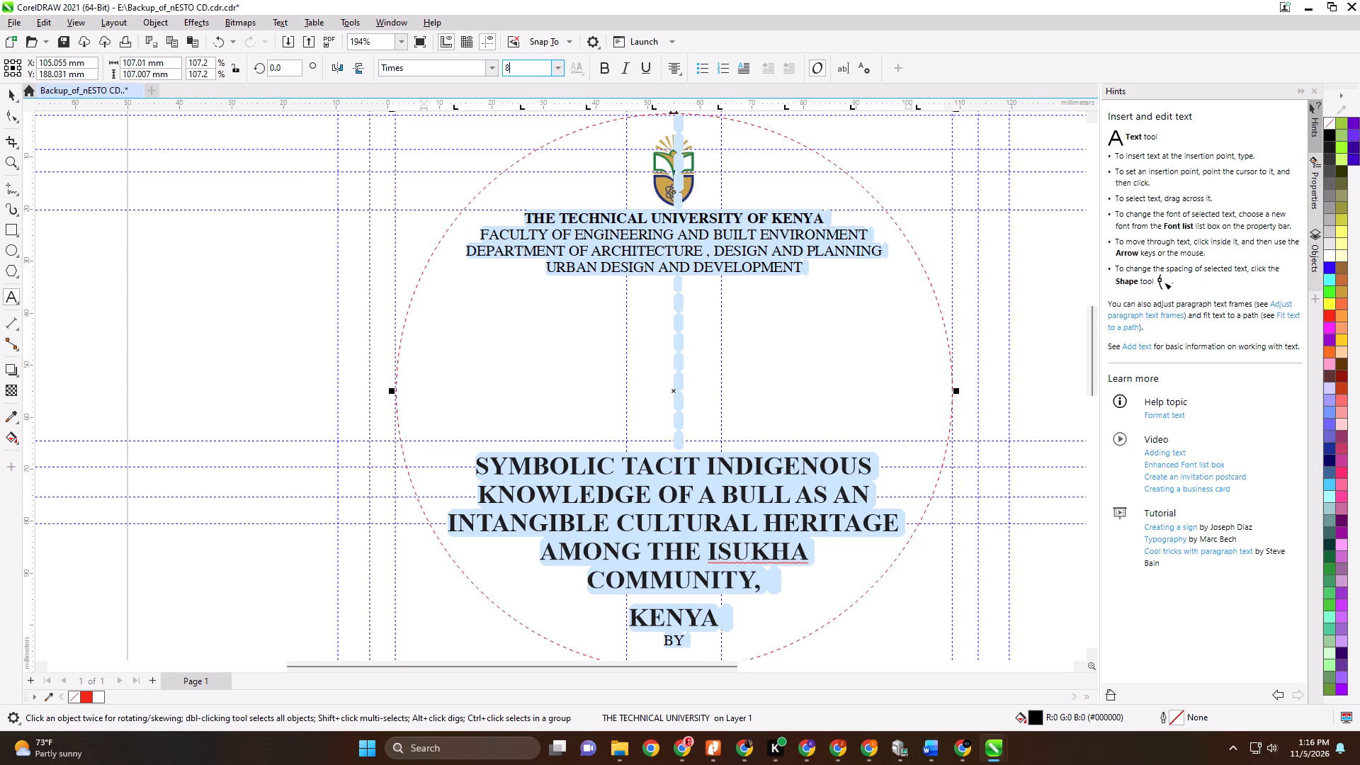
key("Return")
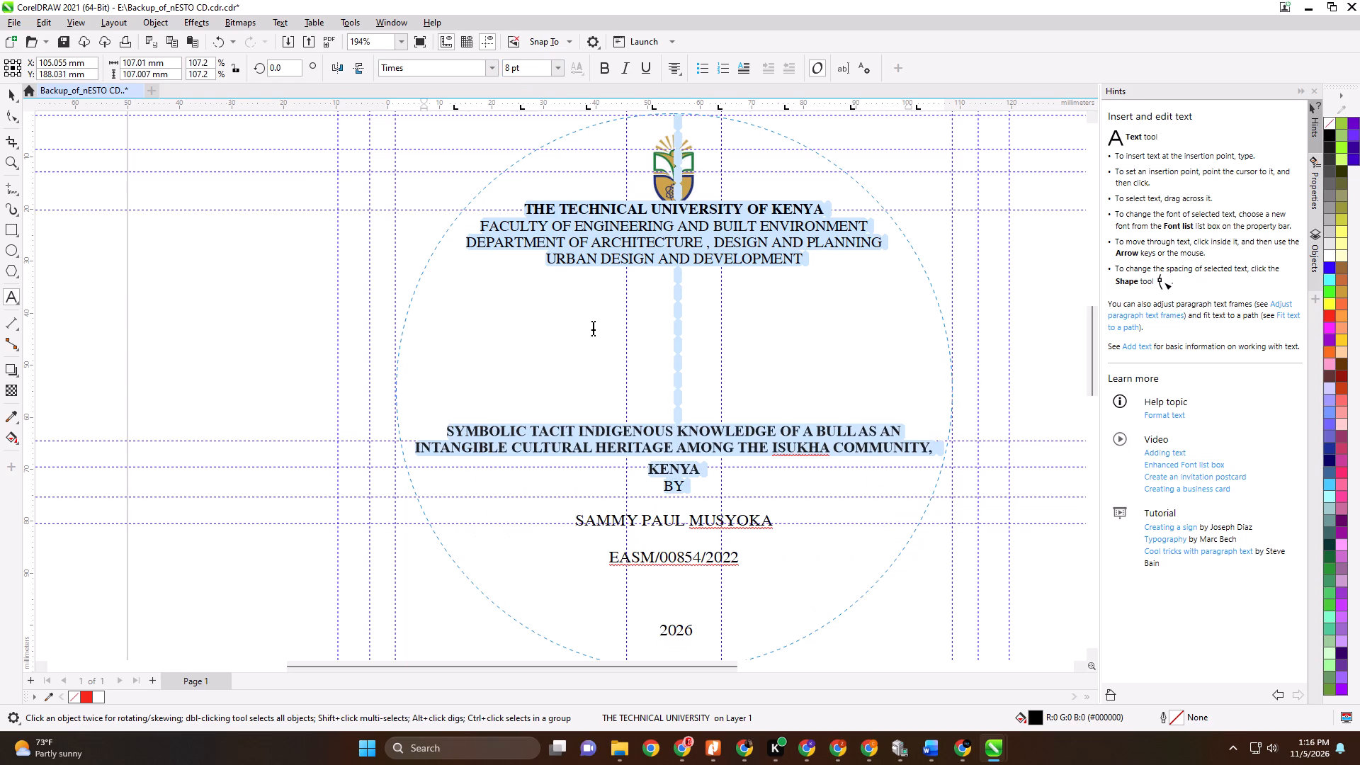
Insert one blank line above the thesis title to move it lower on the label.
left_click(635, 399)
key("Return")
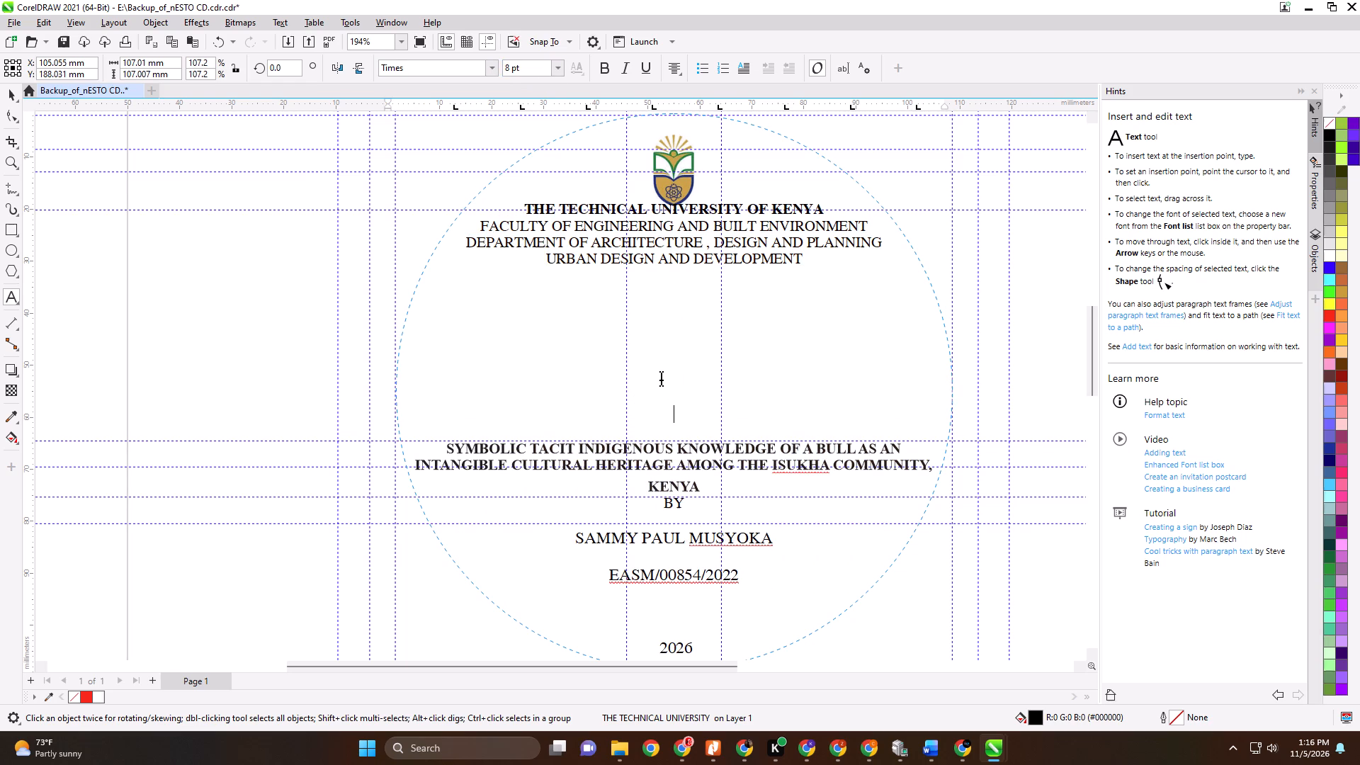
key("Return")
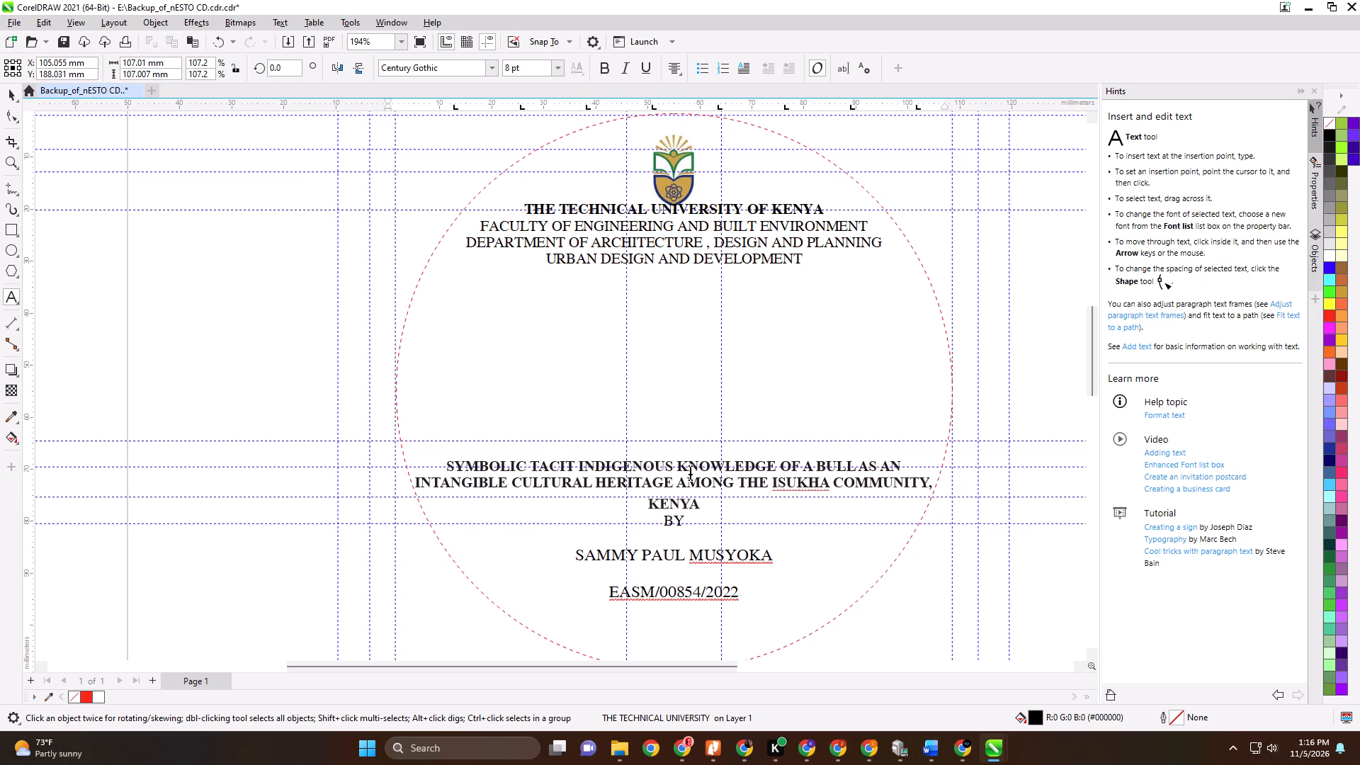
key("BackSpace")
Remove the bold formatting from the whole thesis title, including the "KENYA" line.
left_click(695, 492)
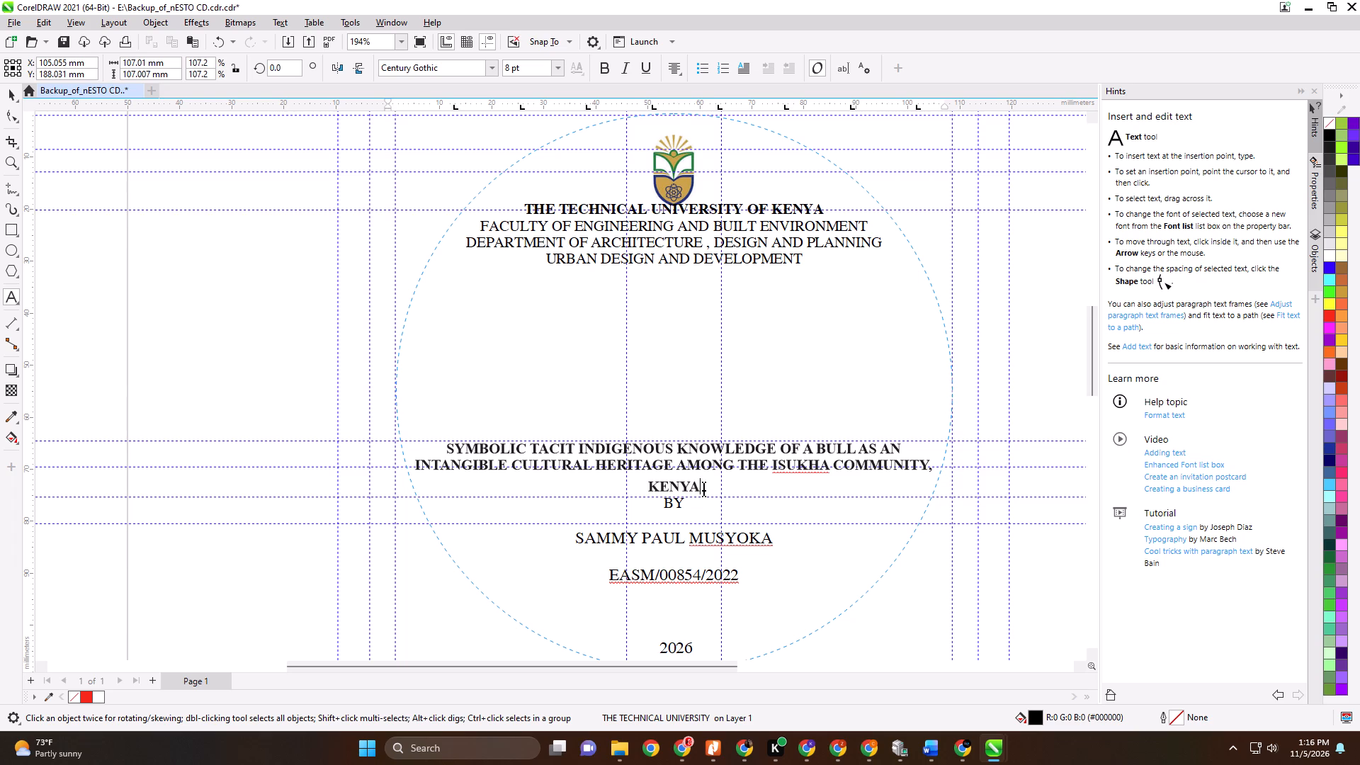
left_click_drag(703, 487, 421, 443)
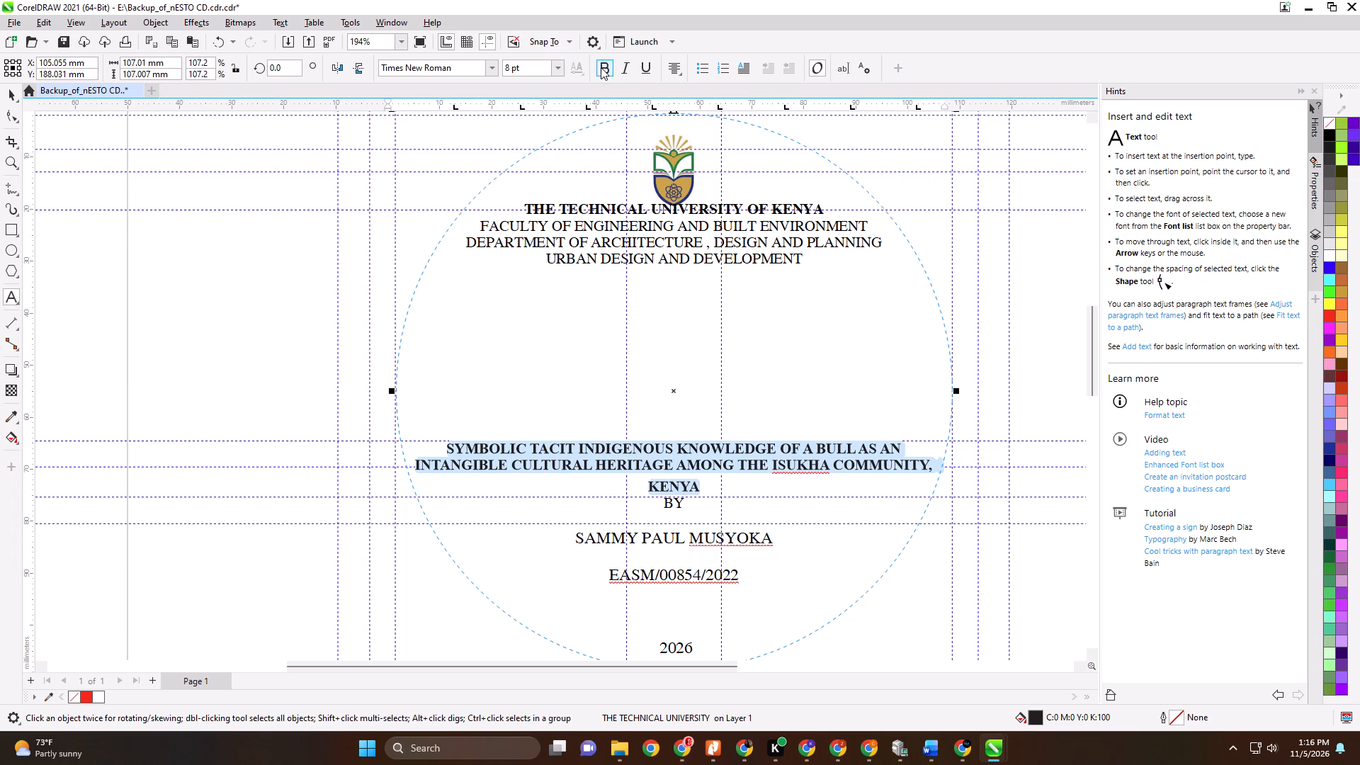
left_click(601, 66)
left_click(728, 489)
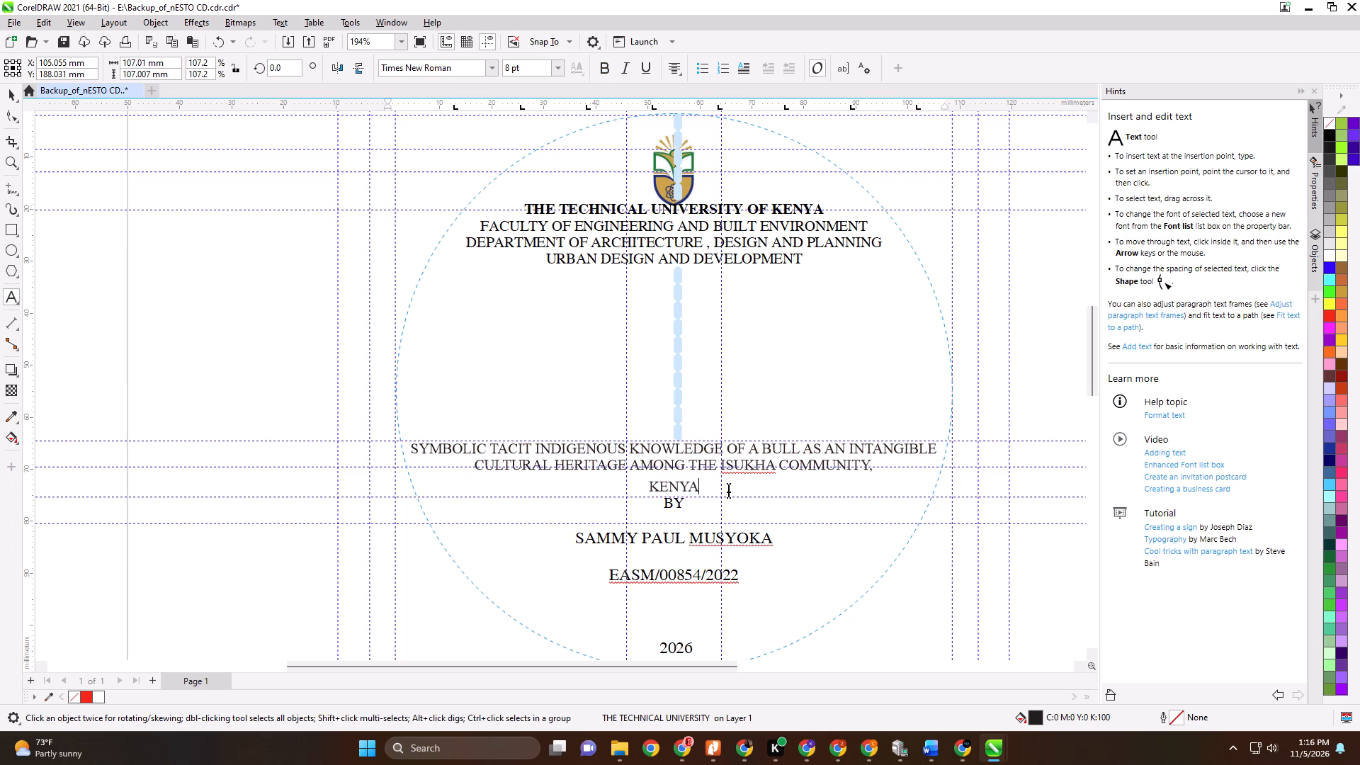
Insert a blank line above "THE TECHNICAL UNIVERSITY OF KENYA" so the heading clears the crest.
left_click(715, 275)
left_click(751, 256)
left_click(9, 94)
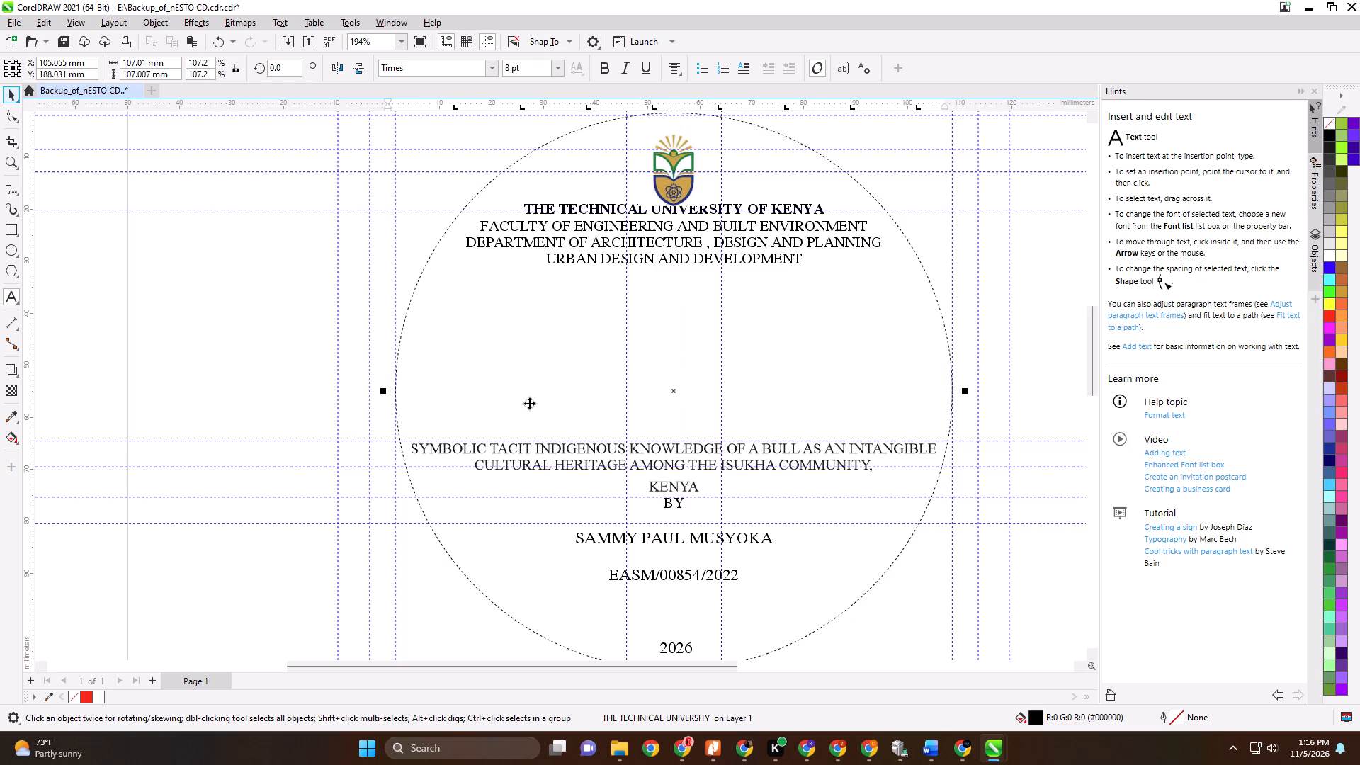
left_click(688, 183)
left_click(660, 169)
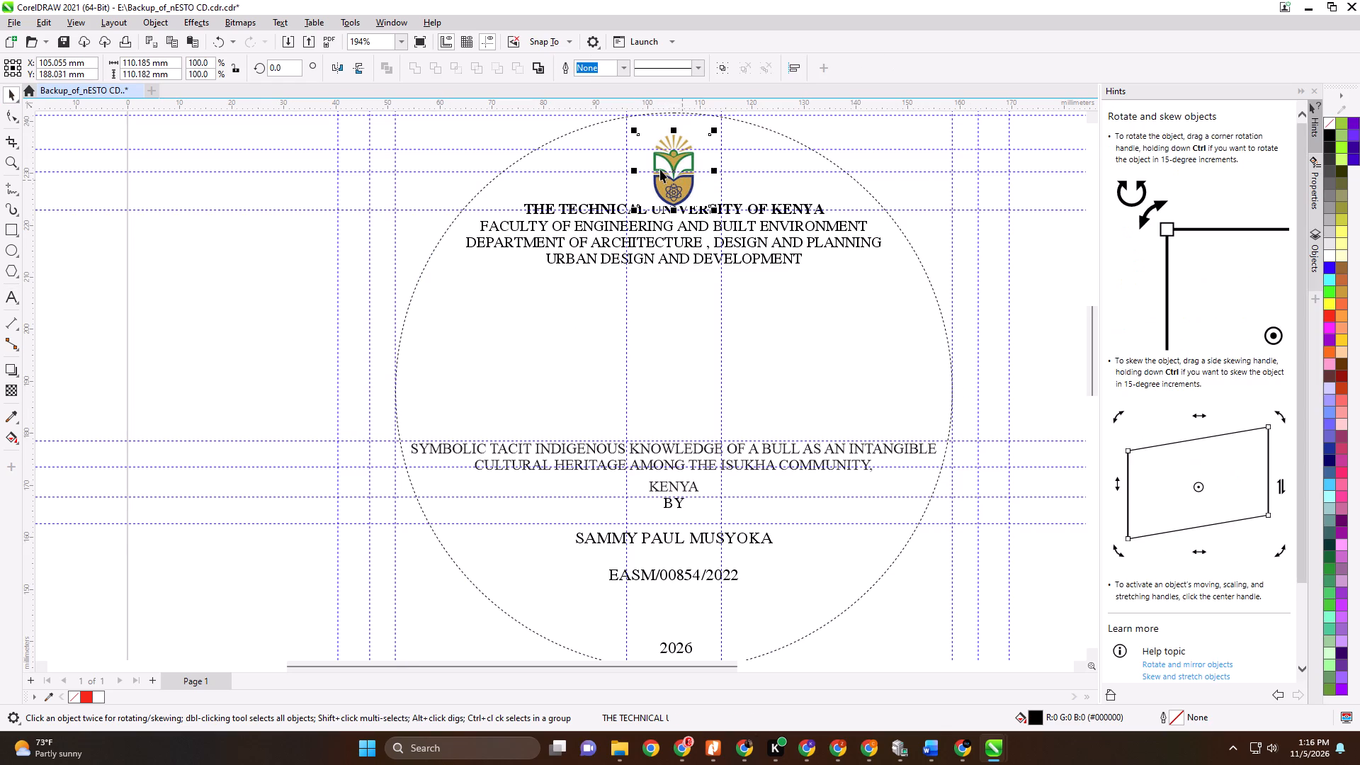
left_click(525, 204)
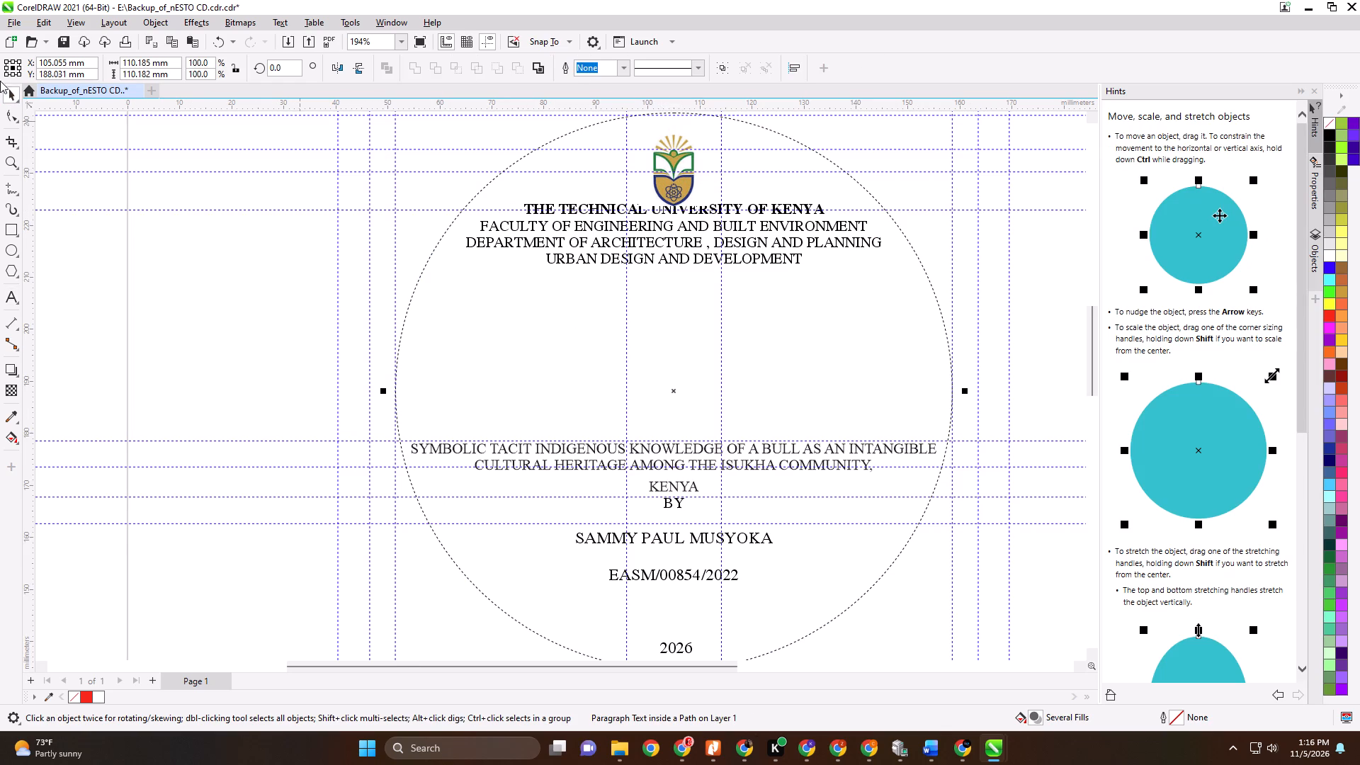
left_click(4, 93)
double_click(649, 208)
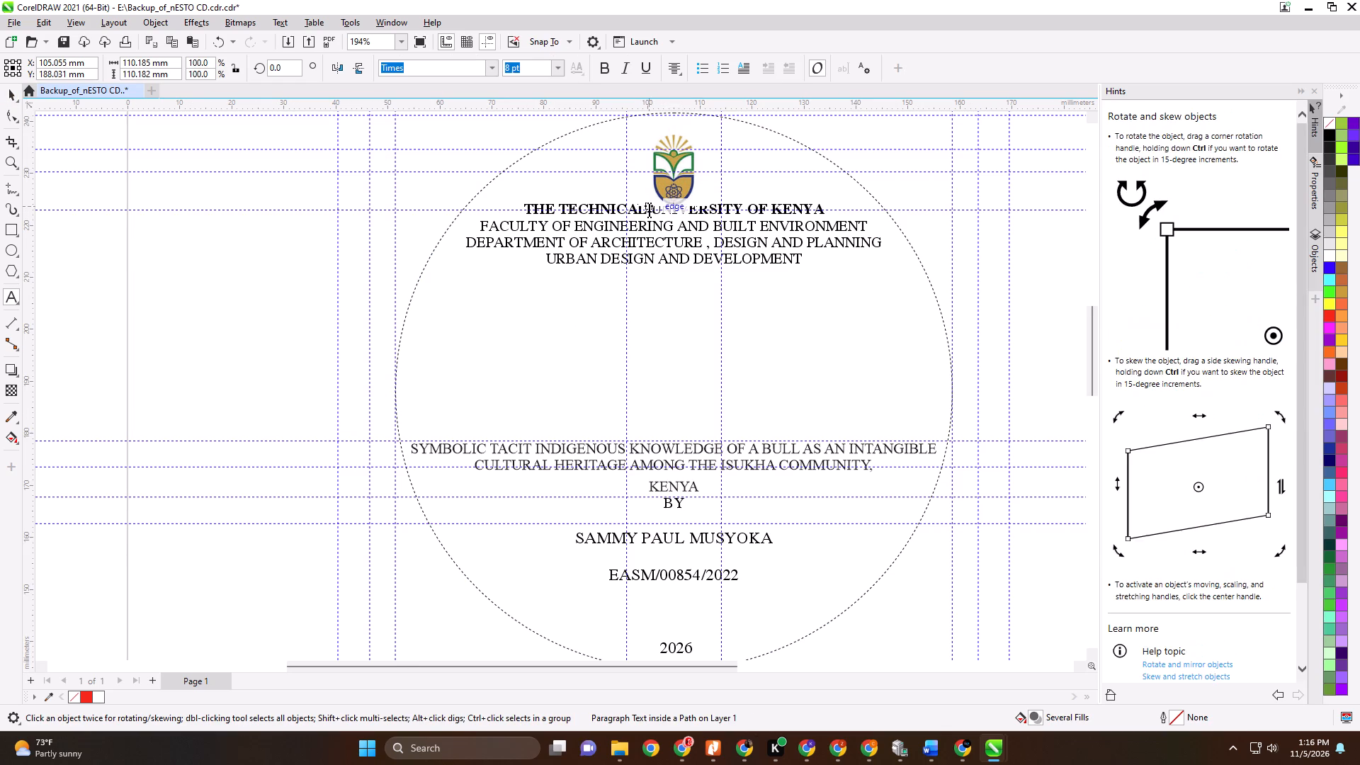
left_click(527, 208)
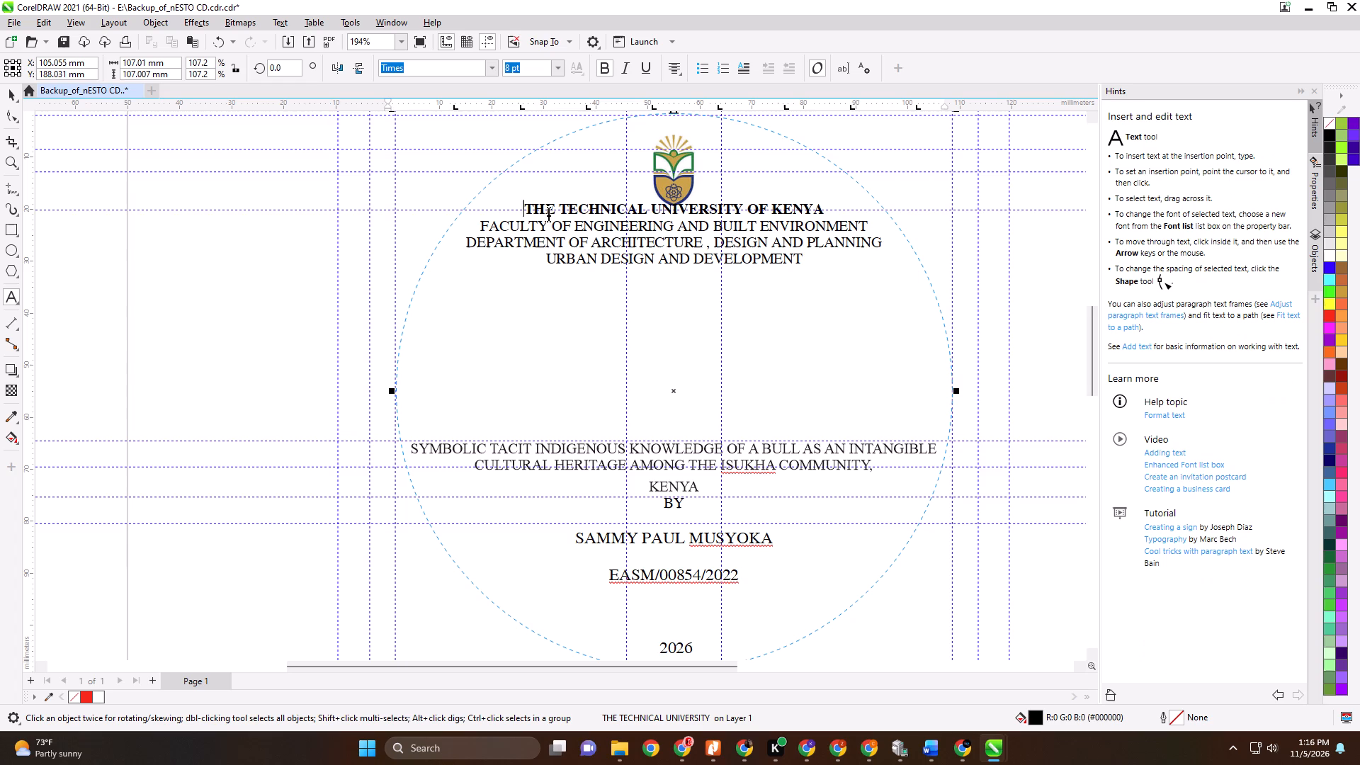
key("Return")
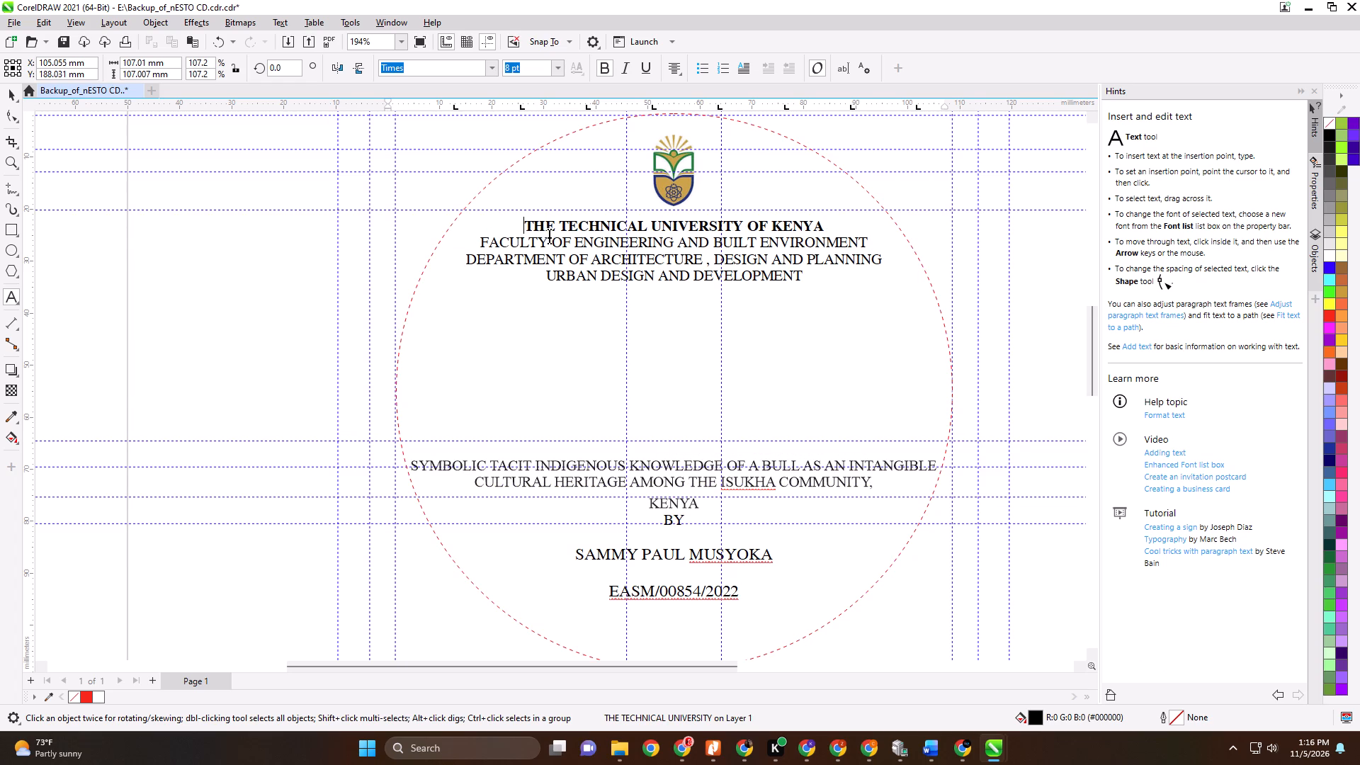
left_click(668, 181)
left_click(527, 222)
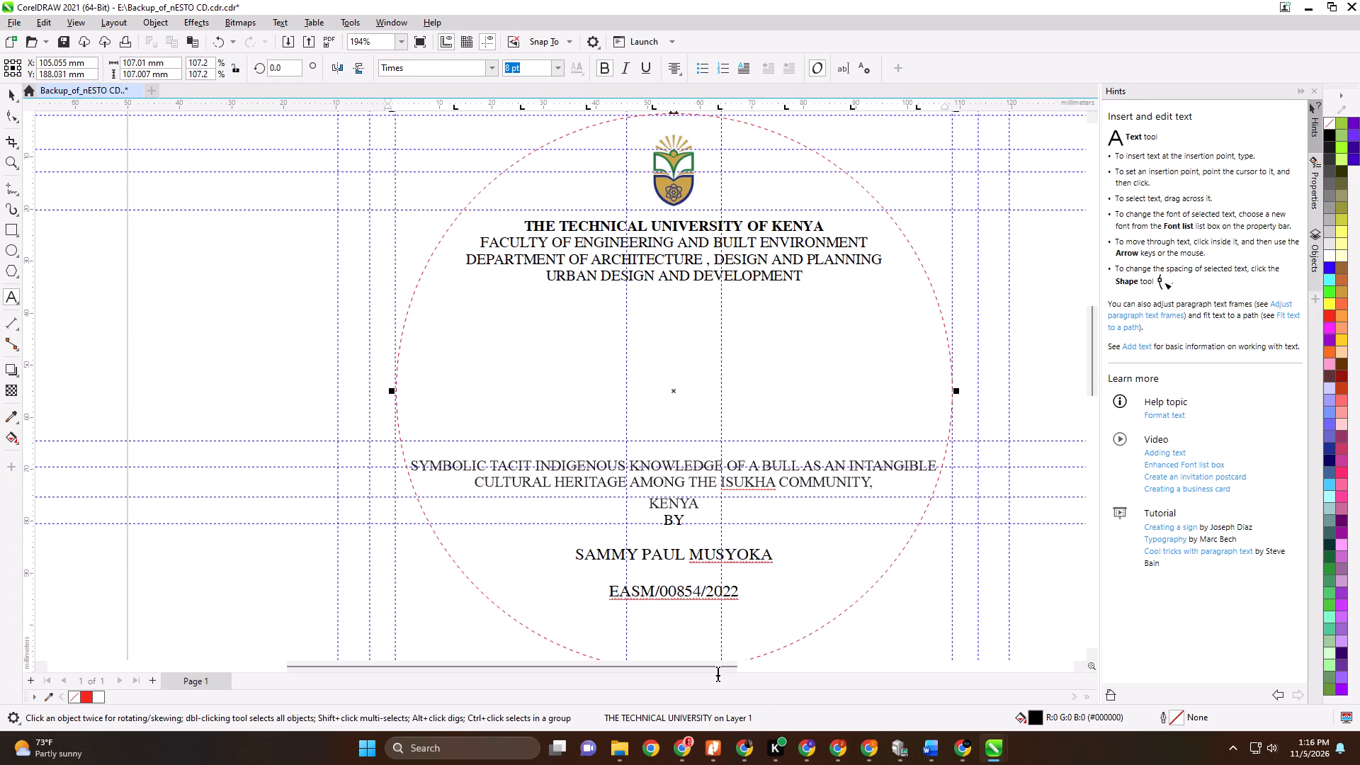
Change the faculty line on the label to read "FACULTY OF SOCIAL SCIENCES AND TECHNOLOGY".
left_click(737, 226)
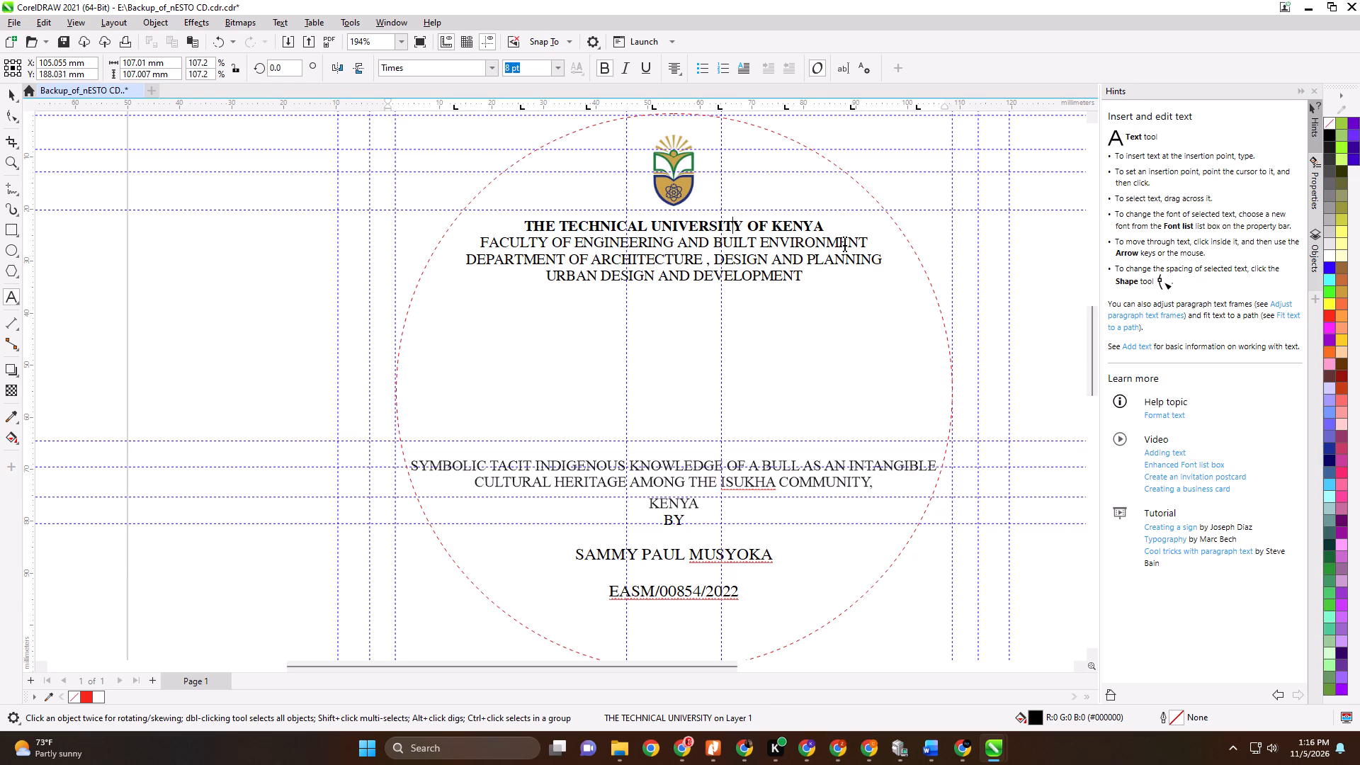
triple_click(844, 242)
left_click(868, 242)
left_click_drag(865, 241, 552, 242)
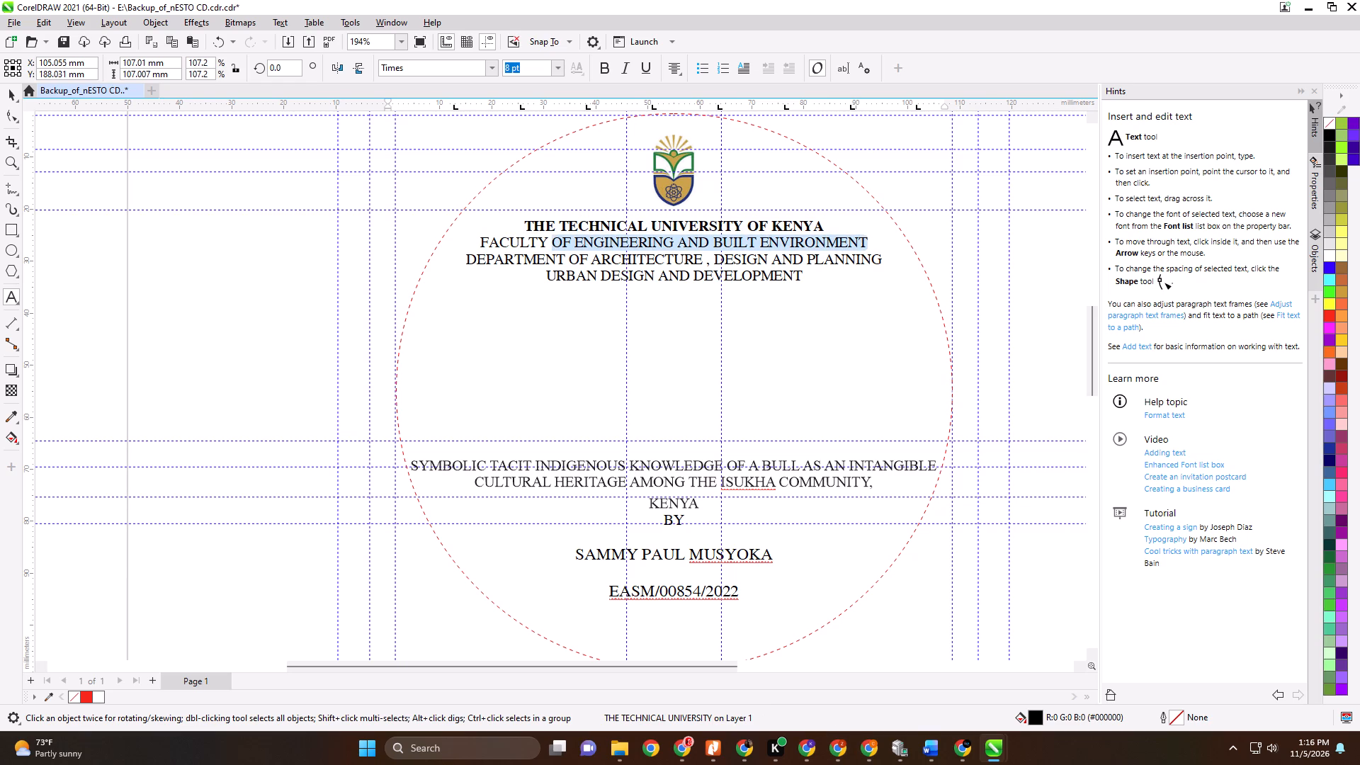
left_click(783, 234)
left_click(873, 240)
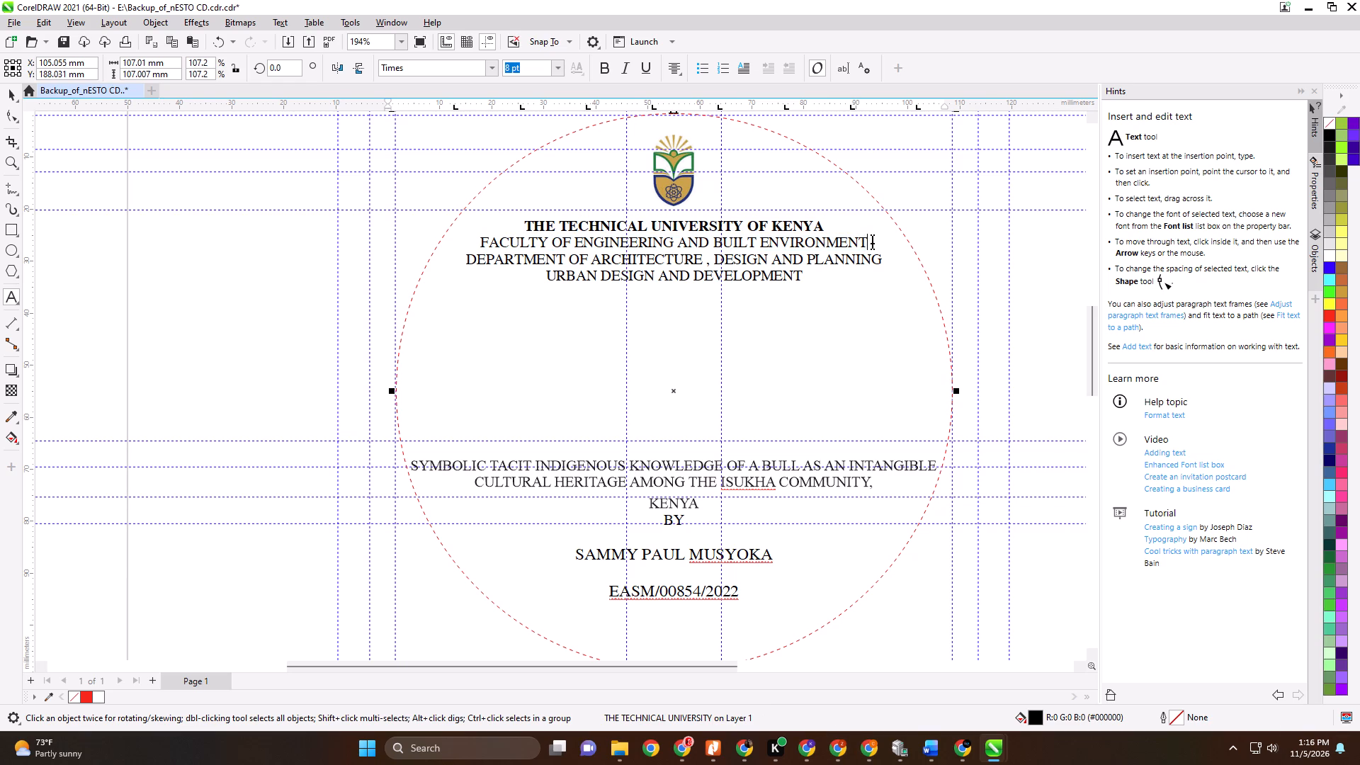
left_click_drag(872, 240, 592, 240)
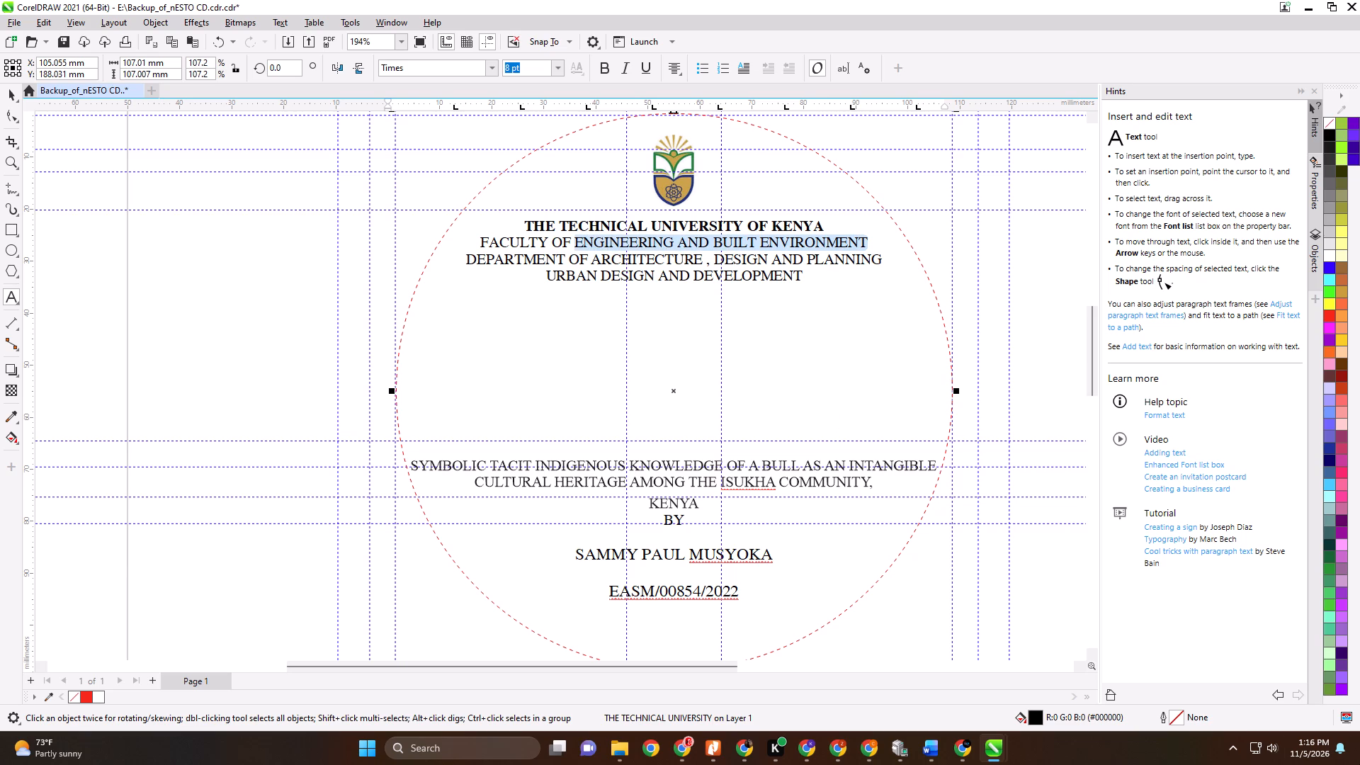
key("s")
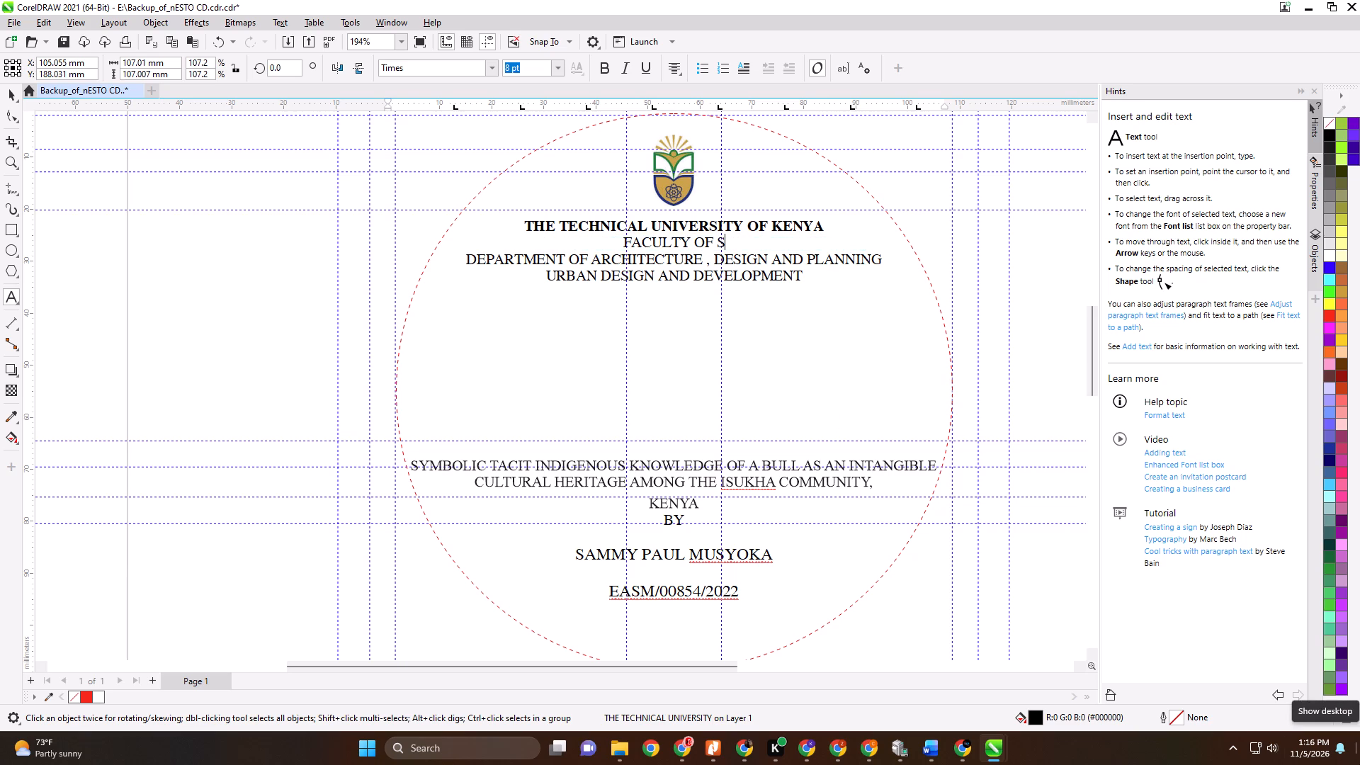
type("OCIAL")
key("space")
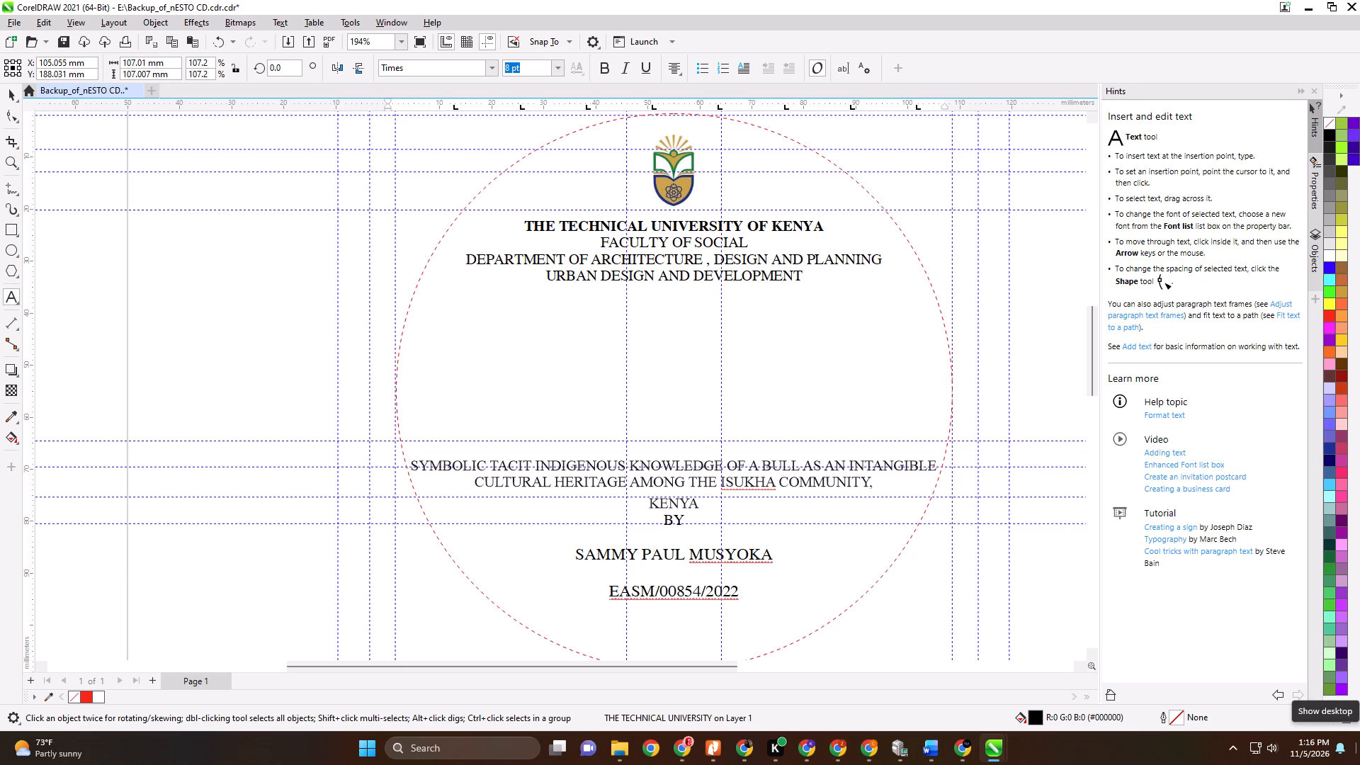
type("SCIENCES")
key("space")
type("AND TECHNOLO")
type("GY")
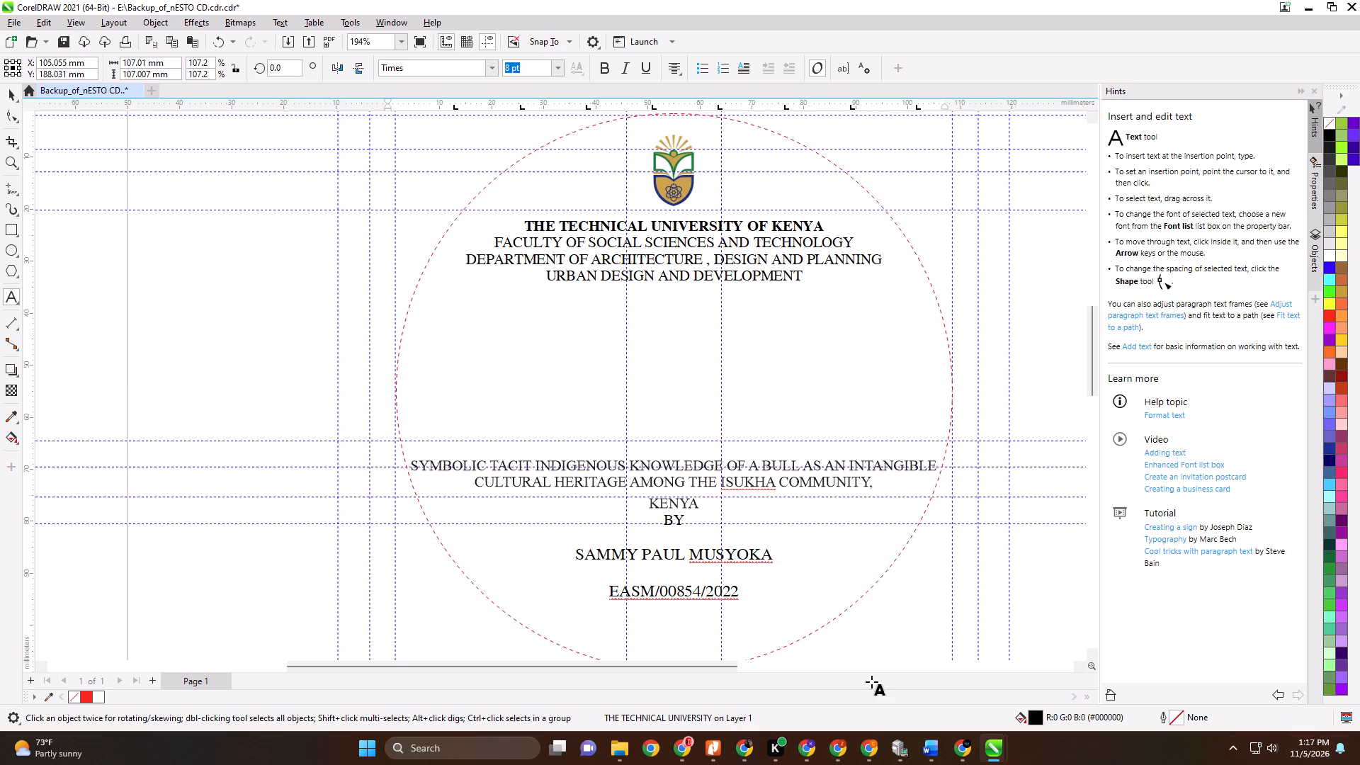
Copy the author's name from the thesis title page in Word and return to the CD label in CorelDRAW.
left_click(986, 744)
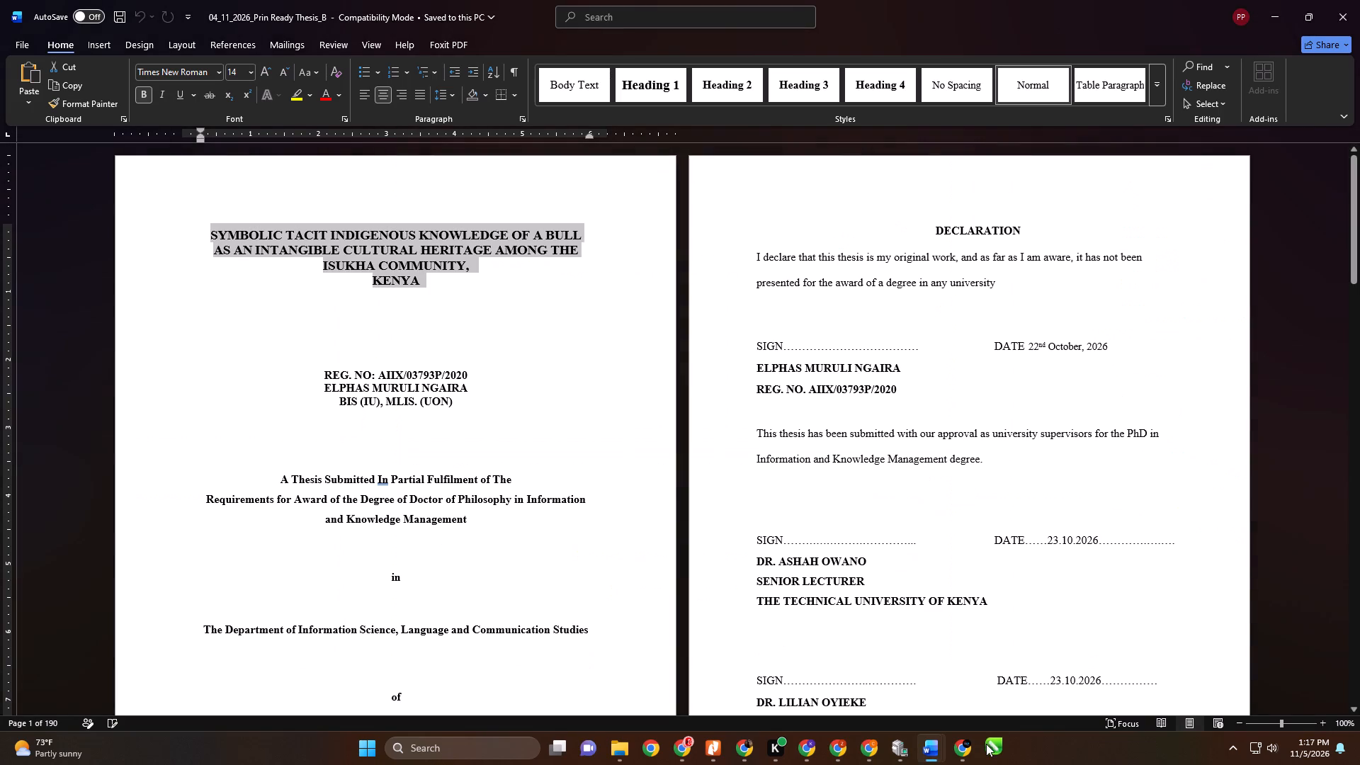
left_click(410, 370)
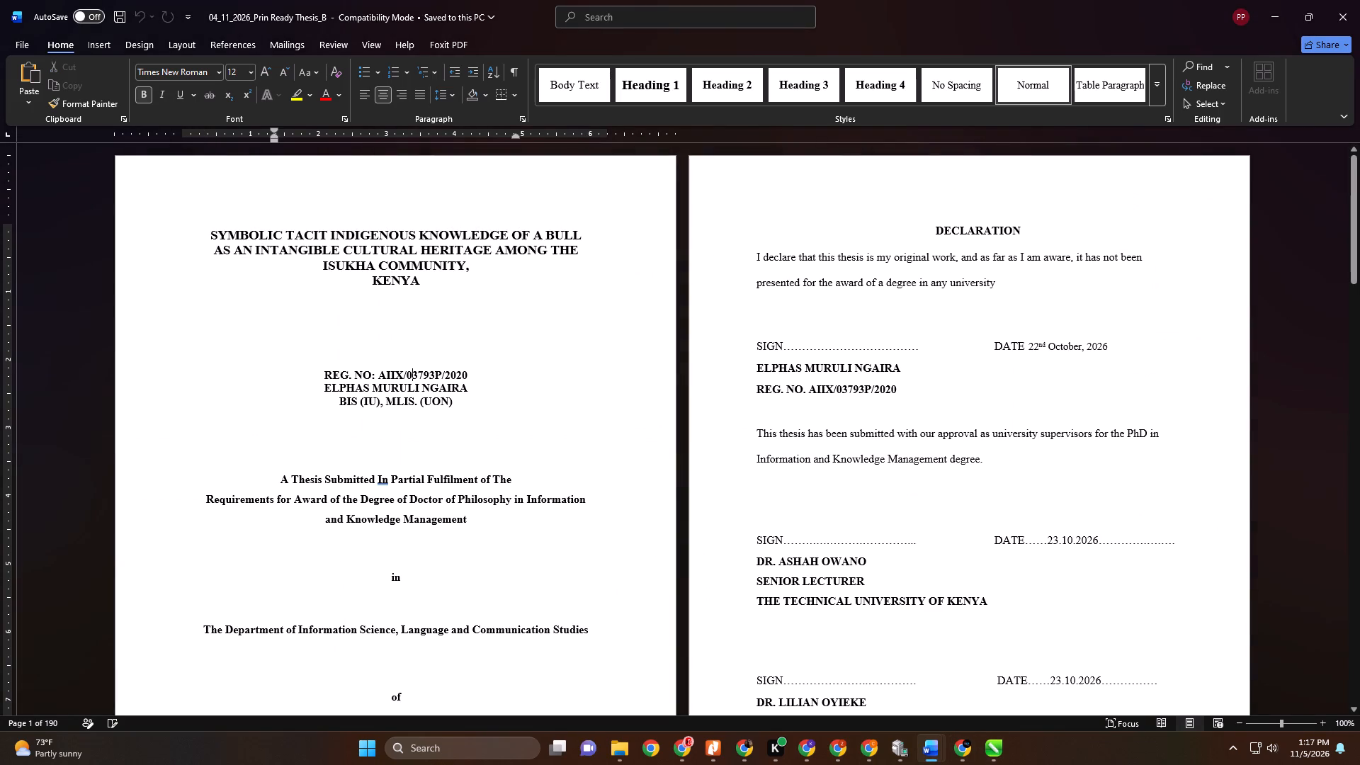
left_click(450, 389)
left_click_drag(470, 389, 389, 390)
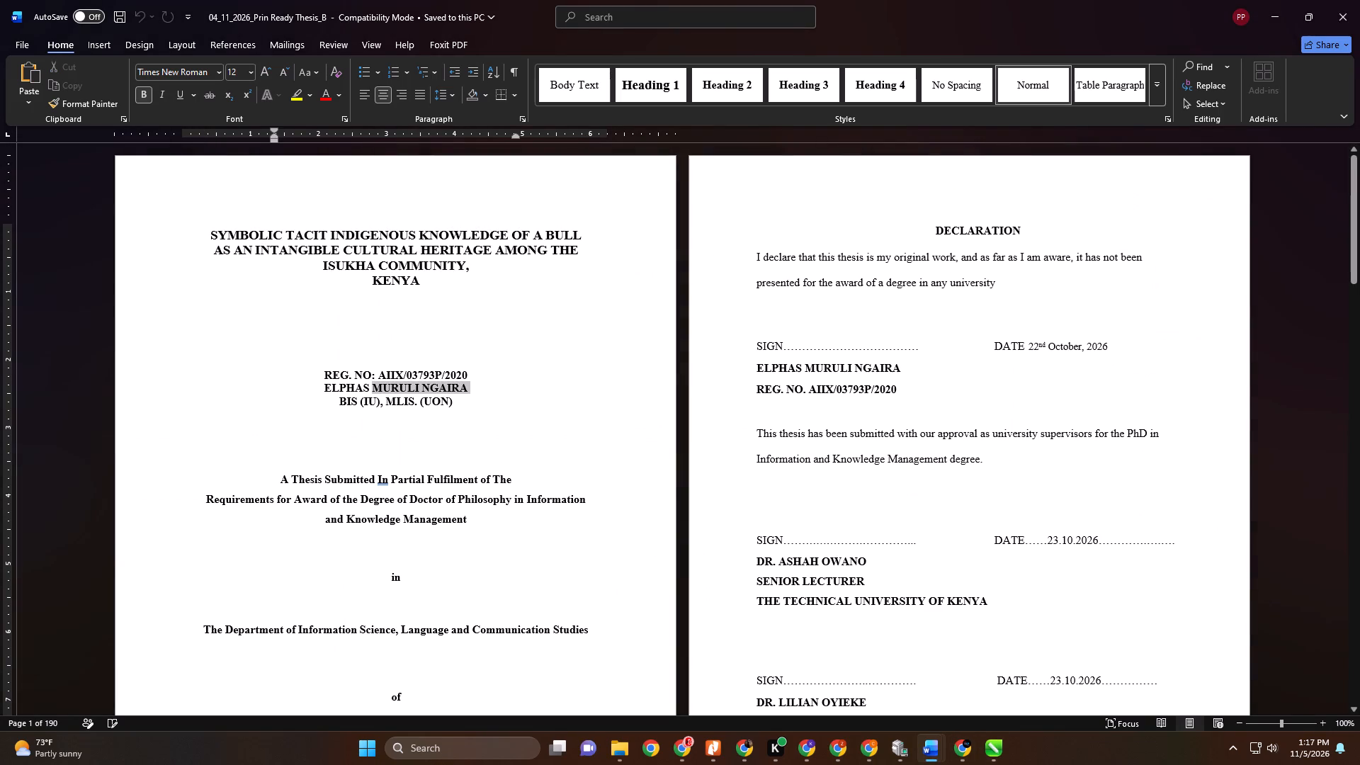
left_click_drag(389, 390, 352, 385)
right_click(352, 385)
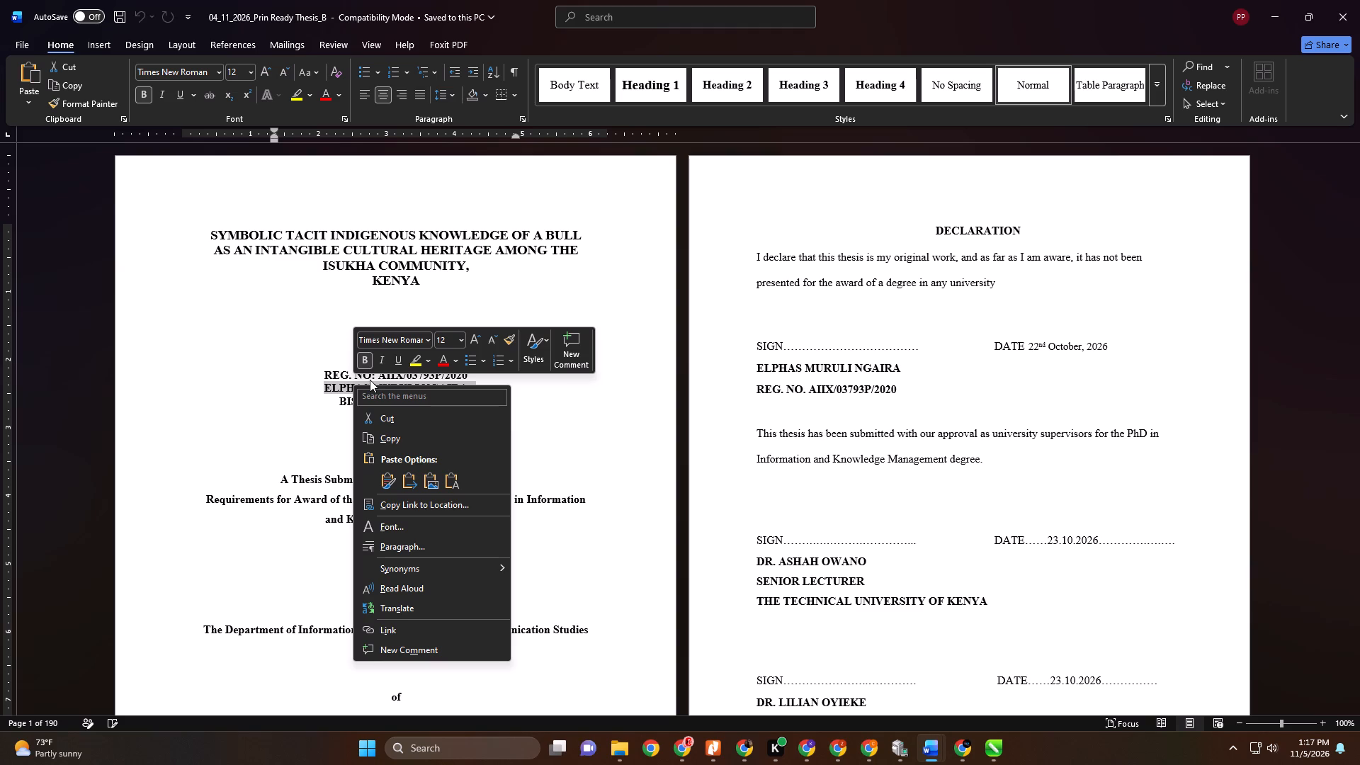
left_click(400, 438)
left_click(1000, 742)
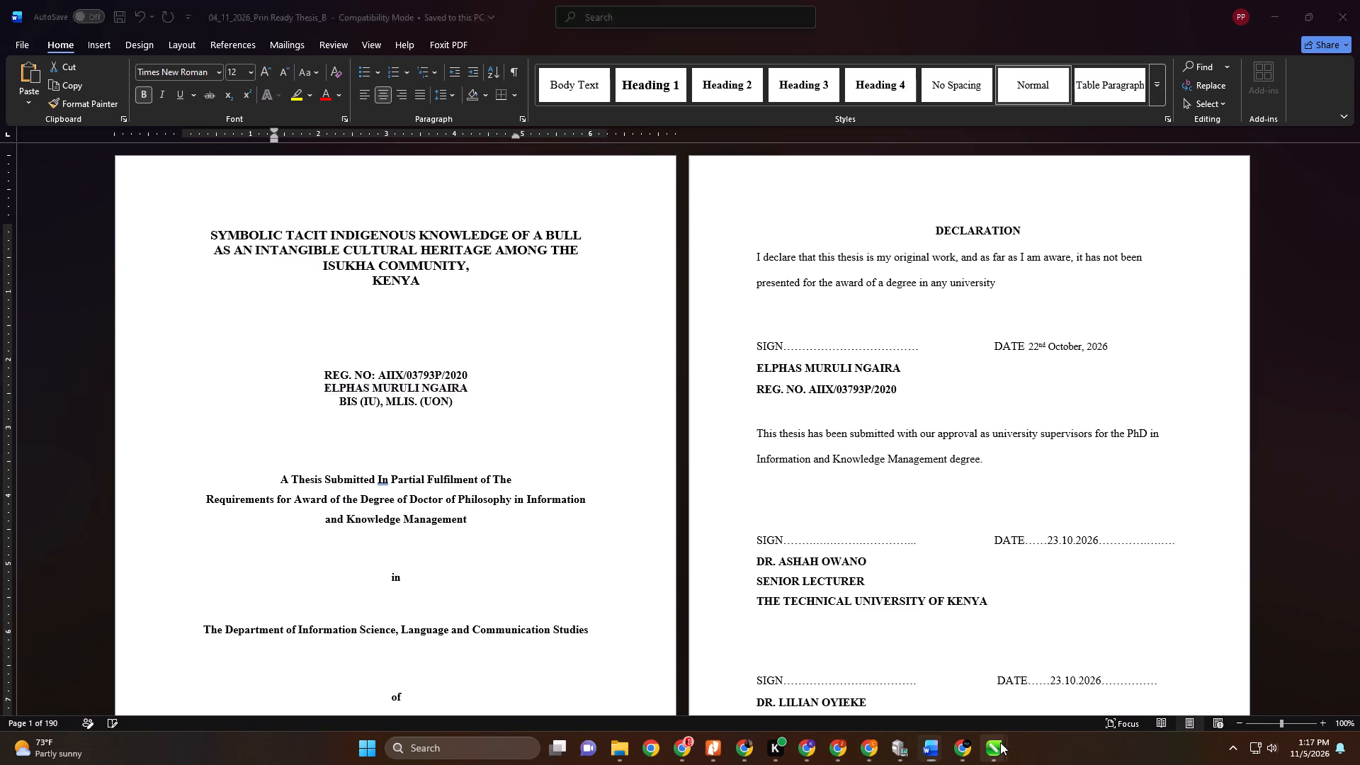
Replace the old author name below "BY" on the CD label with the copied name, maintaining its fonts and formatting.
left_click(729, 546)
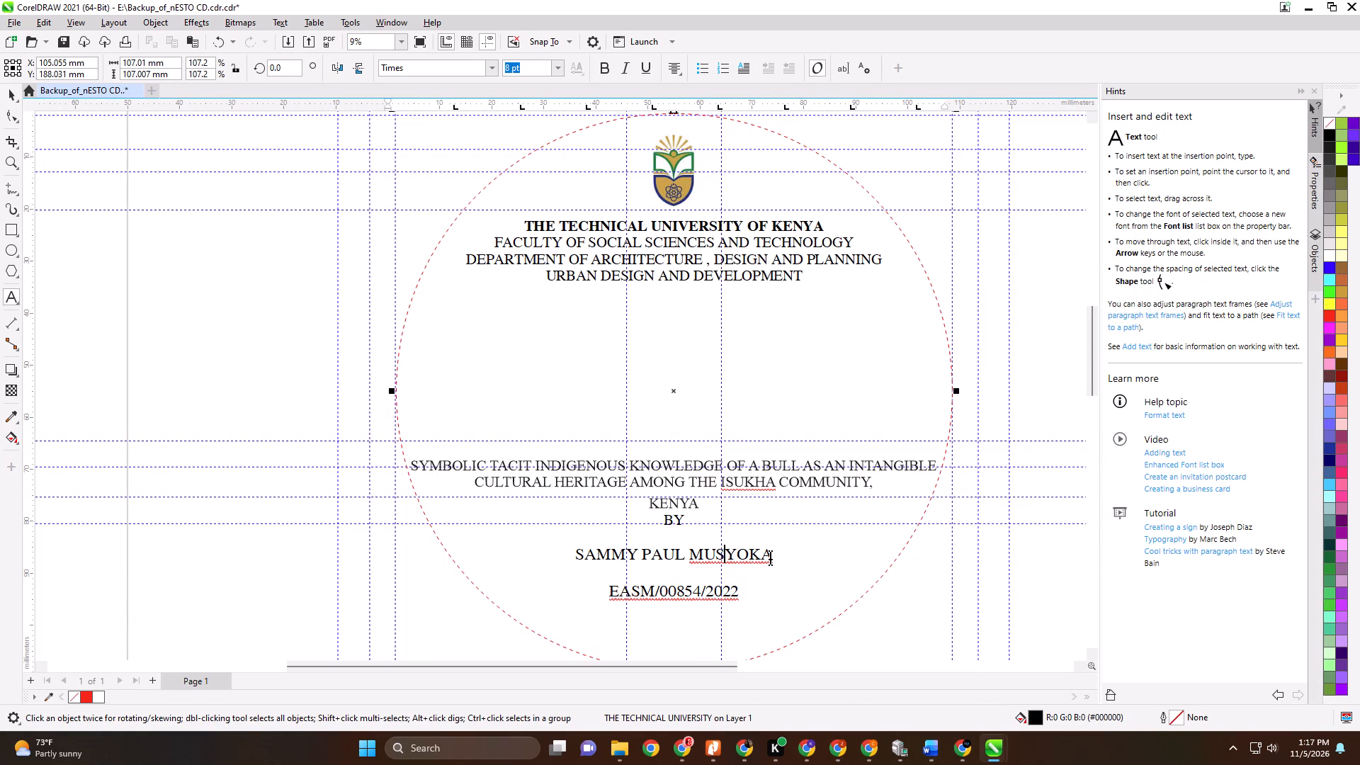
left_click(772, 556)
left_click_drag(794, 556, 579, 550)
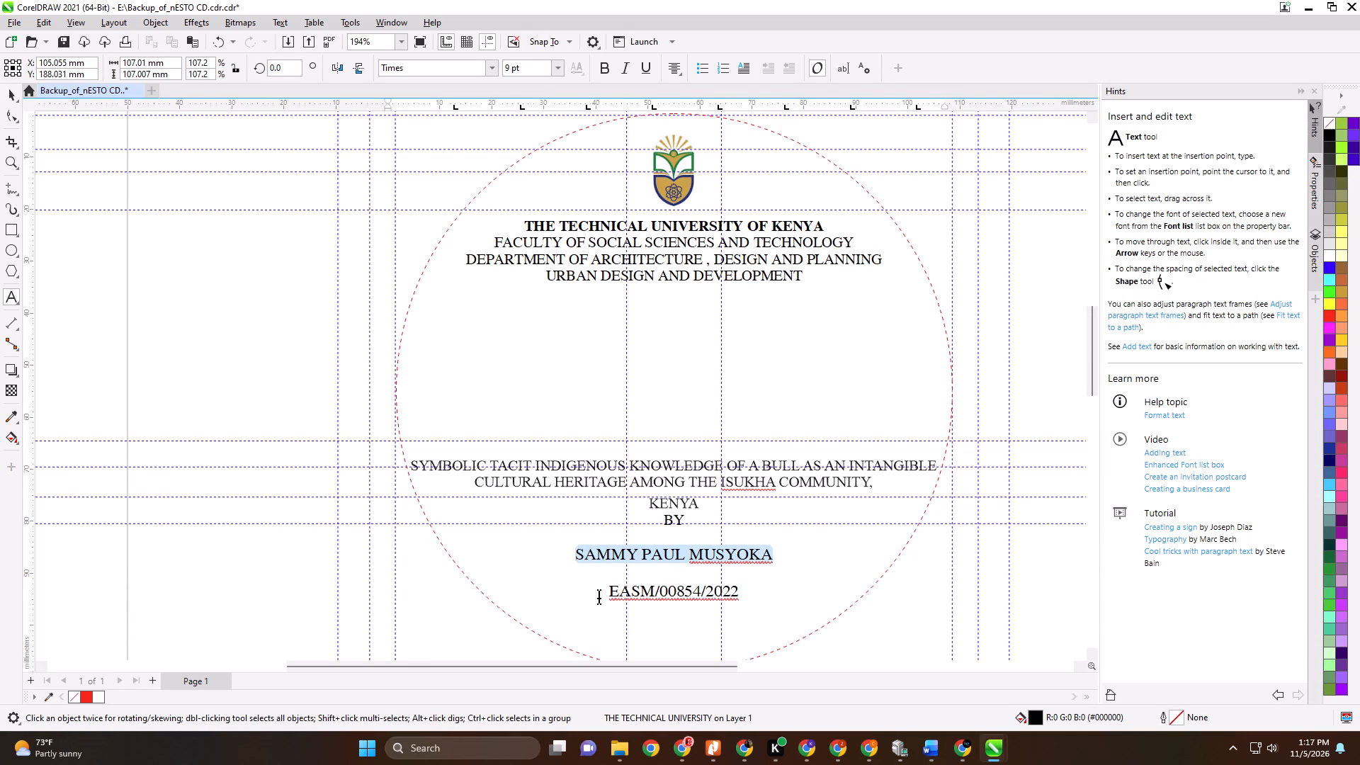
key("ctrl+v")
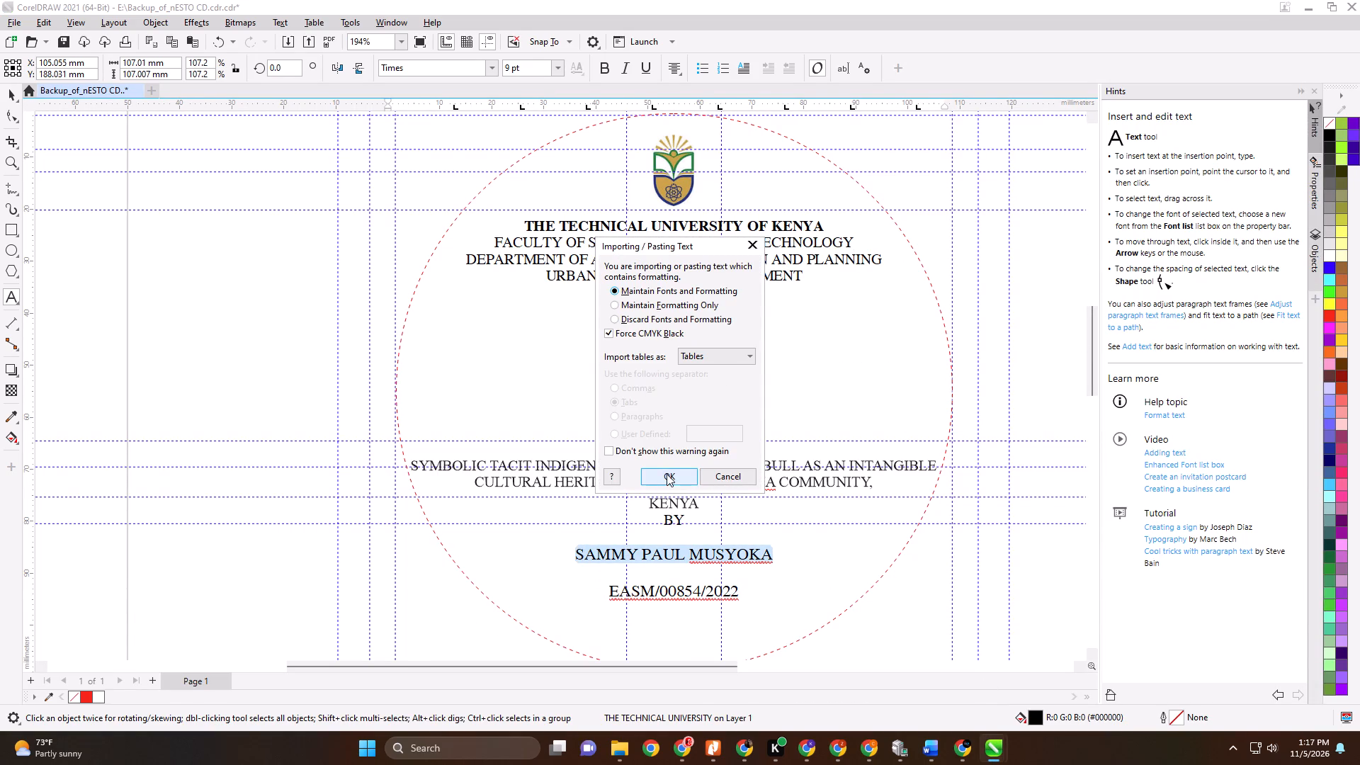
left_click(667, 474)
Set the pasted author name to 8 pt and remove its bold formatting.
left_click(793, 558)
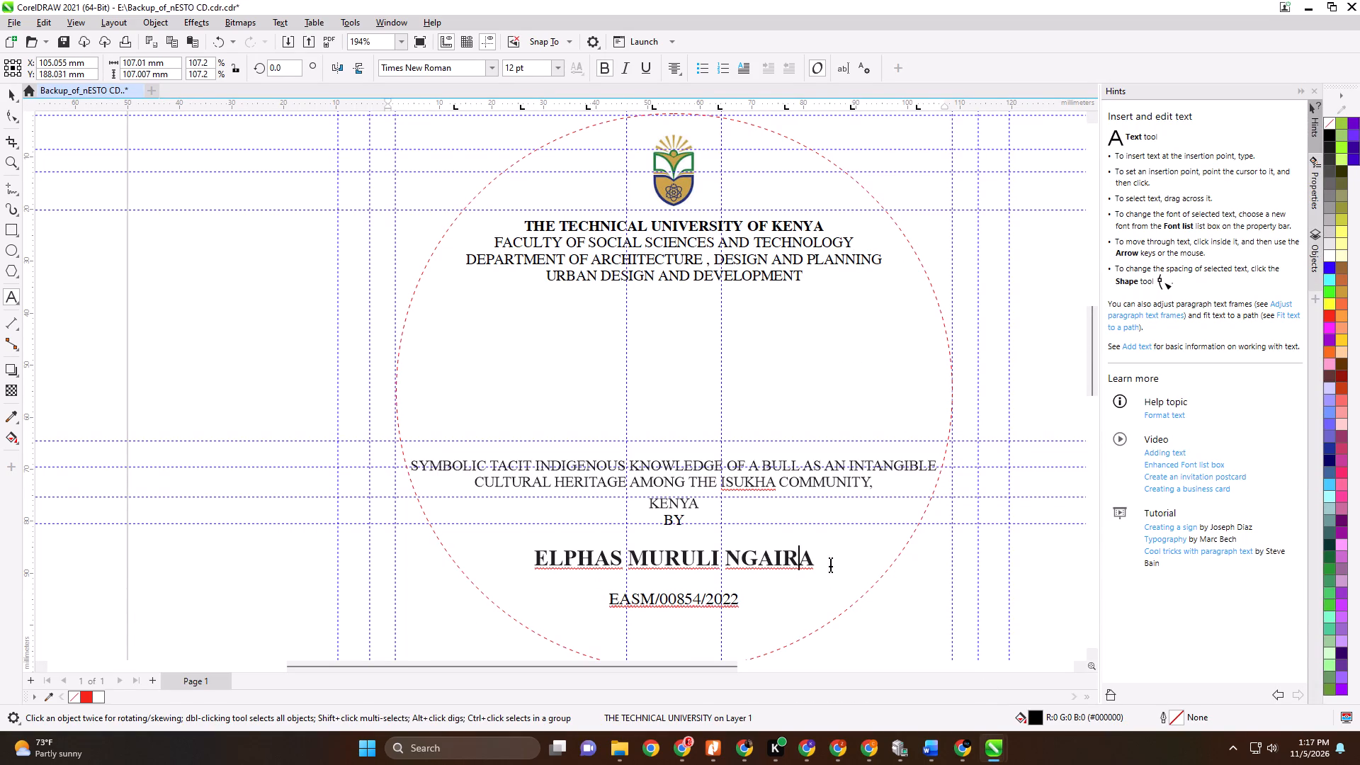
left_click_drag(834, 563, 534, 561)
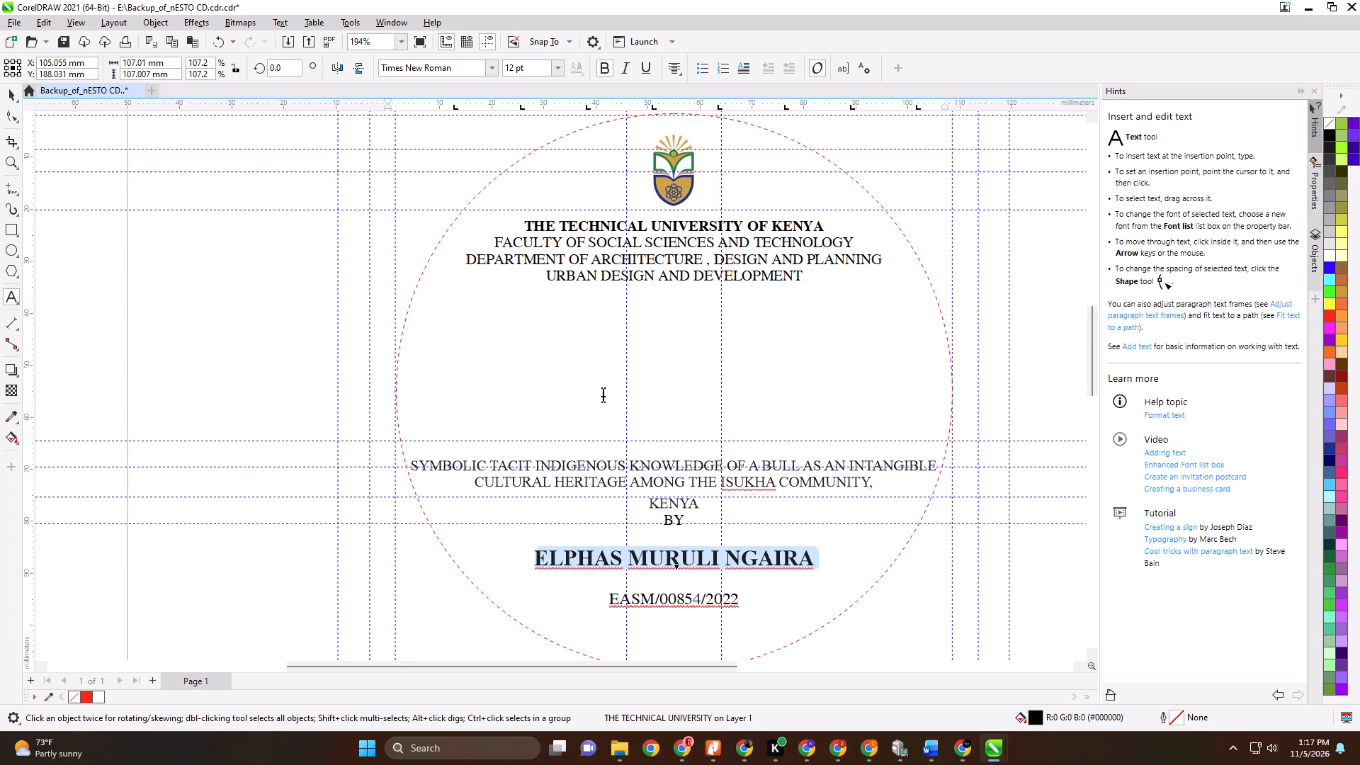
left_click(527, 67)
key("8")
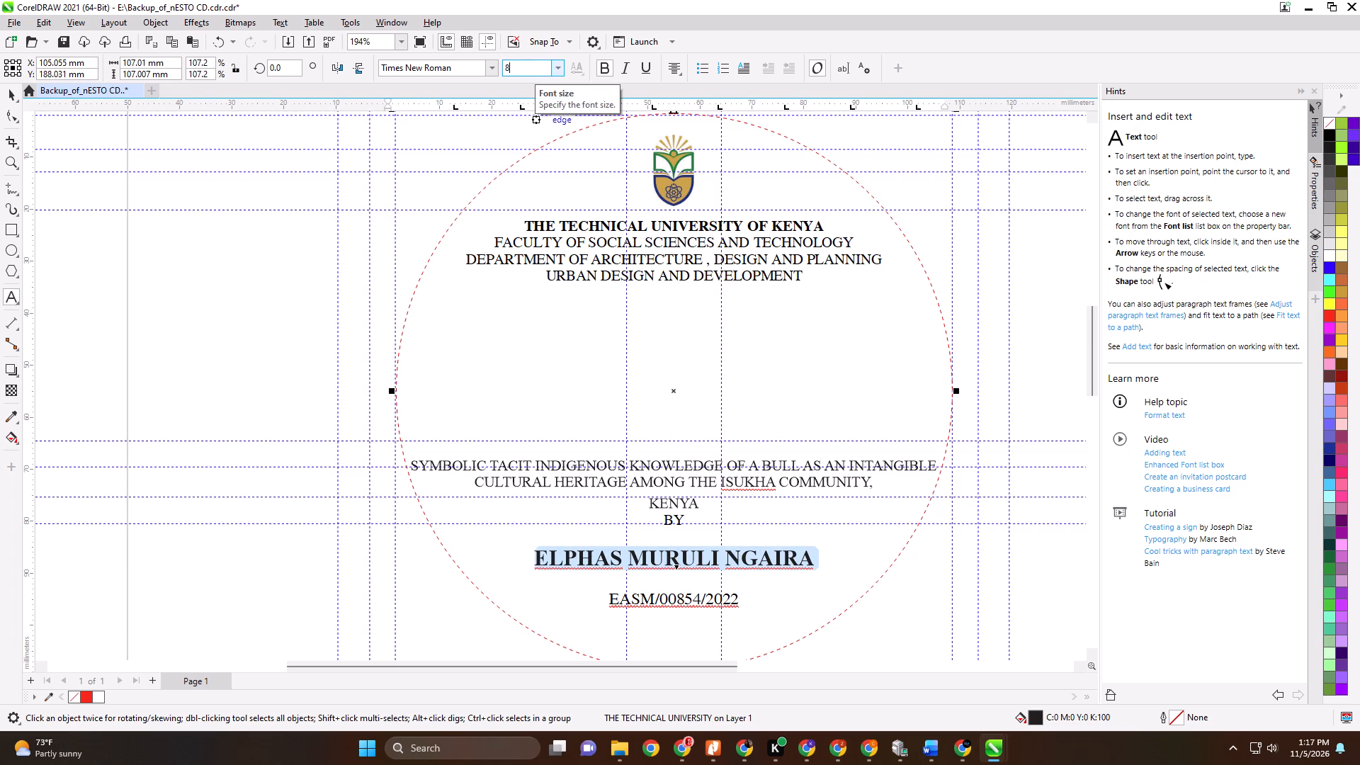
key("Return")
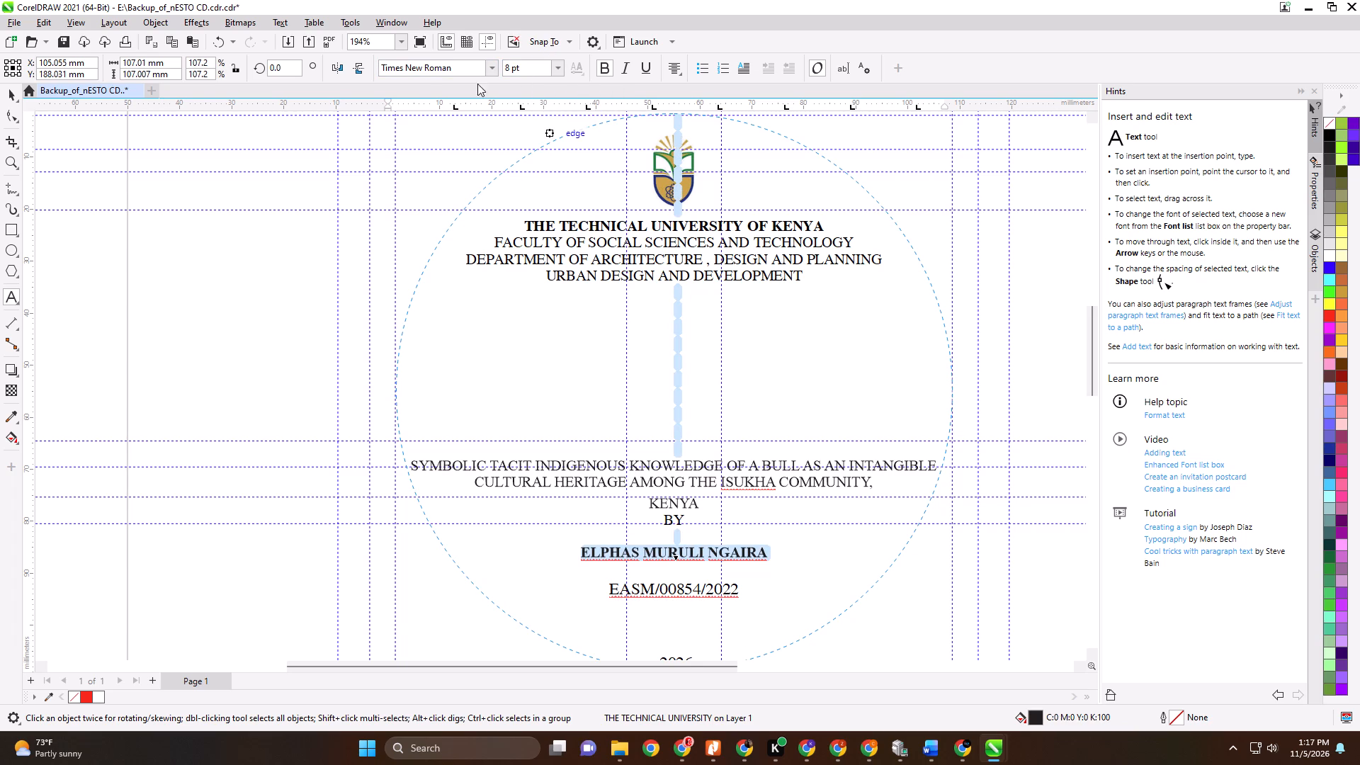
left_click(606, 67)
left_click(769, 570)
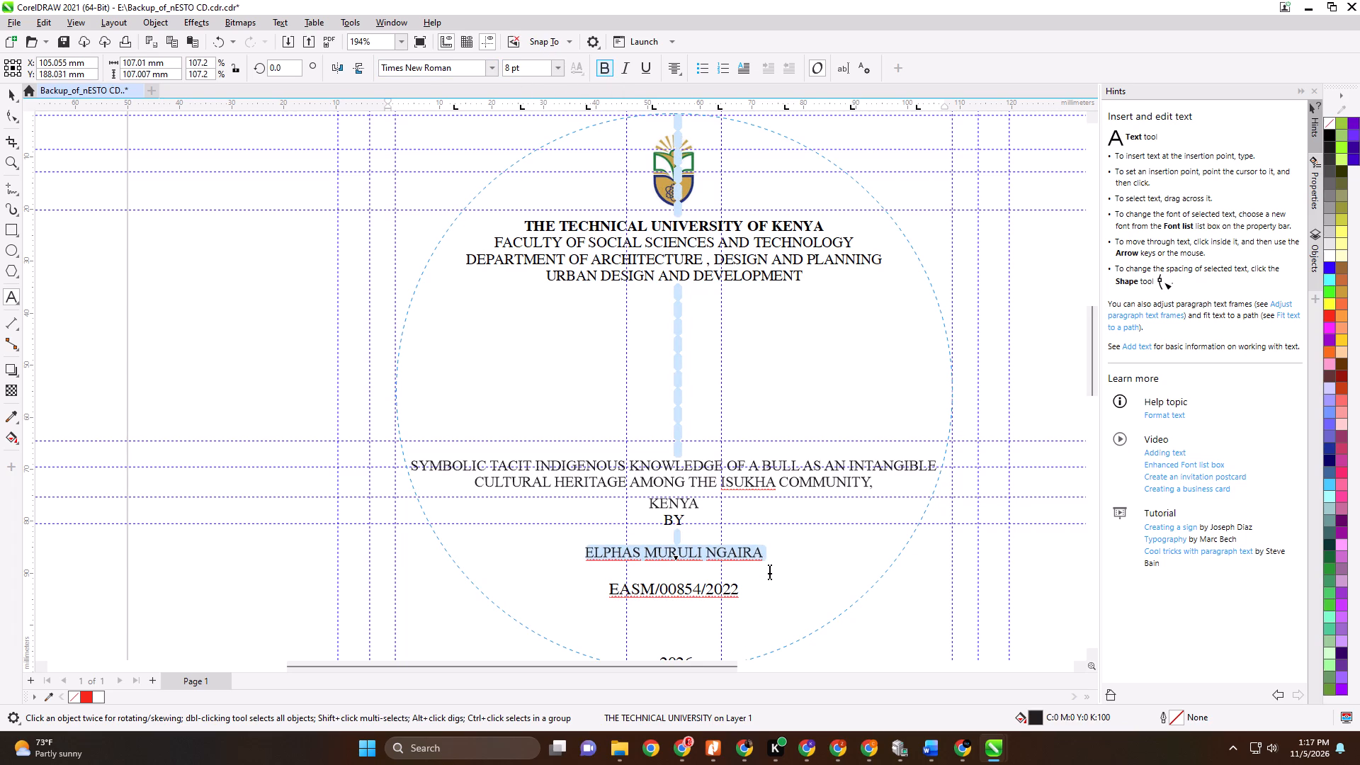
left_click(696, 577)
Copy the registration number from the thesis title page in Word, without its "REG. NO:" label, and return to CorelDRAW.
left_click(999, 748)
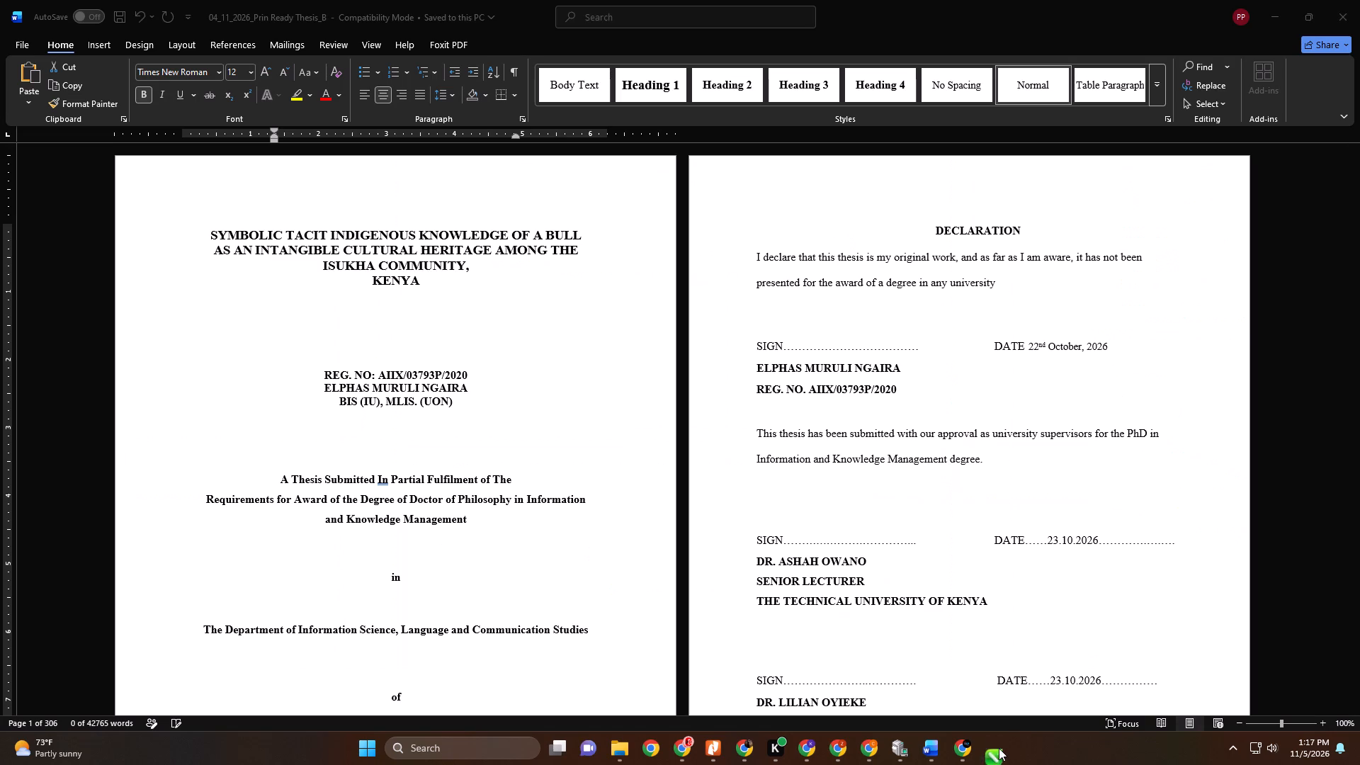
left_click(416, 421)
left_click(433, 382)
left_click(474, 386)
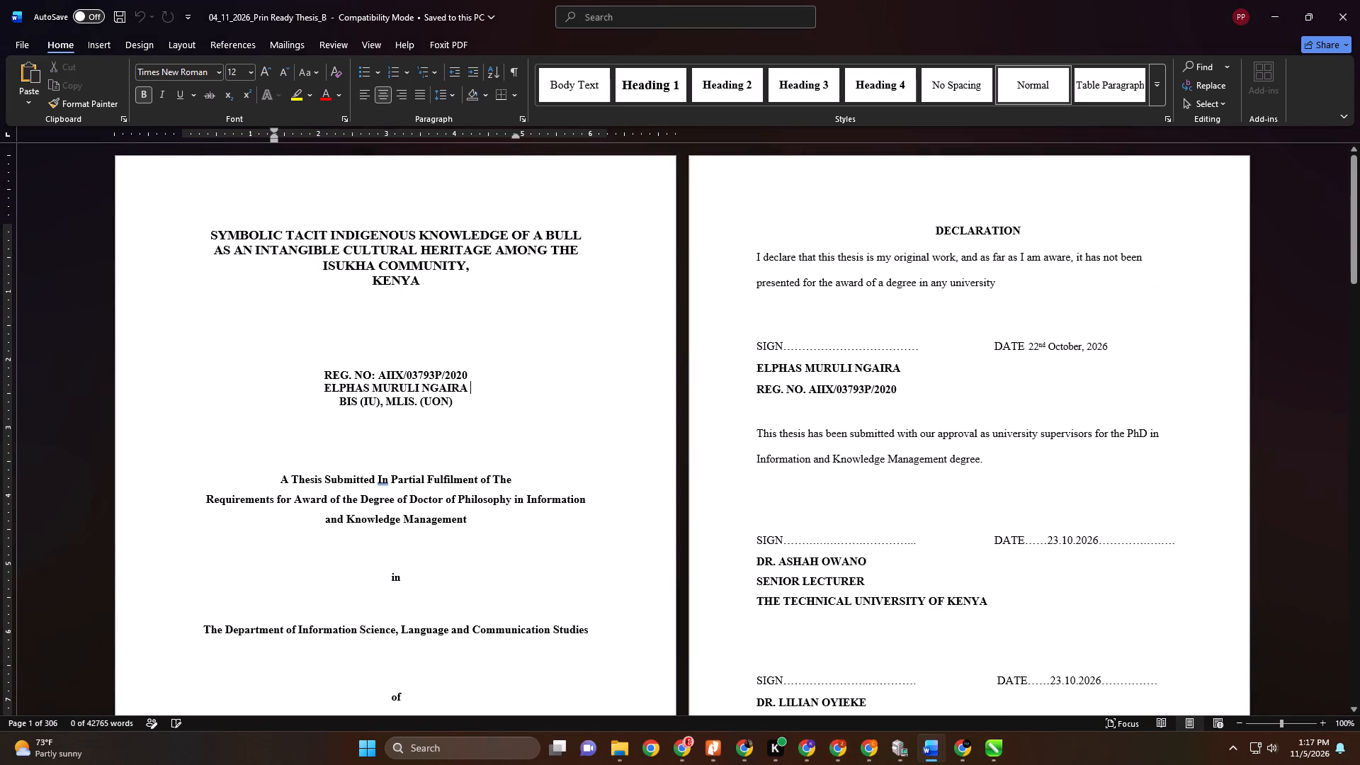
left_click_drag(476, 378, 385, 375)
right_click(387, 375)
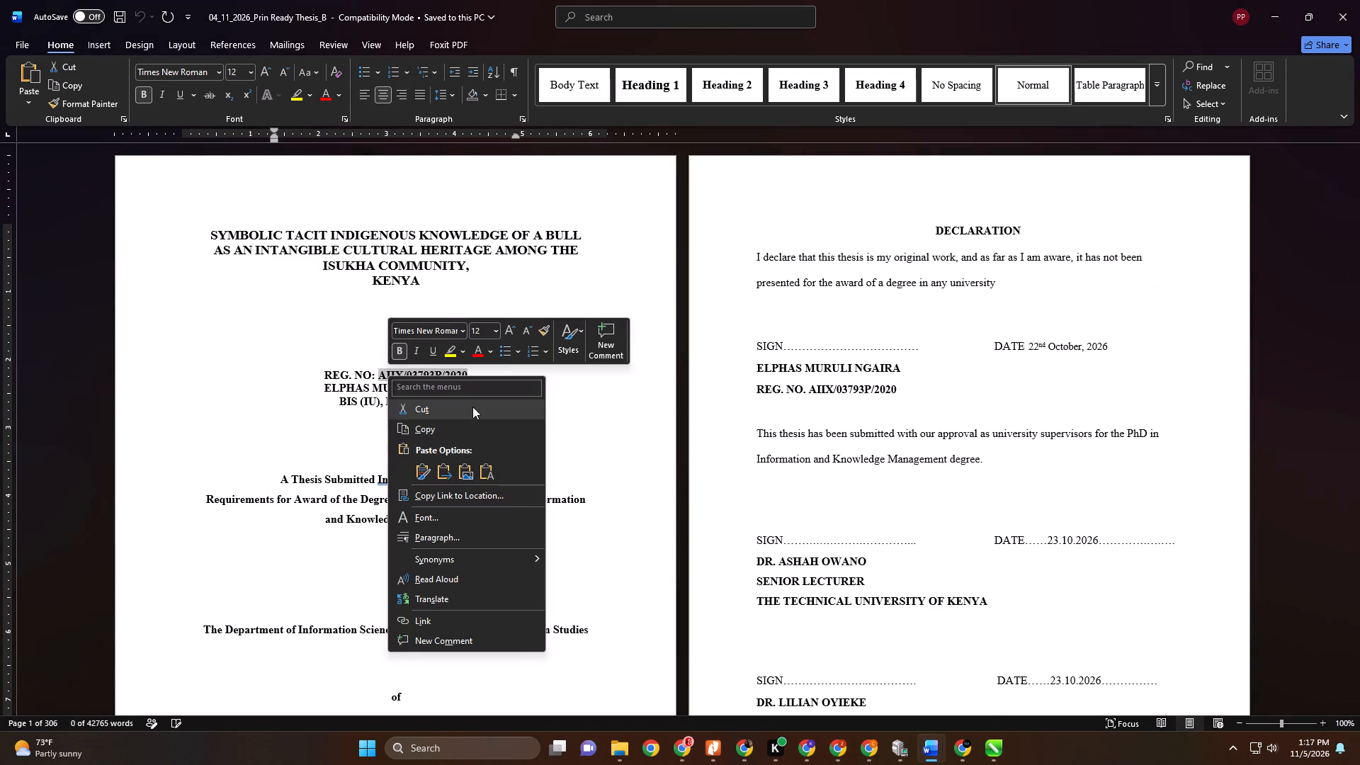
left_click(454, 426)
left_click(989, 753)
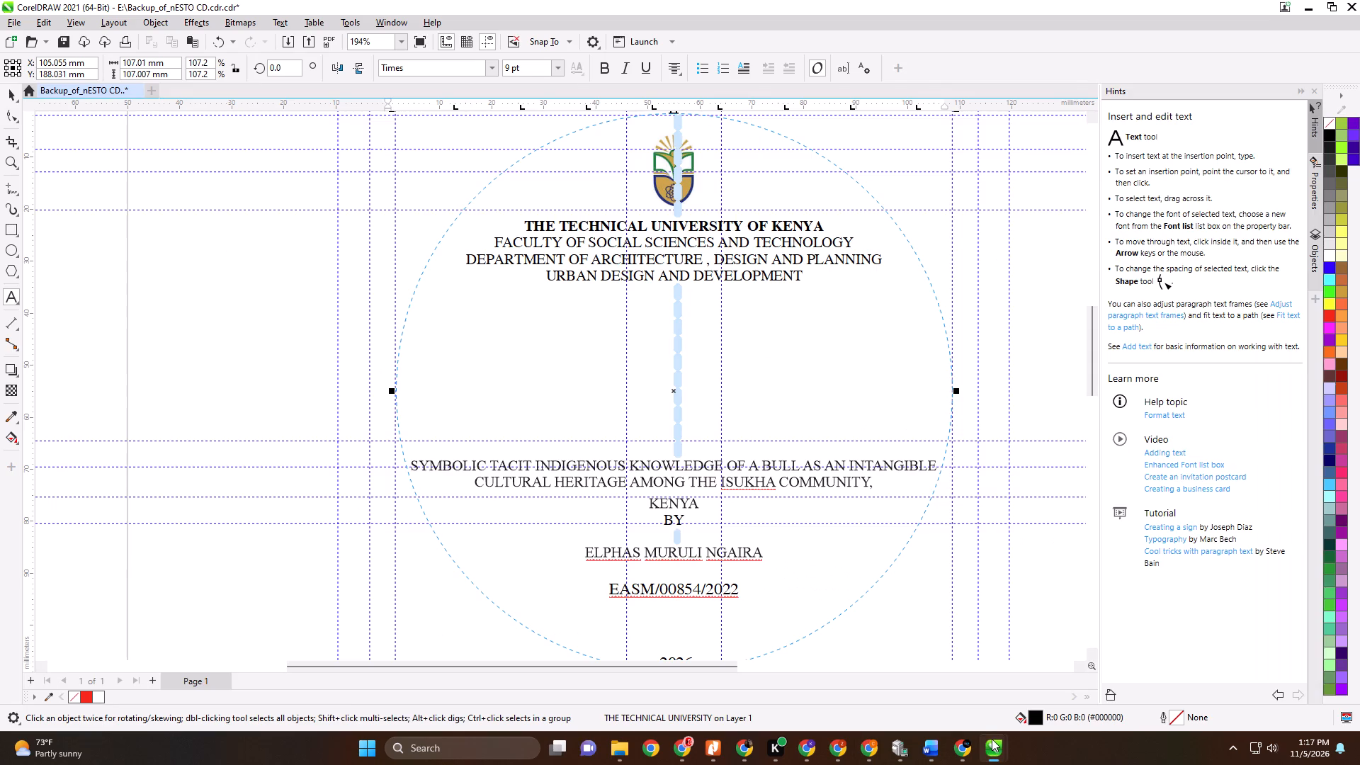
Replace the old registration number below the author's name with the copied one, keeping its source formatting.
left_click(693, 589)
left_click(722, 590)
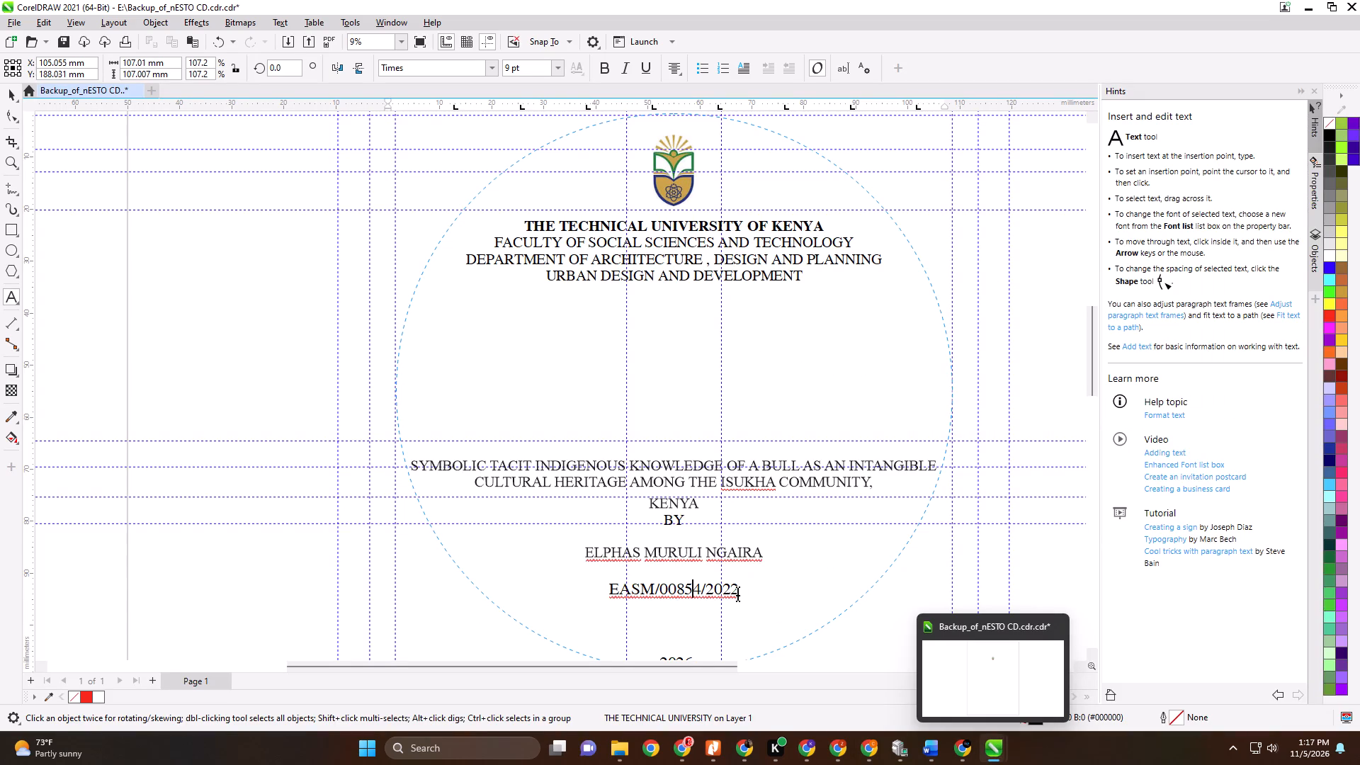
left_click(750, 588)
left_click_drag(748, 589, 640, 588)
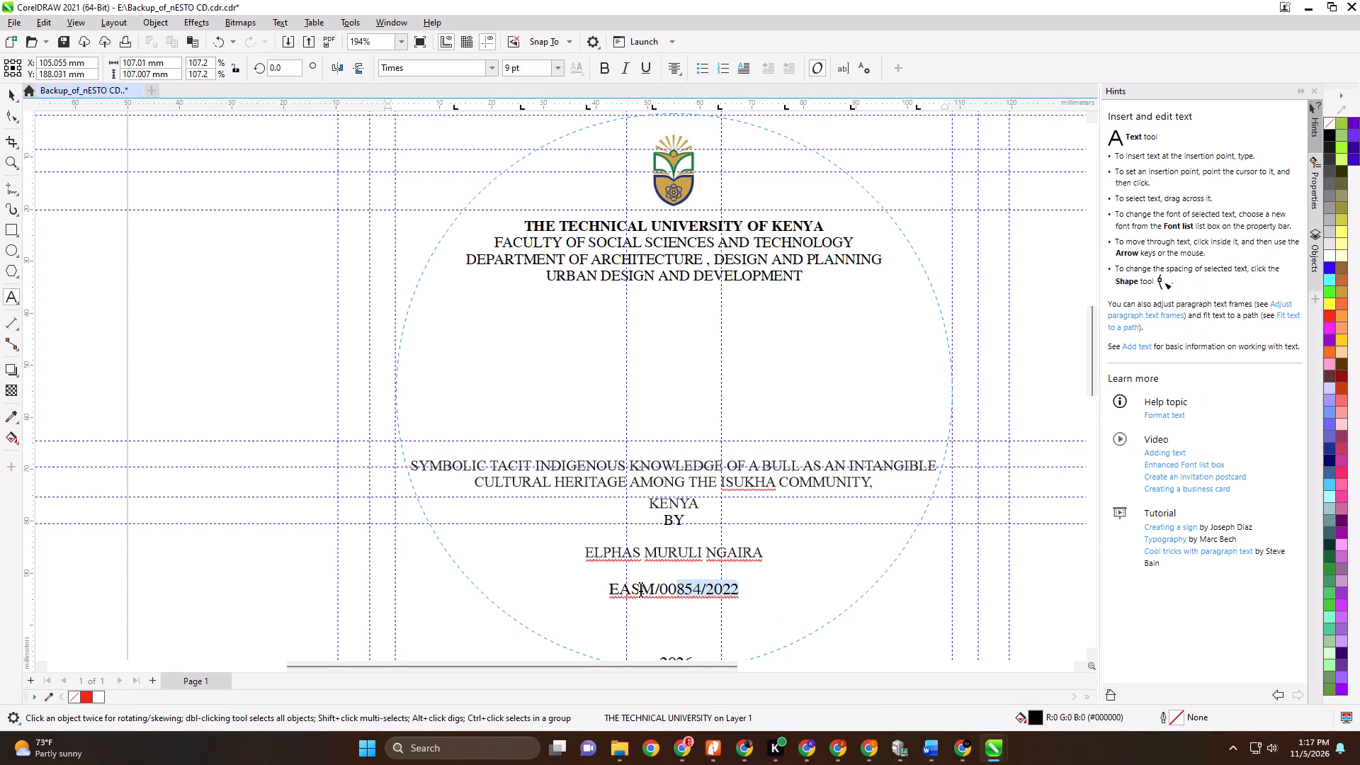
left_click_drag(640, 588, 602, 588)
key("ctrl+v")
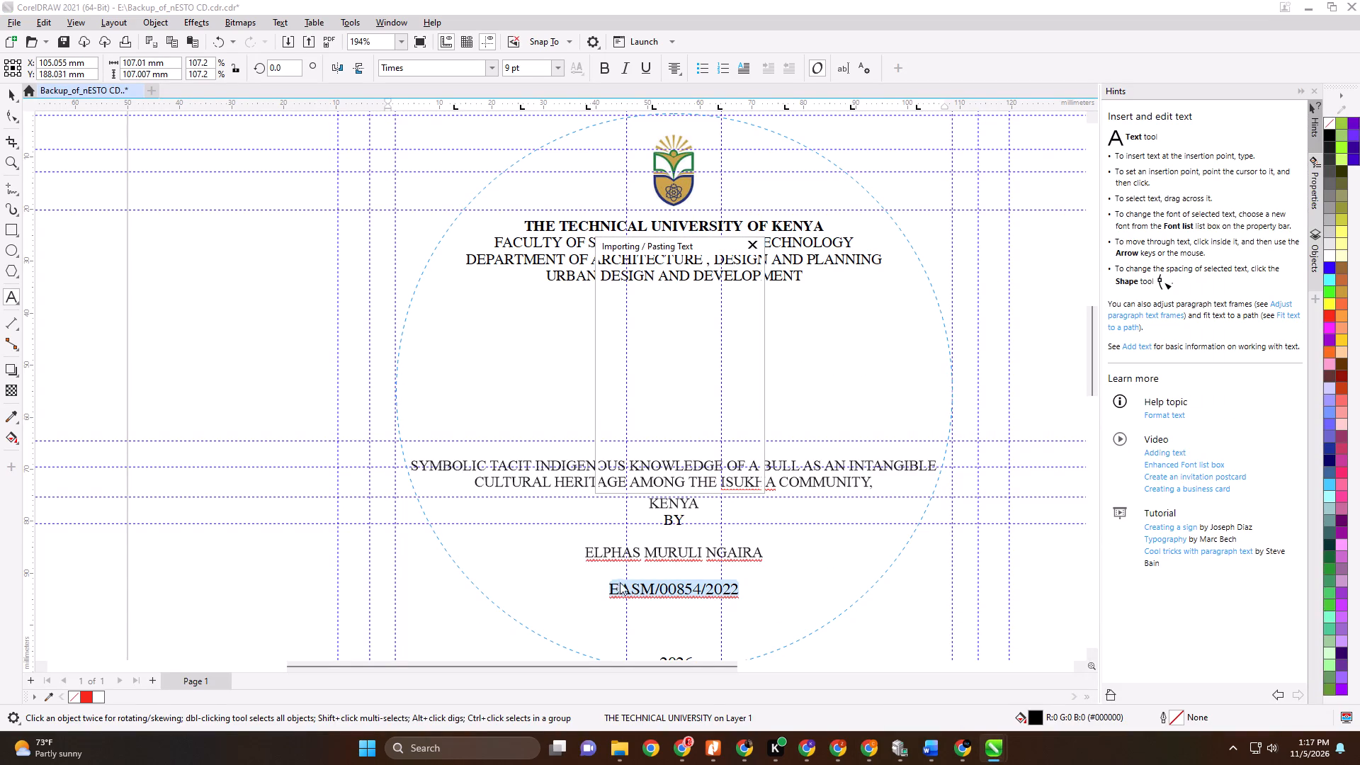
left_click(676, 481)
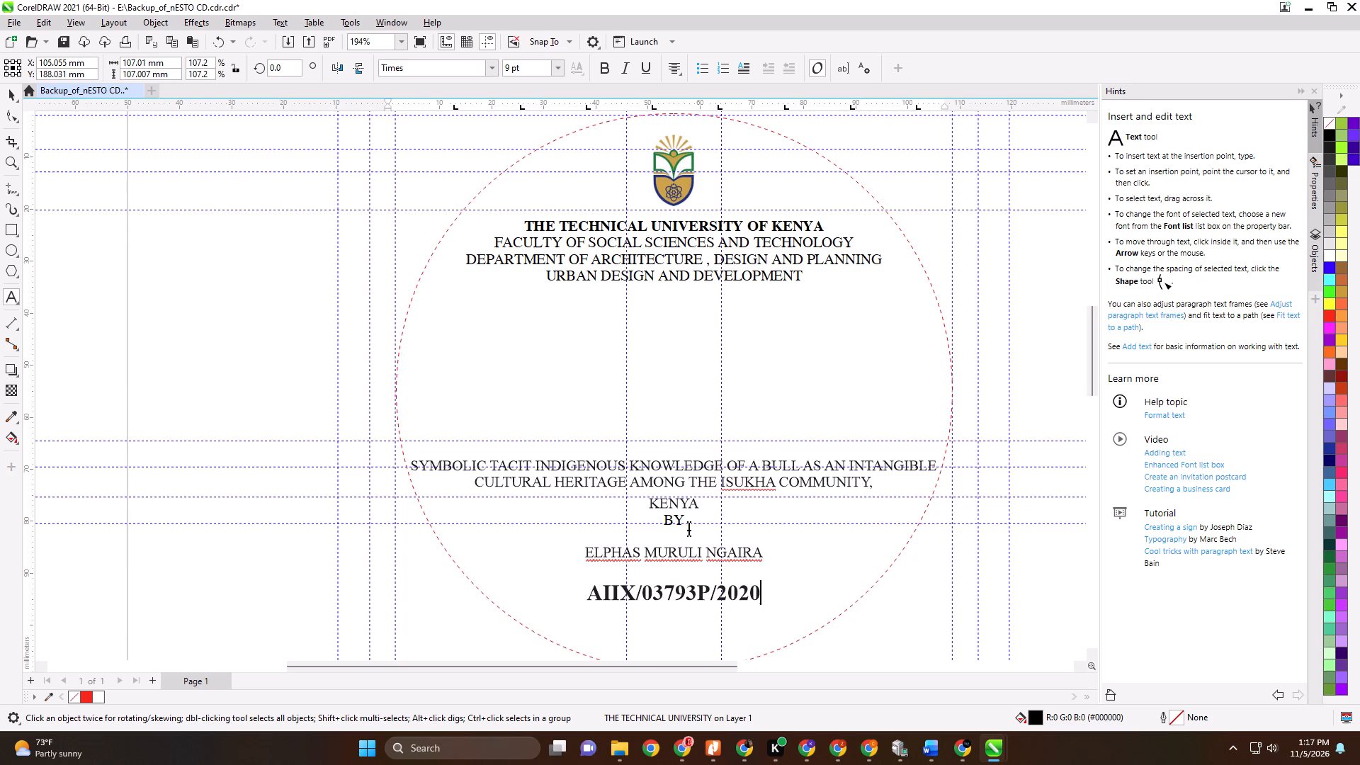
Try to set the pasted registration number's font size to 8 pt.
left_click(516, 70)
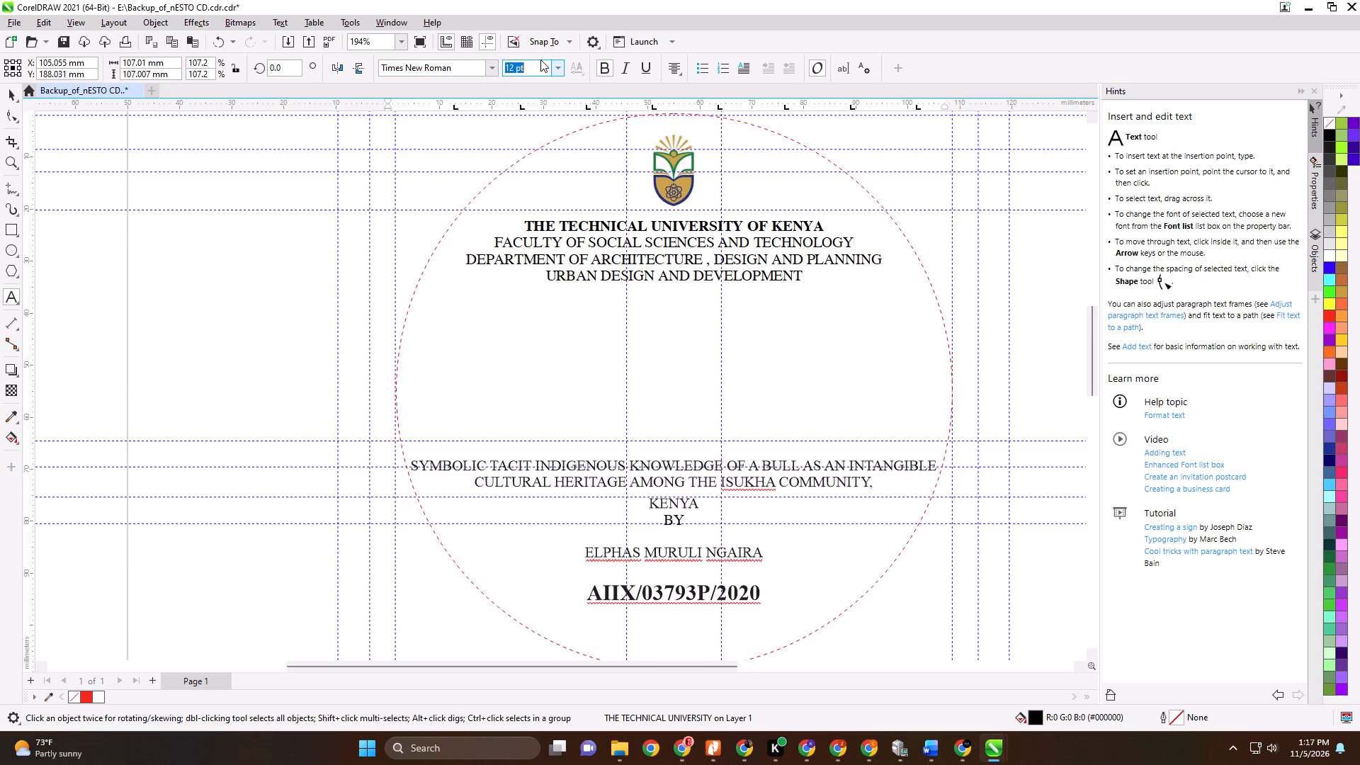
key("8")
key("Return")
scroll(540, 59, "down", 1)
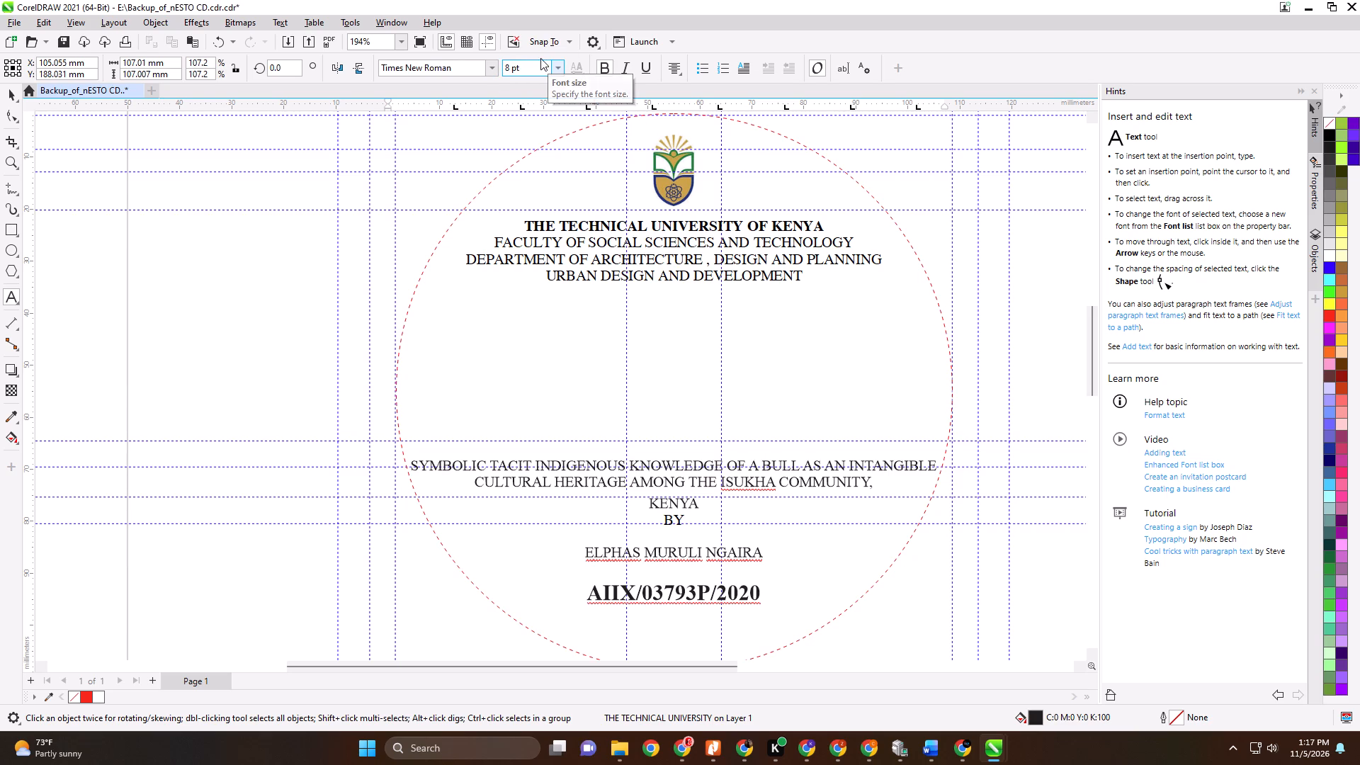
Remove the bold formatting from the registration number and set its font size to 8 pt.
triple_click(679, 599)
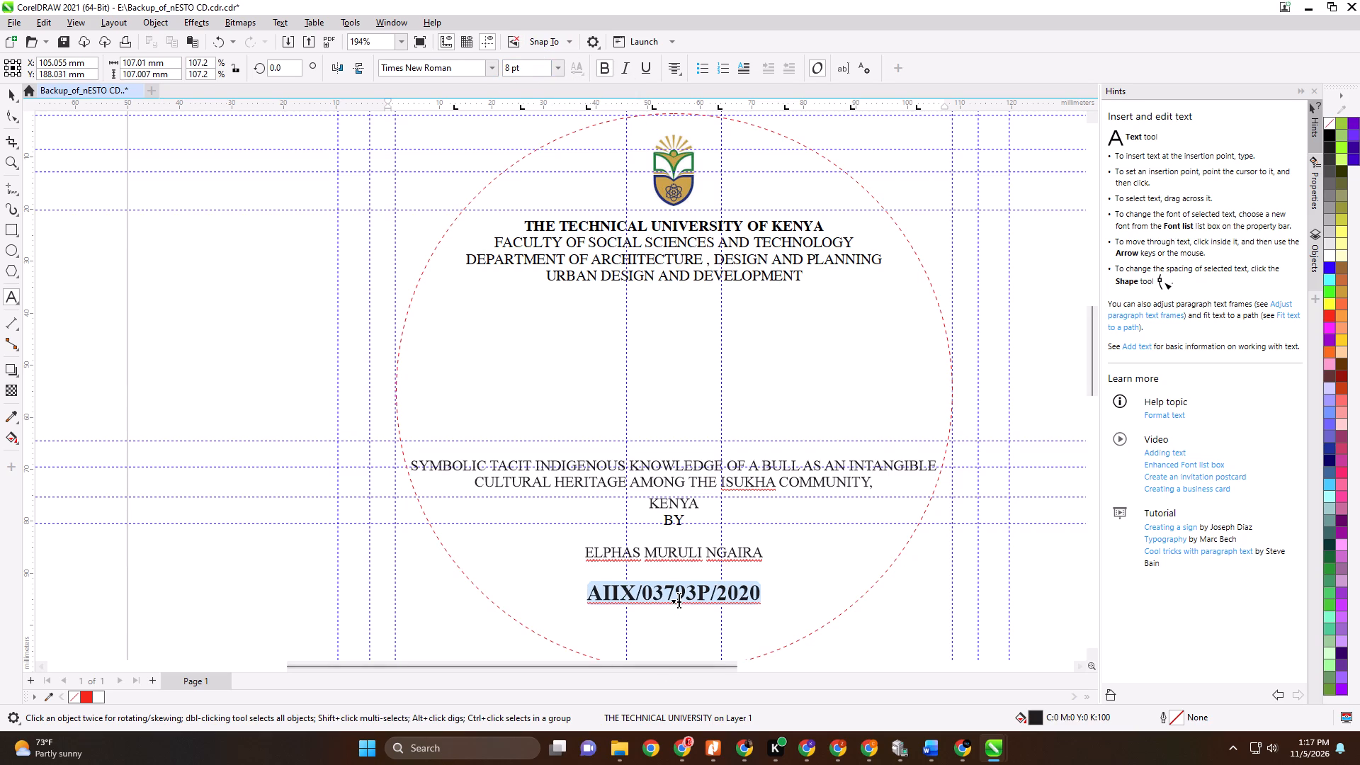
left_click(601, 64)
left_click(606, 62)
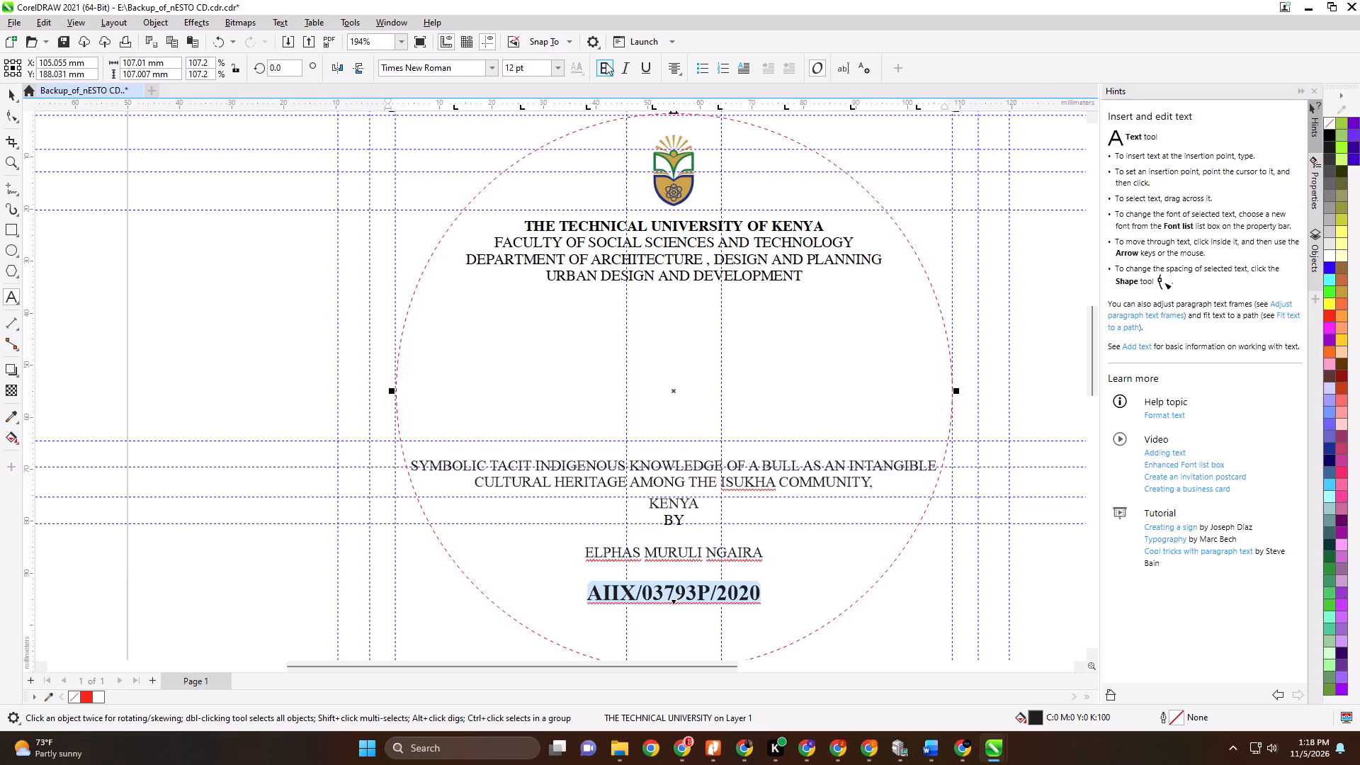
left_click(525, 69)
key("8")
key("Return")
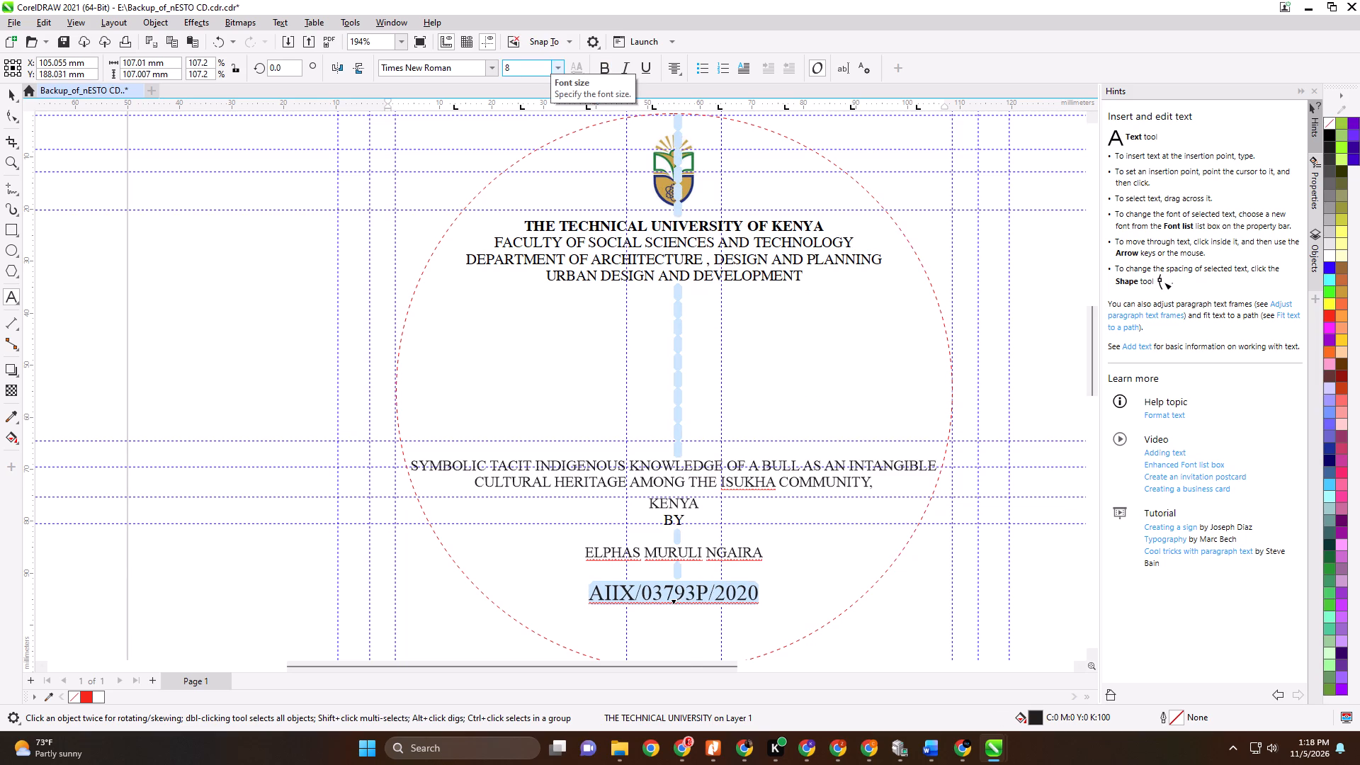
scroll(732, 619, "down", 1)
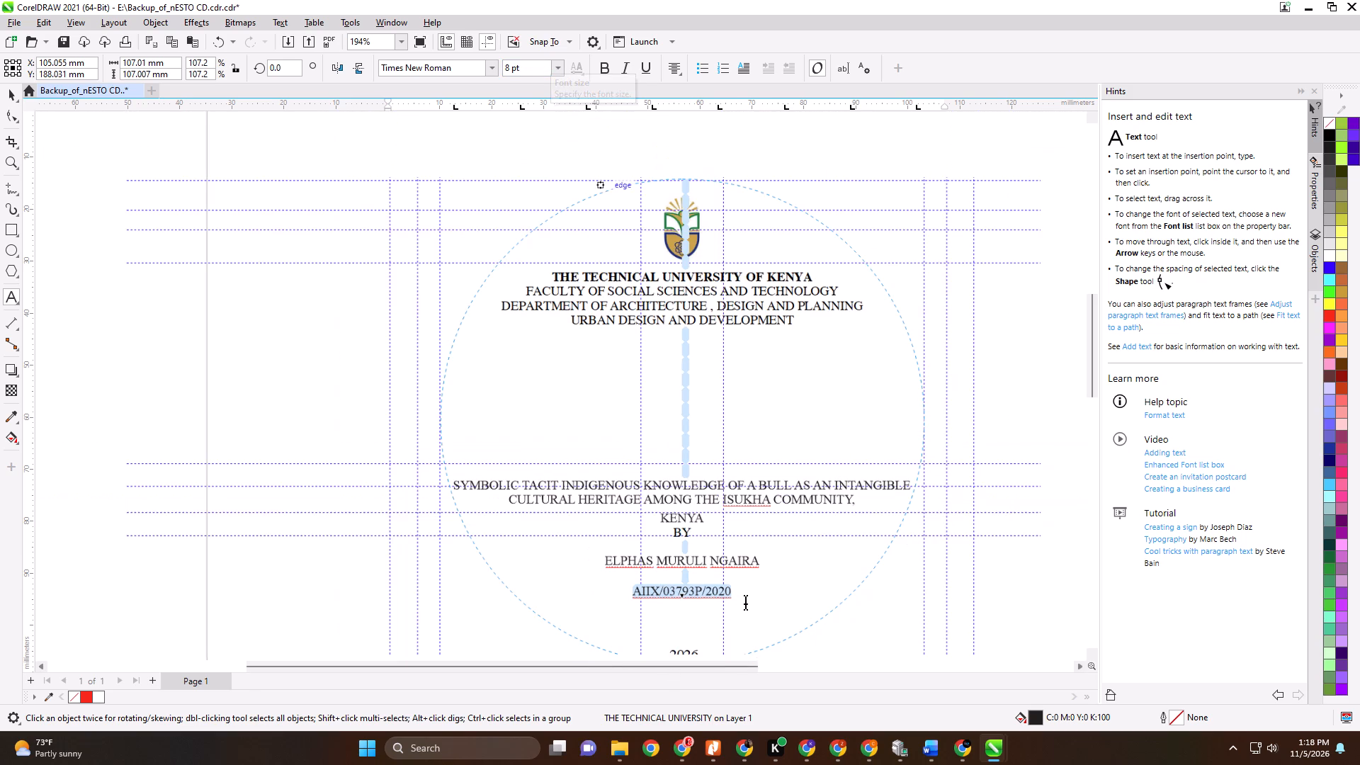
left_click(534, 517)
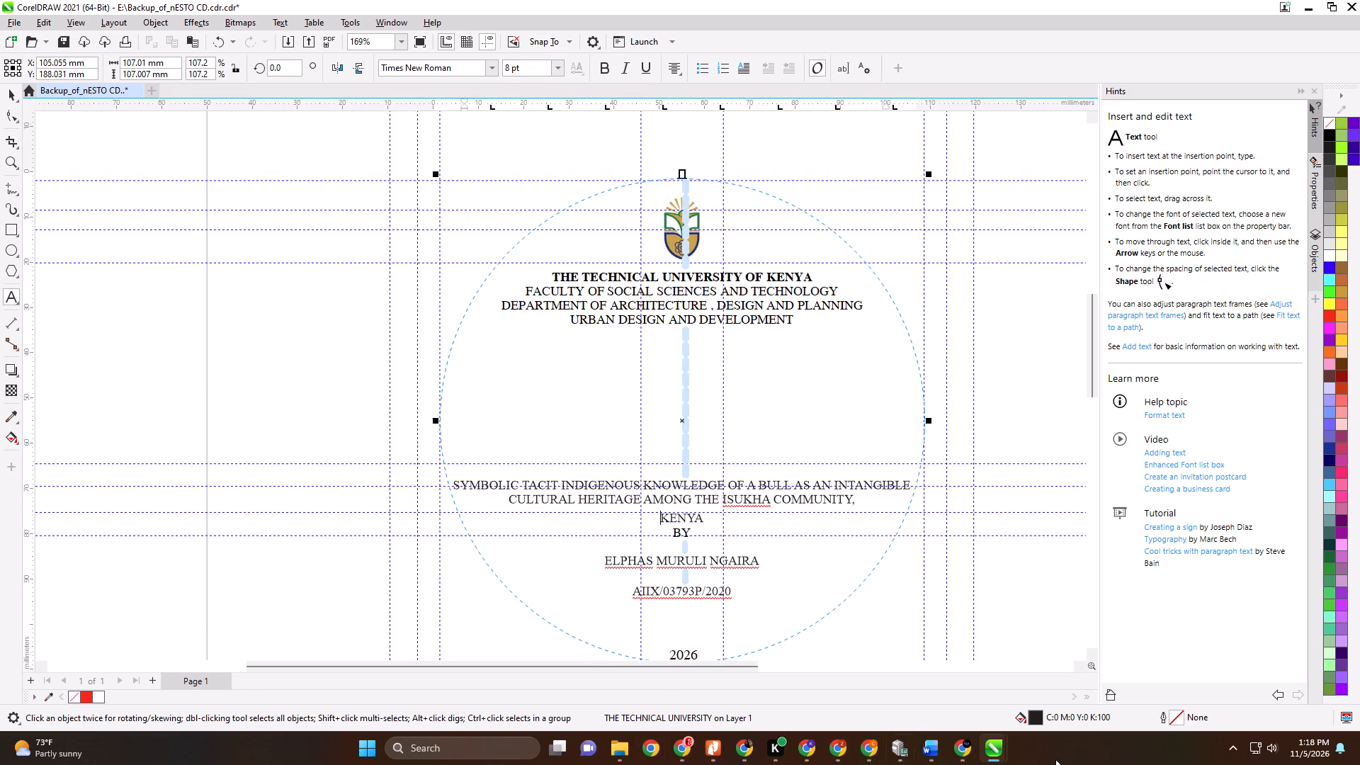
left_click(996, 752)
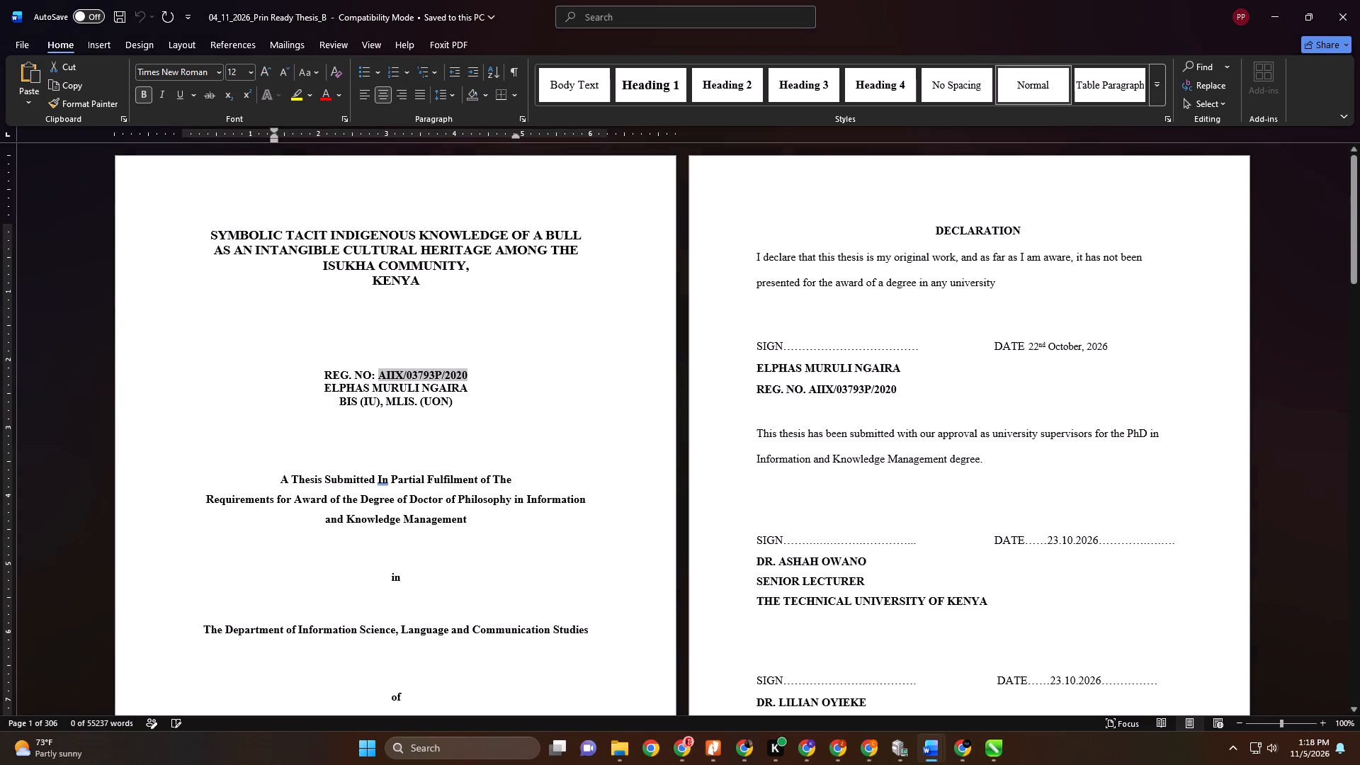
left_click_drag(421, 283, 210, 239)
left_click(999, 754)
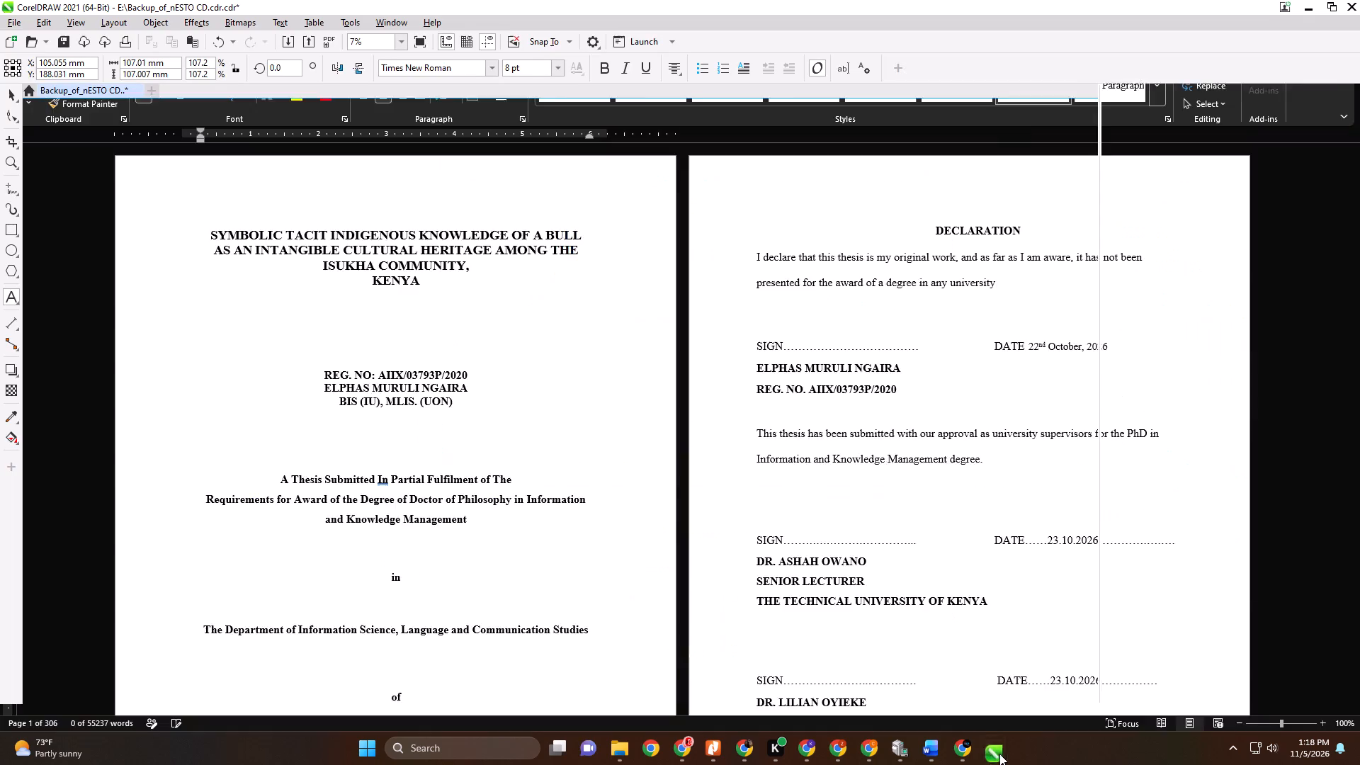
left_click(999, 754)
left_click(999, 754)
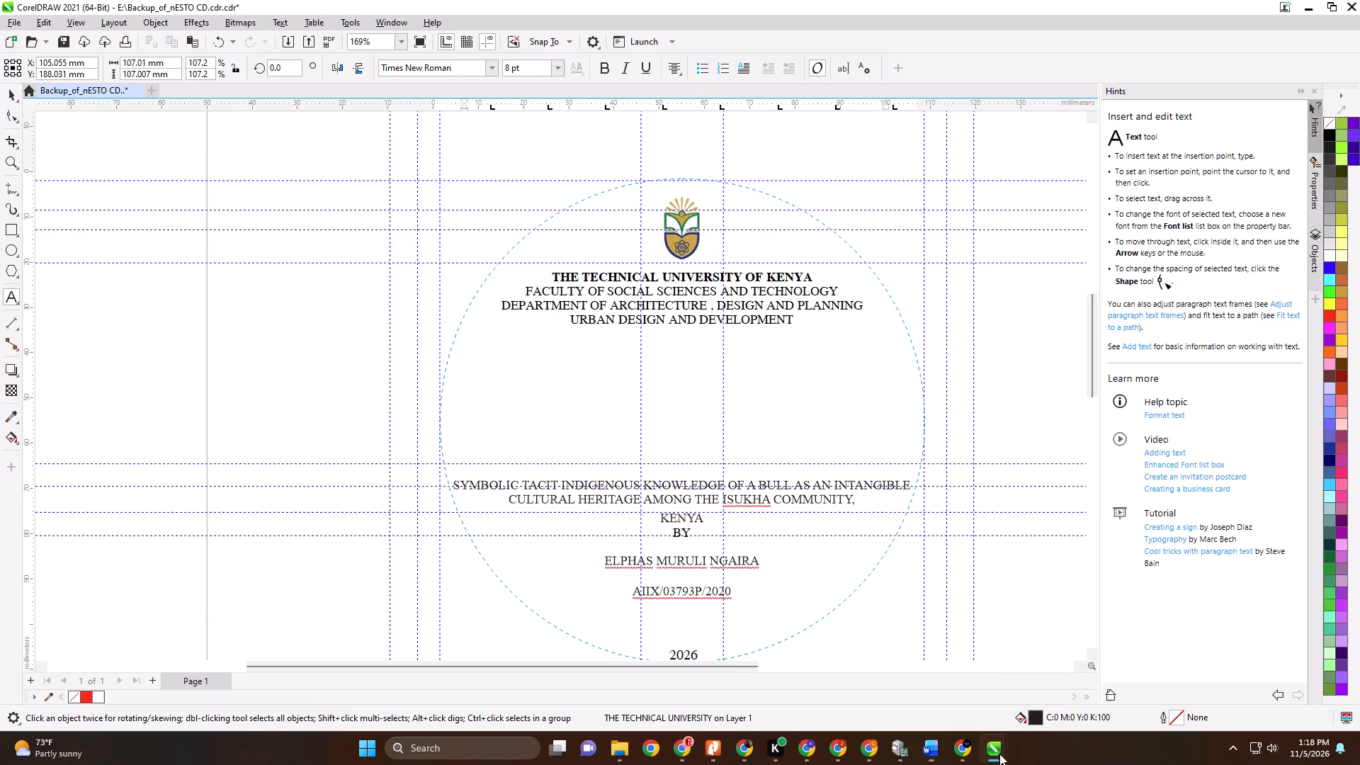
Copy "Department of Information Science, Language and Communication Studies" from the Word title page and return to the CD label in CorelDRAW.
left_click(999, 754)
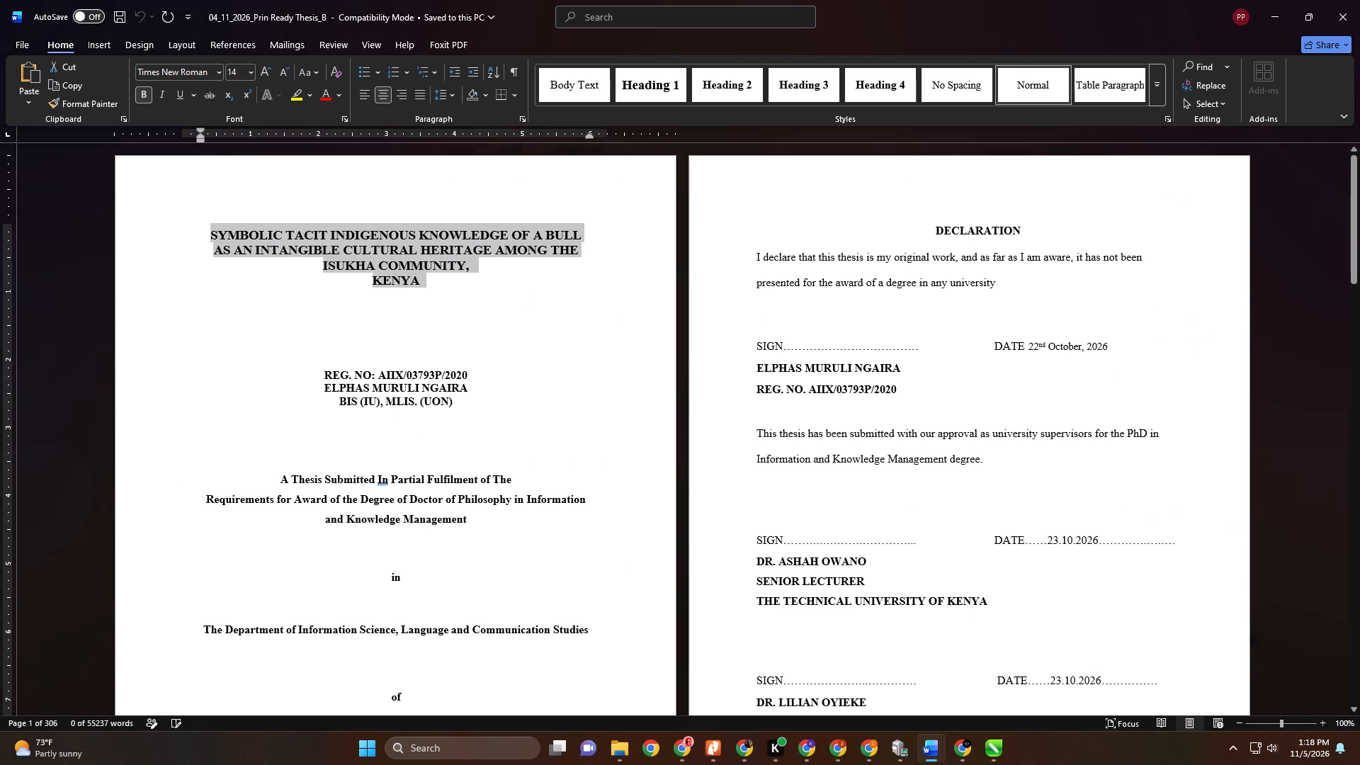
left_click_drag(592, 632, 233, 631)
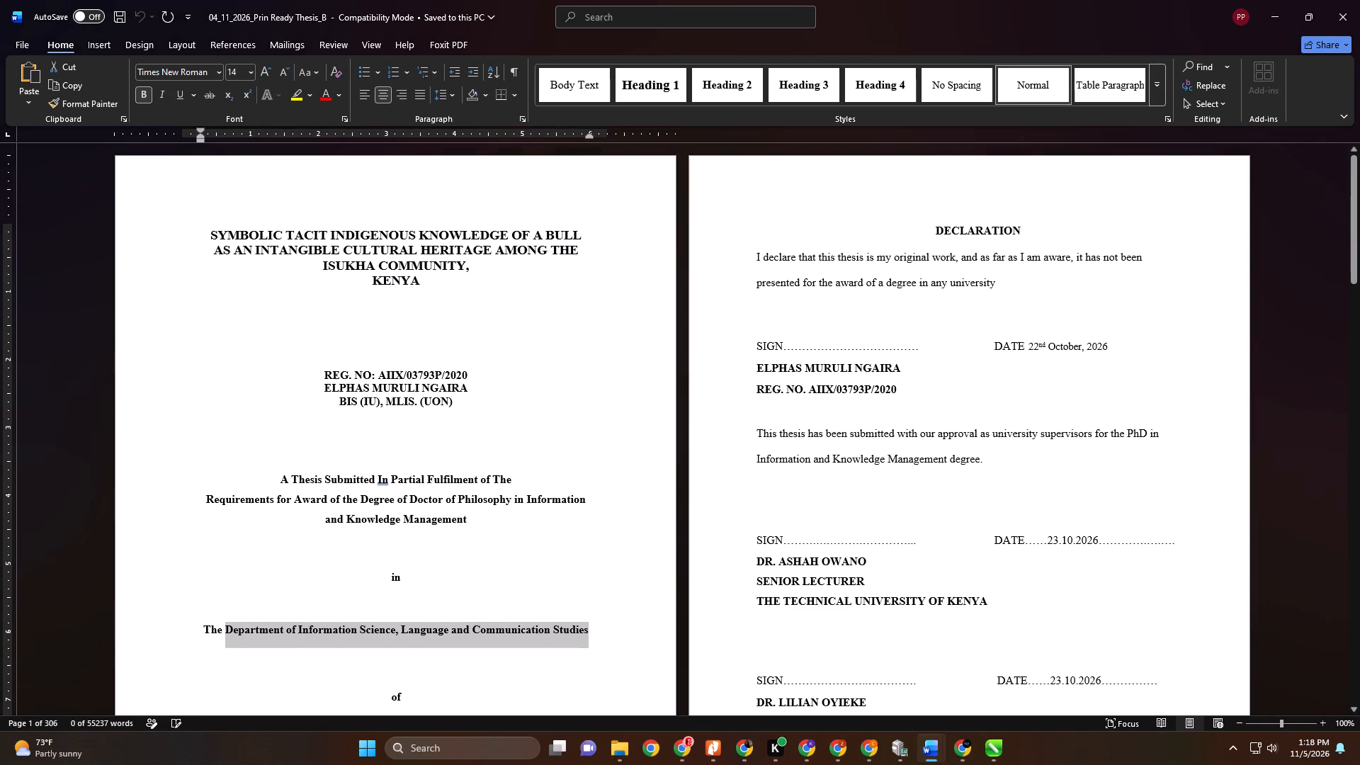
left_click_drag(233, 631, 232, 631)
right_click(232, 631)
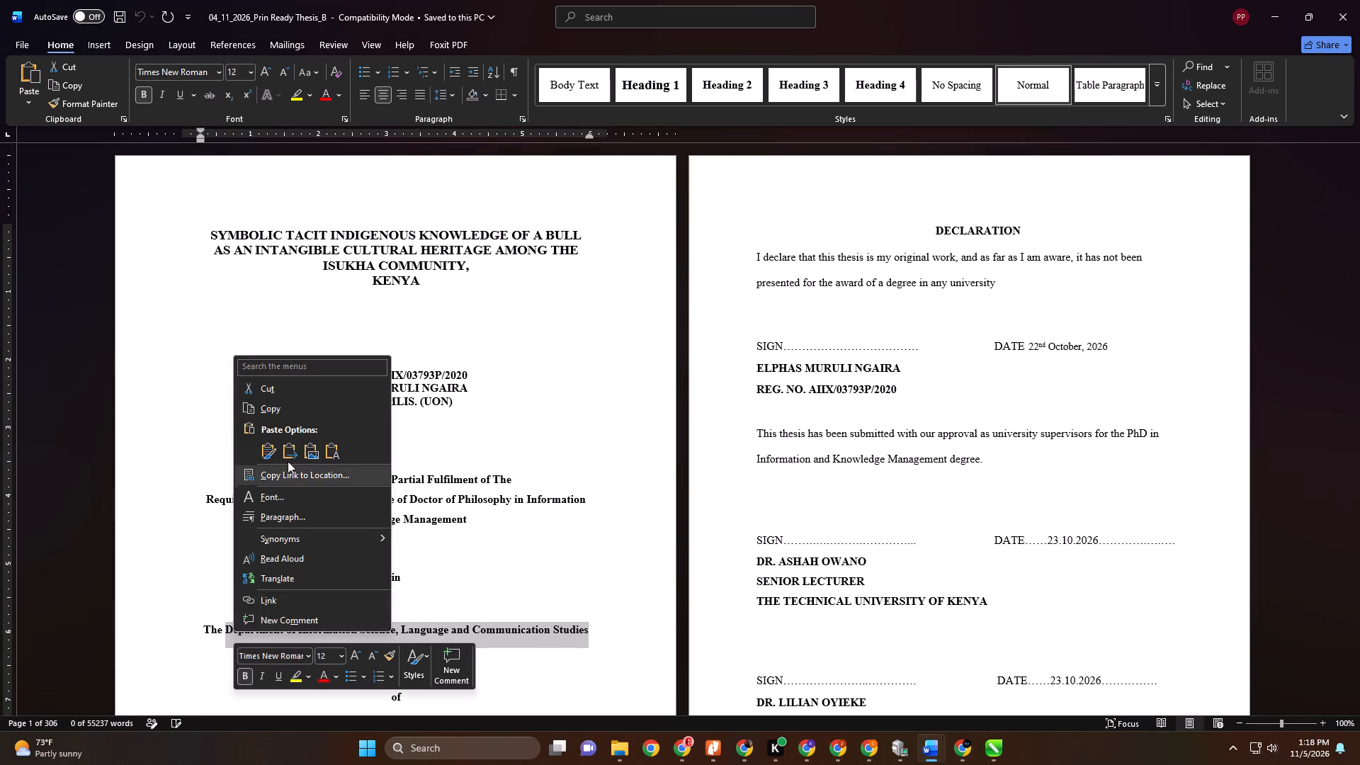
left_click(274, 407)
left_click(995, 747)
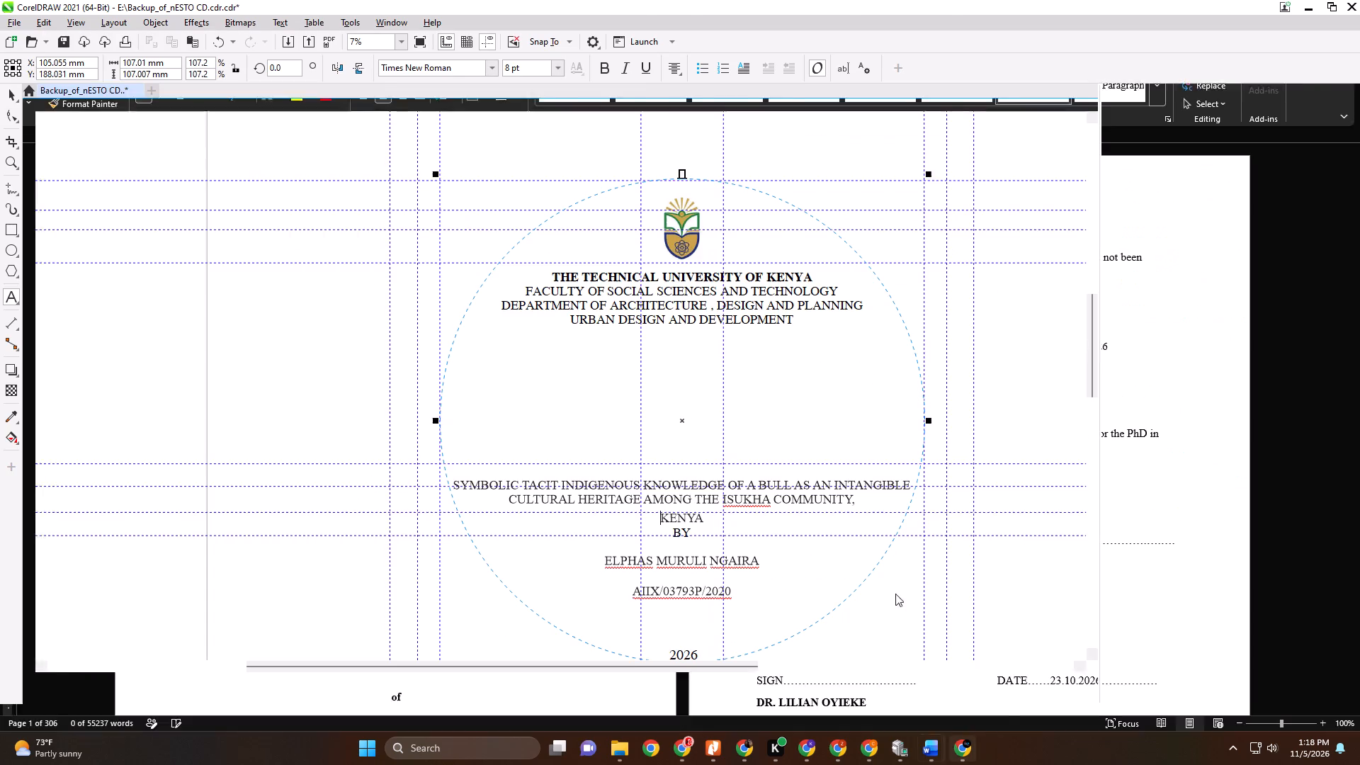
Replace the department line below the faculty with the copied department name, discarding its source fonts and formatting.
left_click(657, 316)
left_click(739, 309)
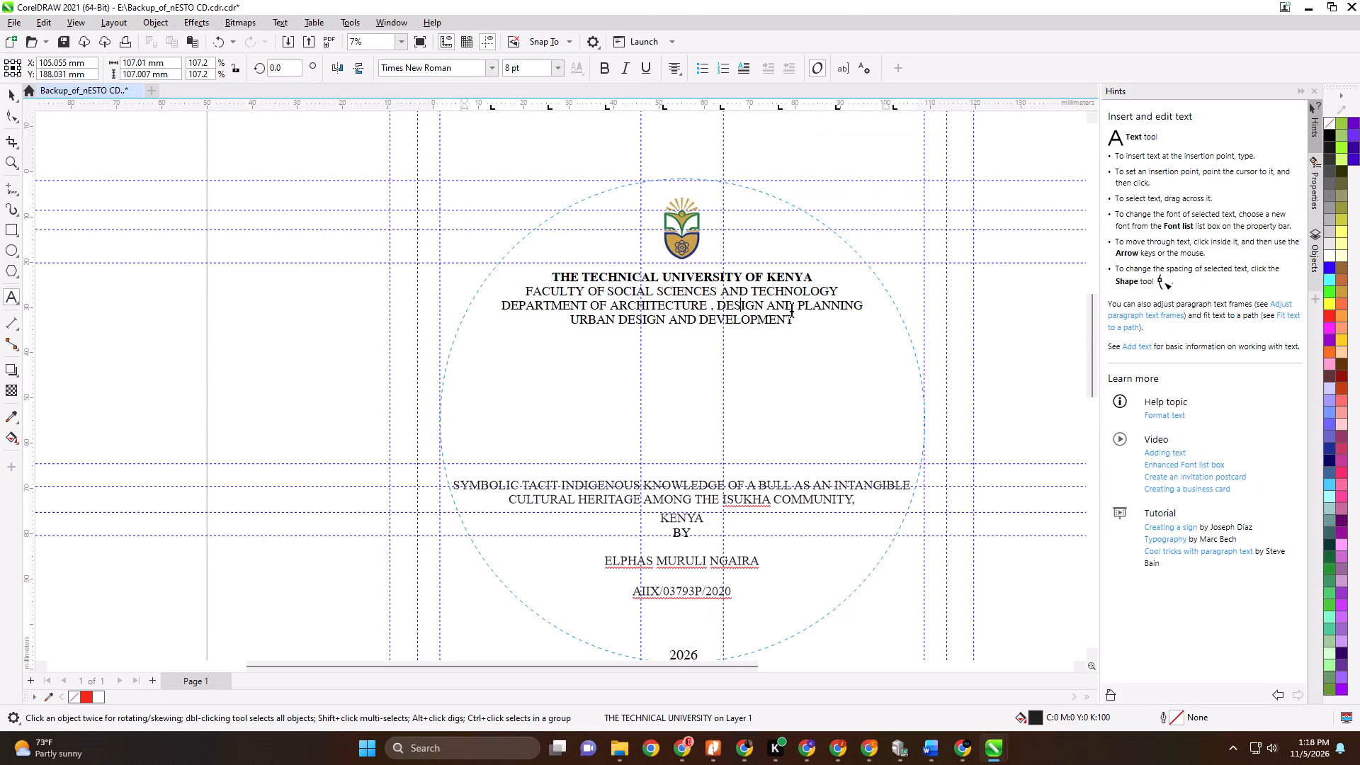
left_click(810, 310)
left_click_drag(872, 305, 637, 309)
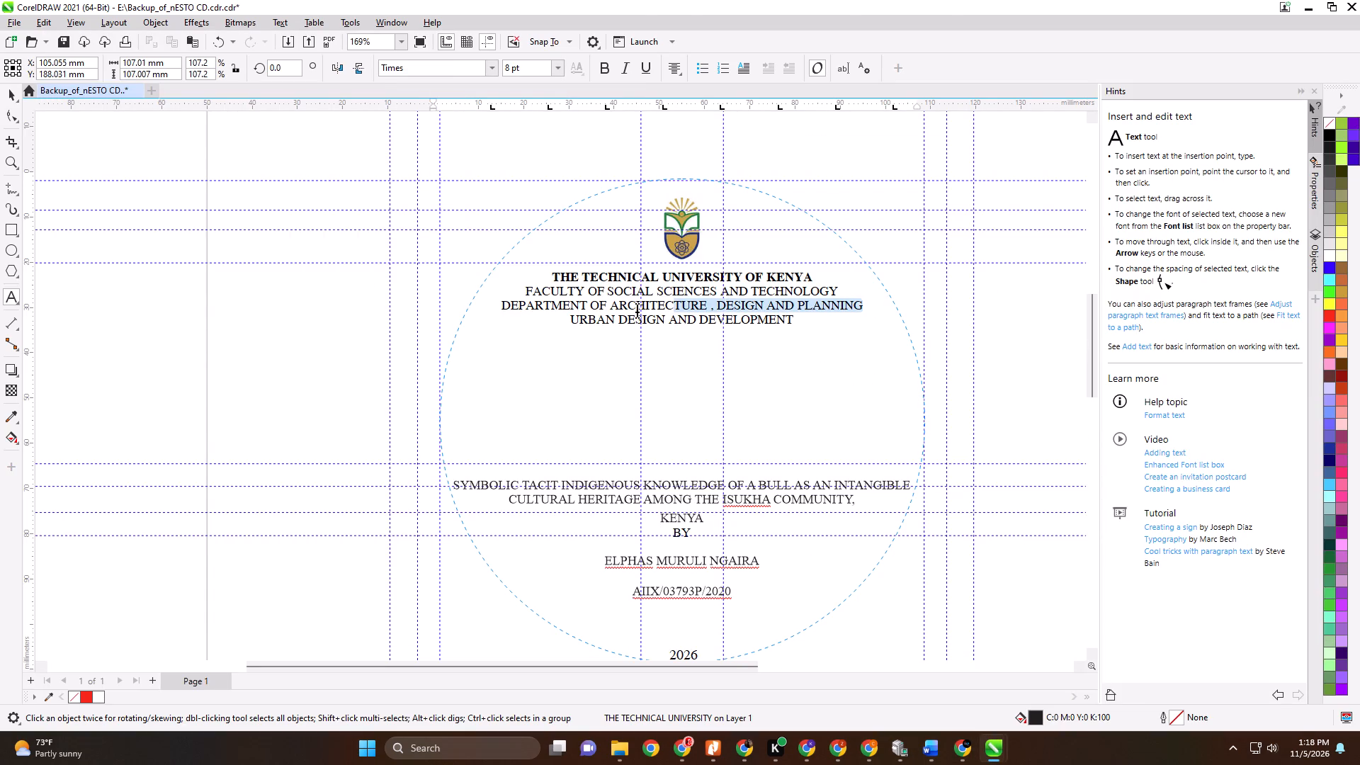
left_click_drag(637, 309, 500, 302)
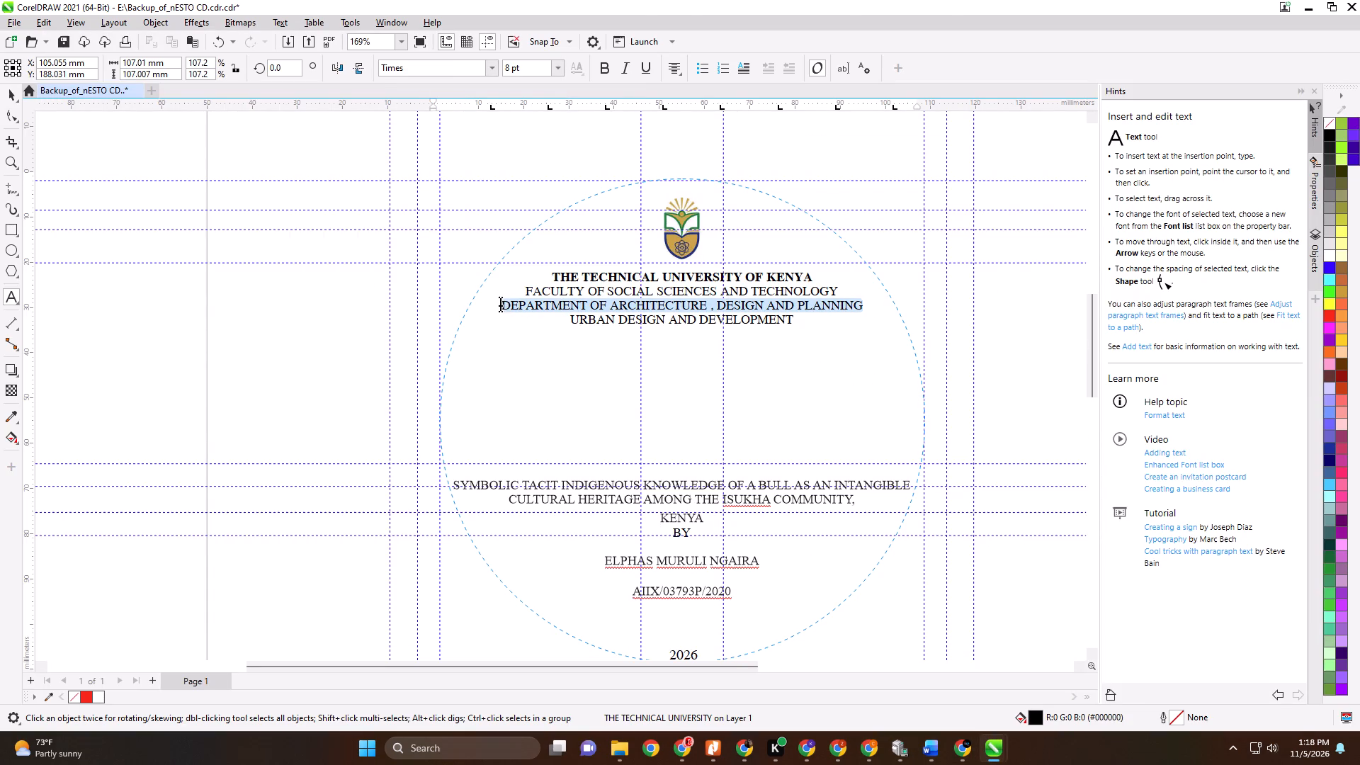
left_click_drag(500, 302, 499, 302)
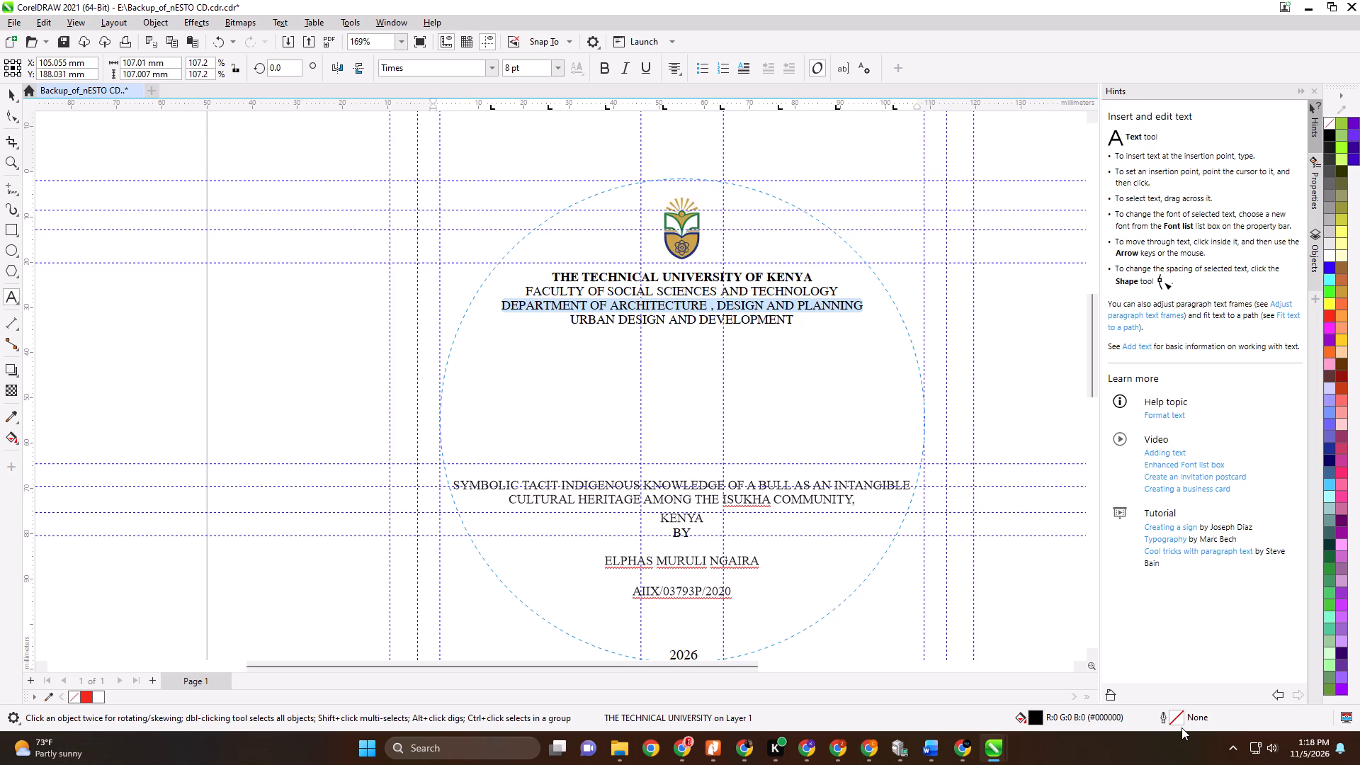
key("ctrl+v")
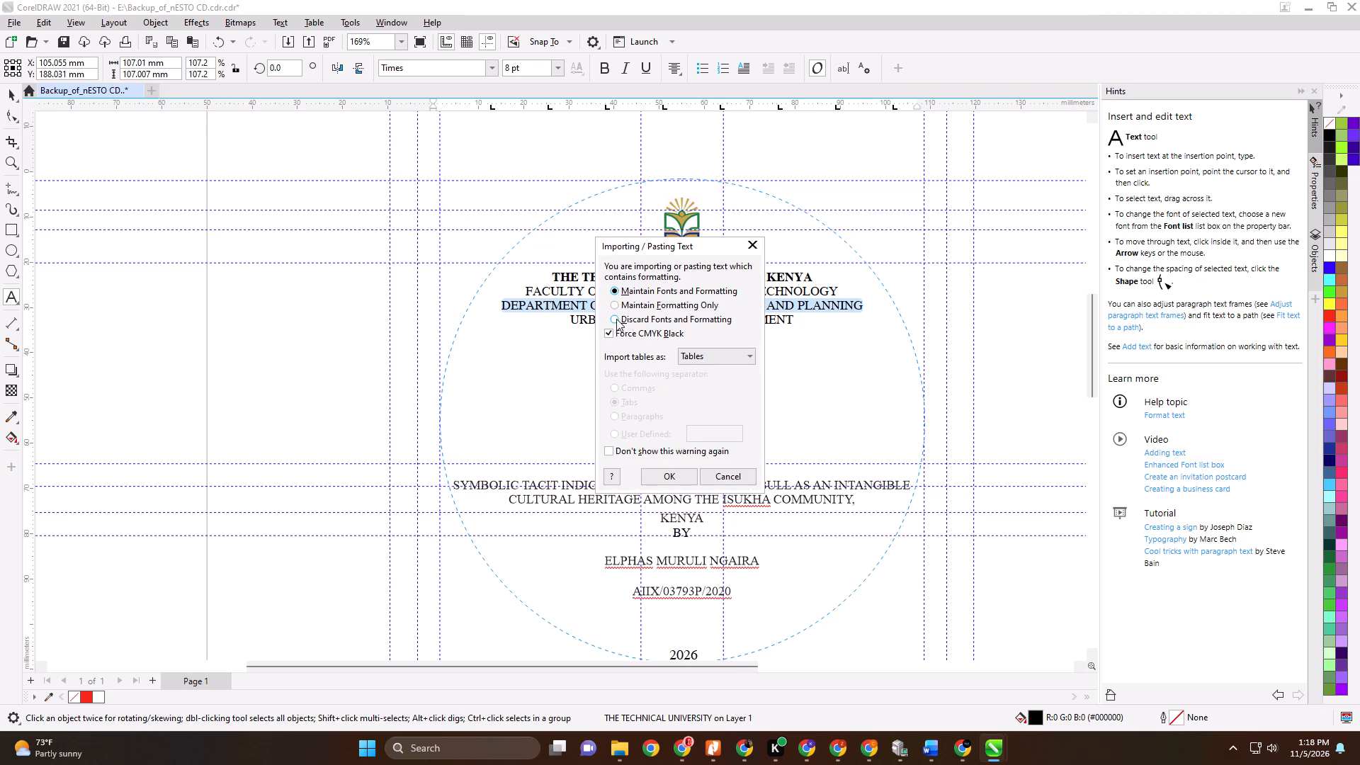
left_click(616, 319)
left_click(663, 470)
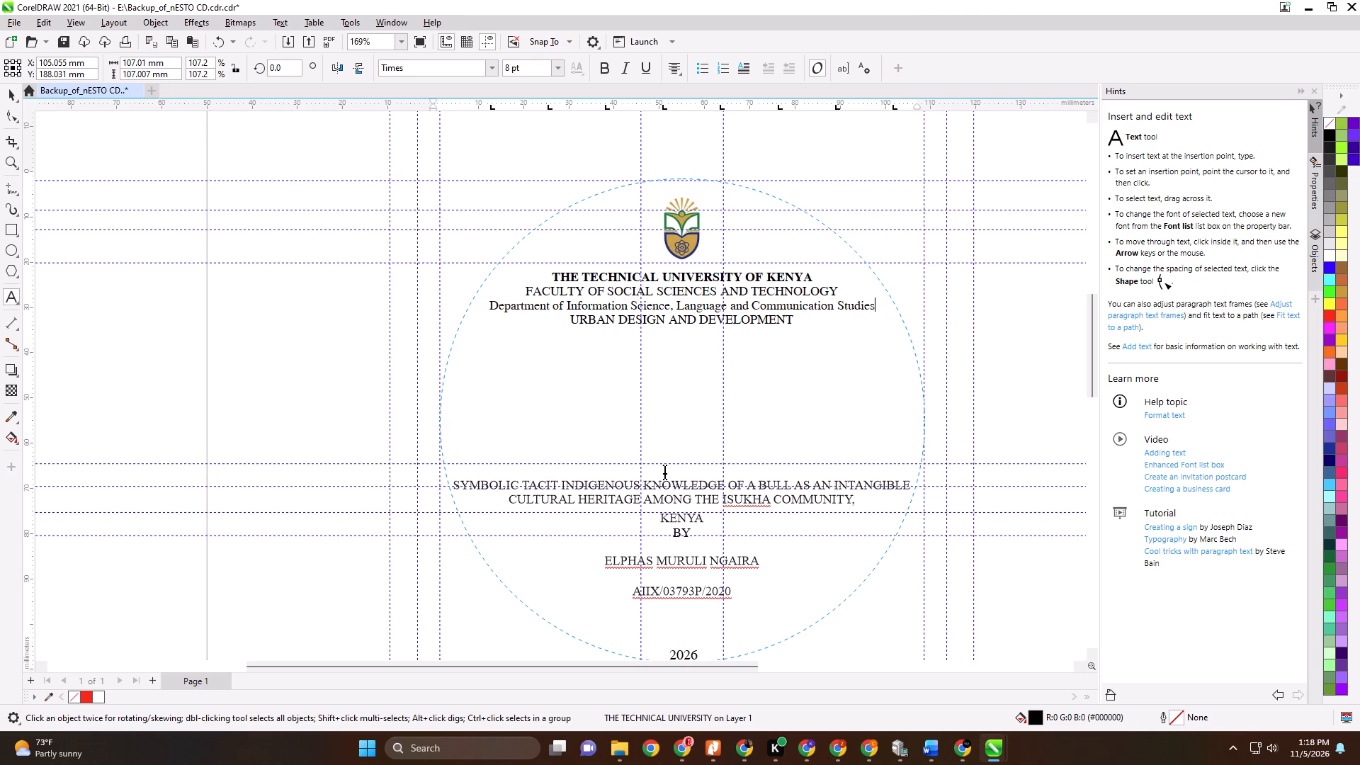
Change the pasted department line on the CD label to uppercase.
left_click(872, 303)
left_click_drag(885, 306, 603, 310)
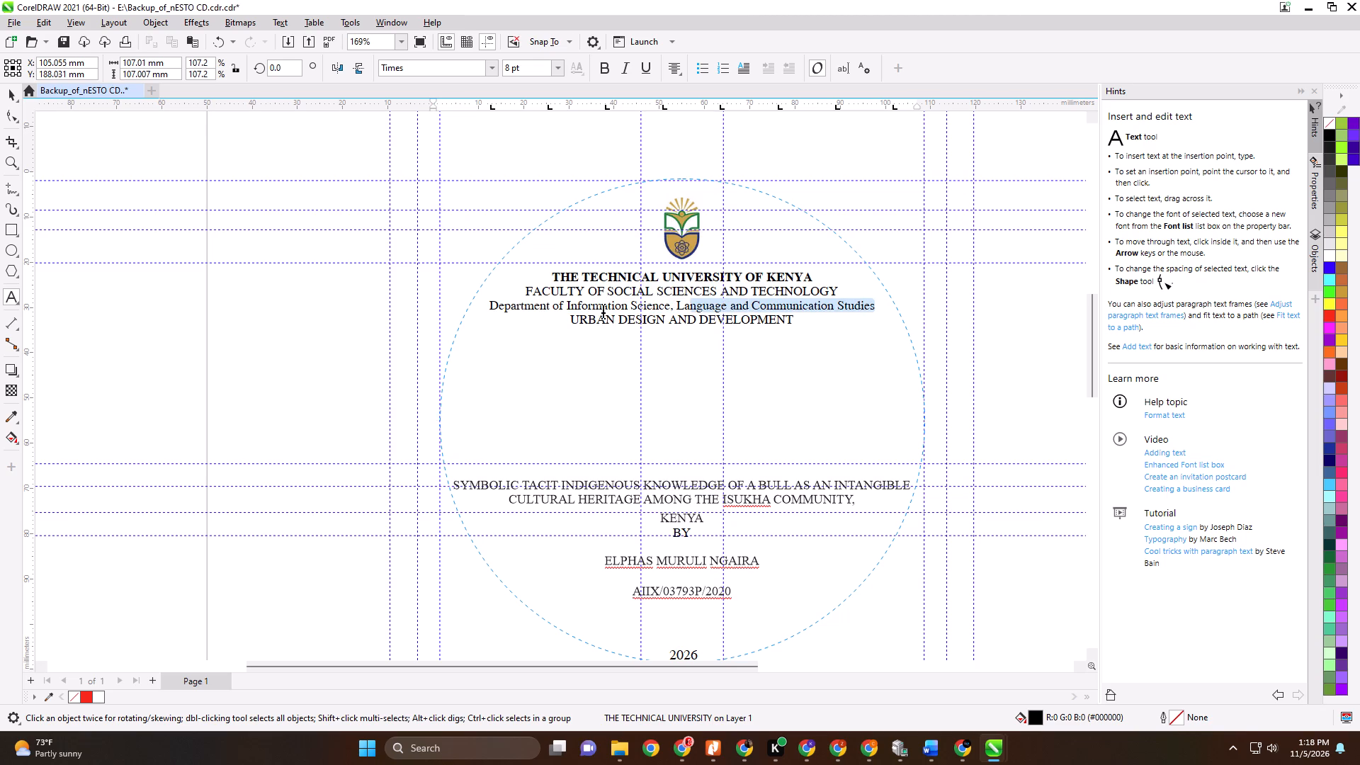
left_click_drag(603, 310, 487, 310)
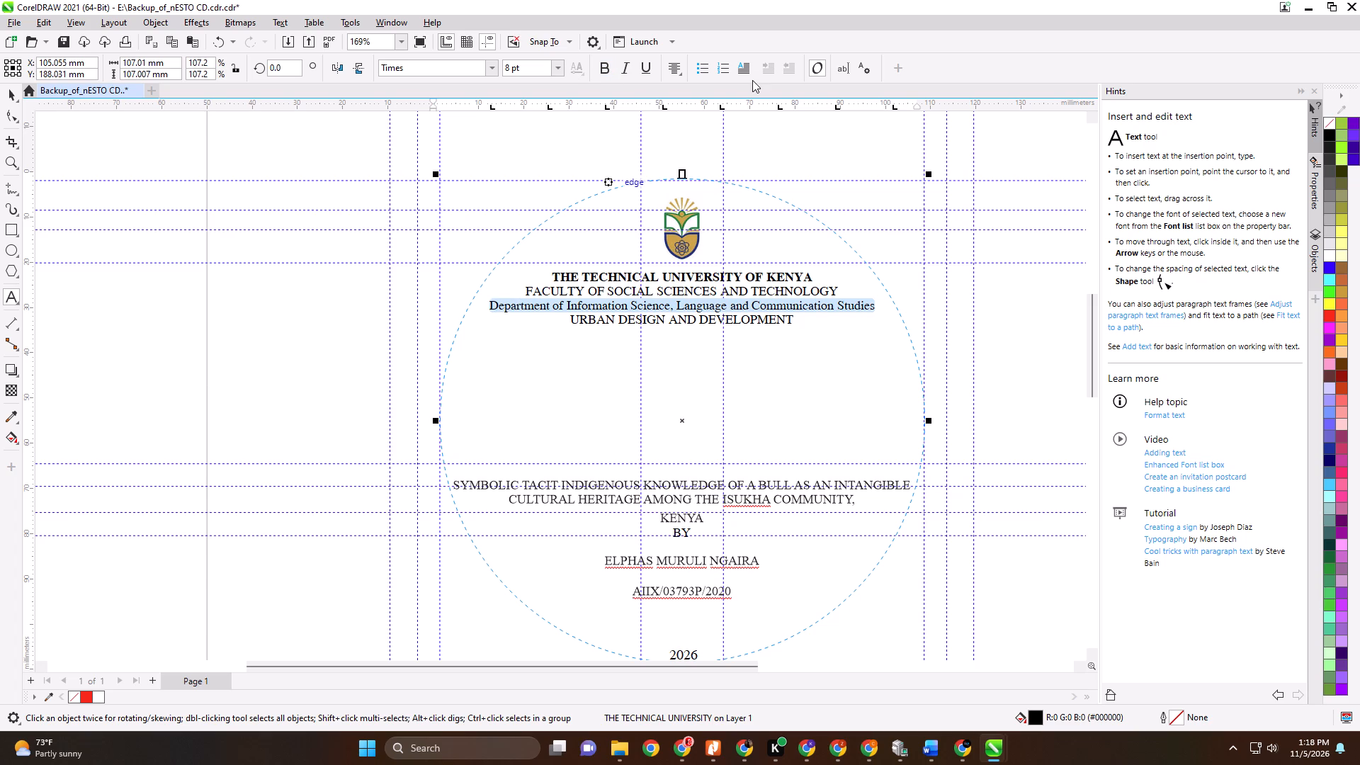
right_click(730, 307)
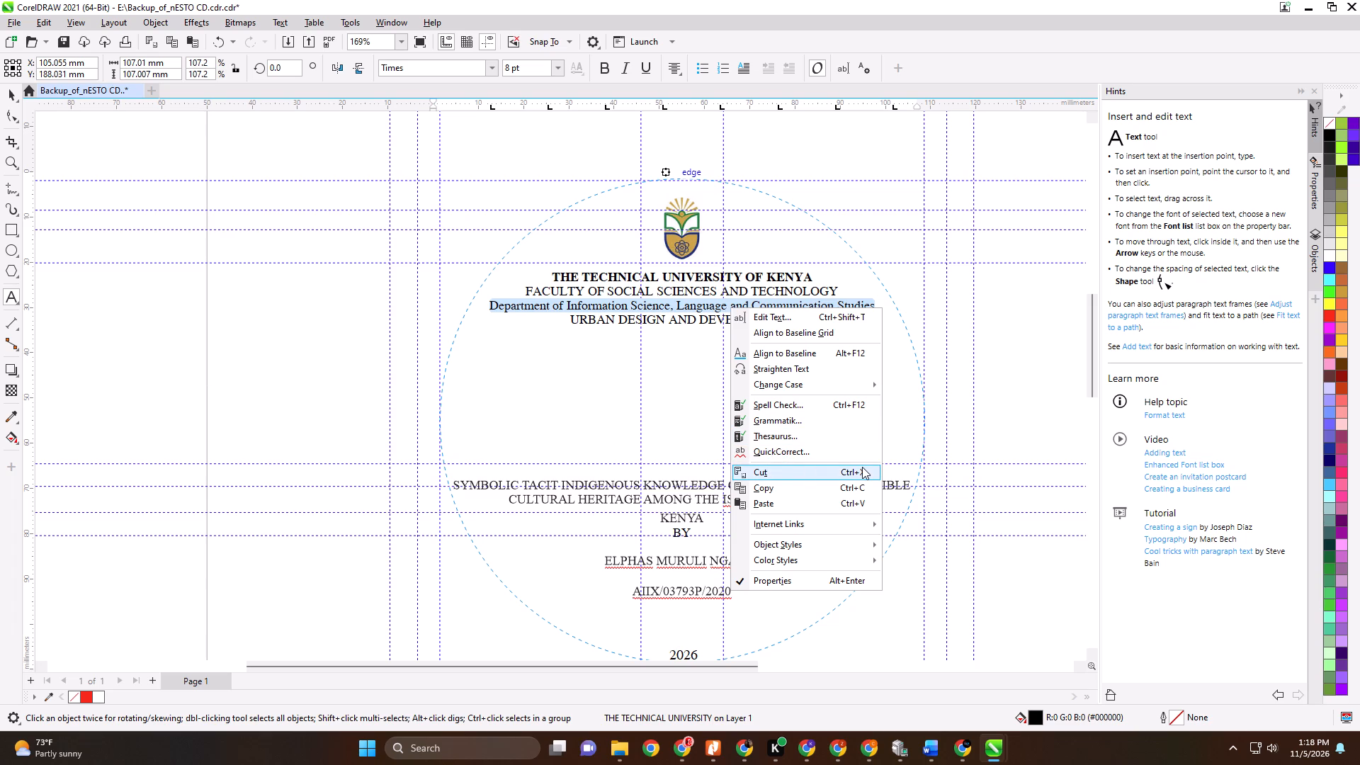
scroll(862, 467, "up", 1)
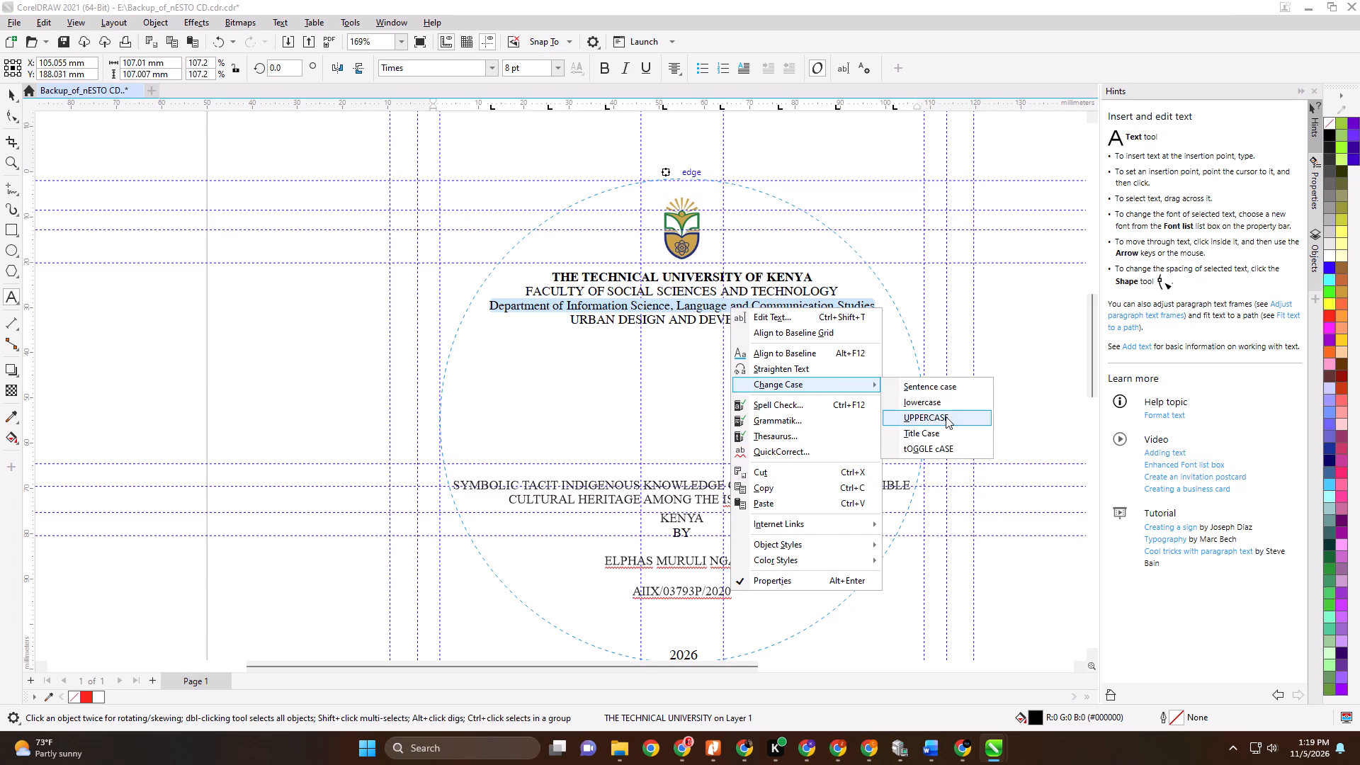
left_click(946, 416)
Delete two blank lines above the thesis title to move the title and the text below it up.
left_click(669, 324)
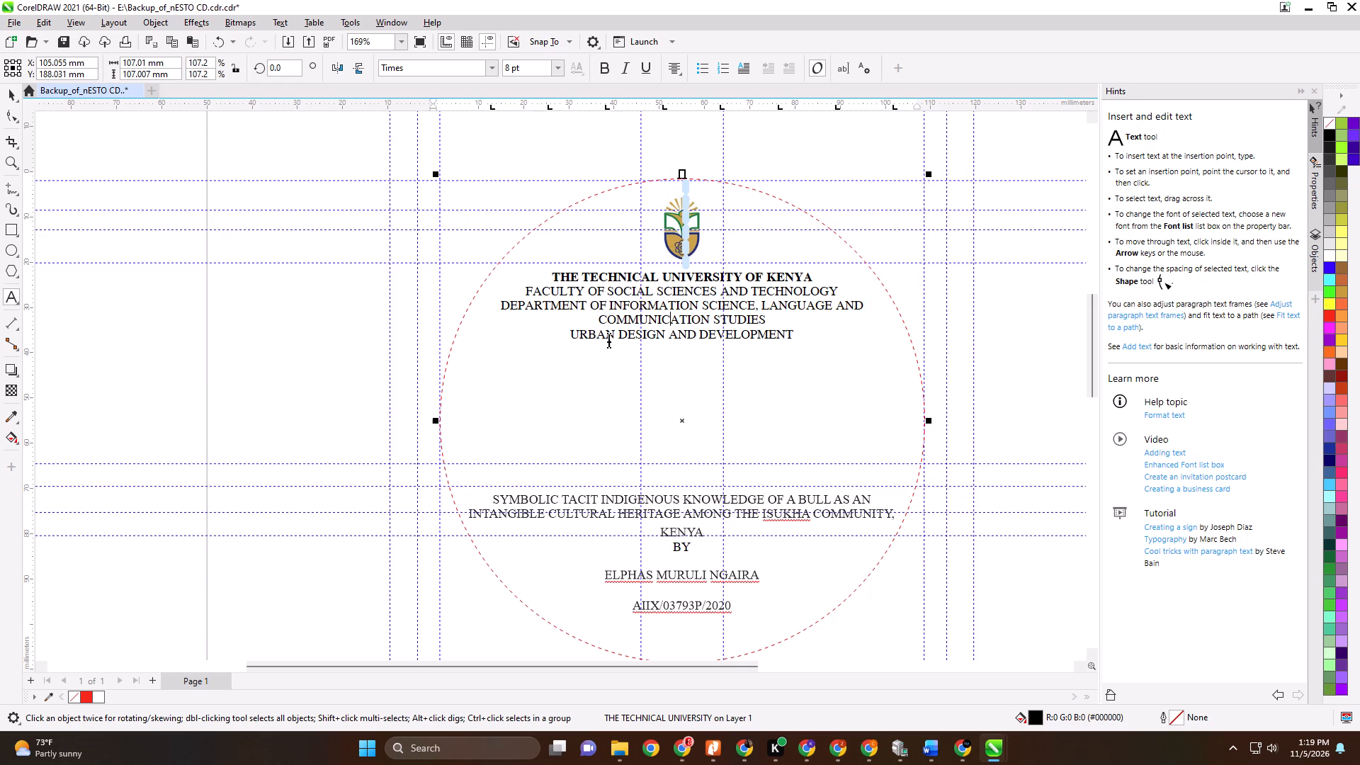
left_click(608, 339)
left_click(516, 477)
key("Delete")
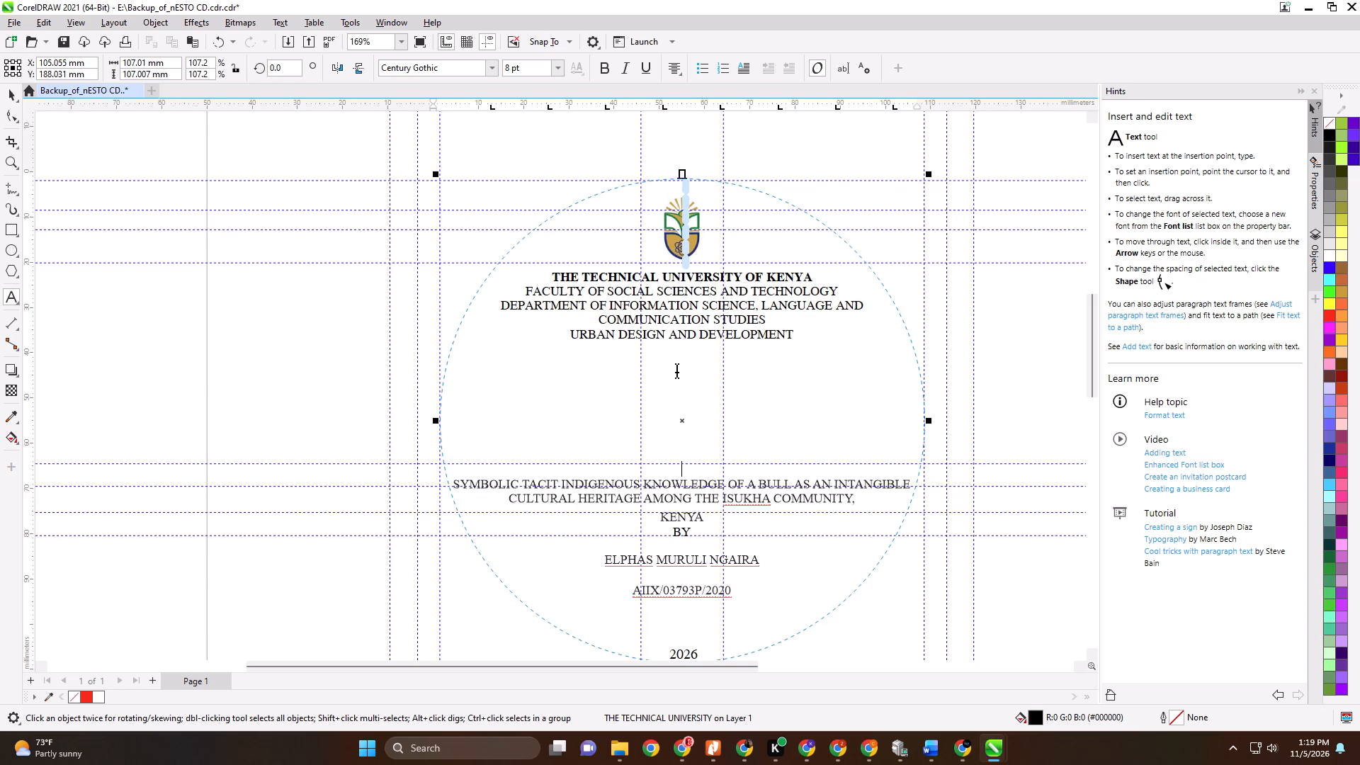
key("Delete")
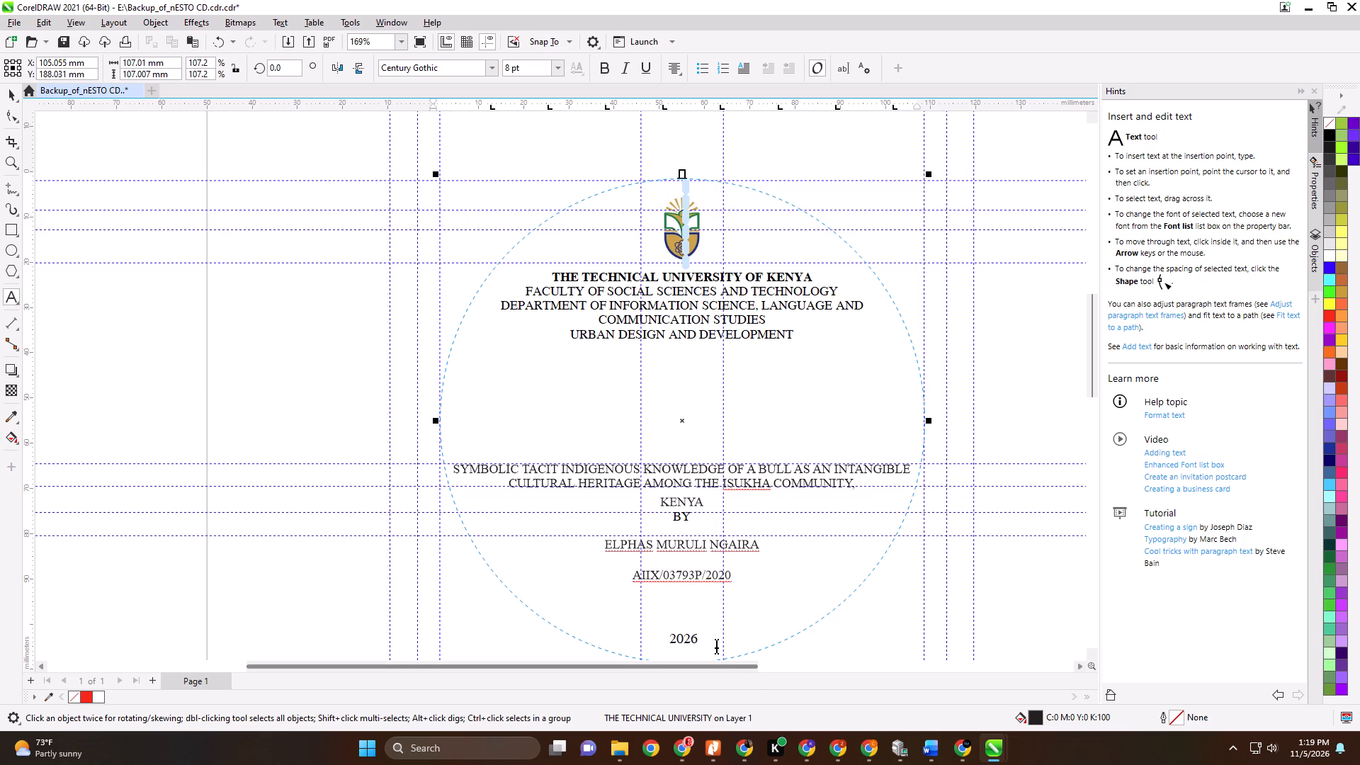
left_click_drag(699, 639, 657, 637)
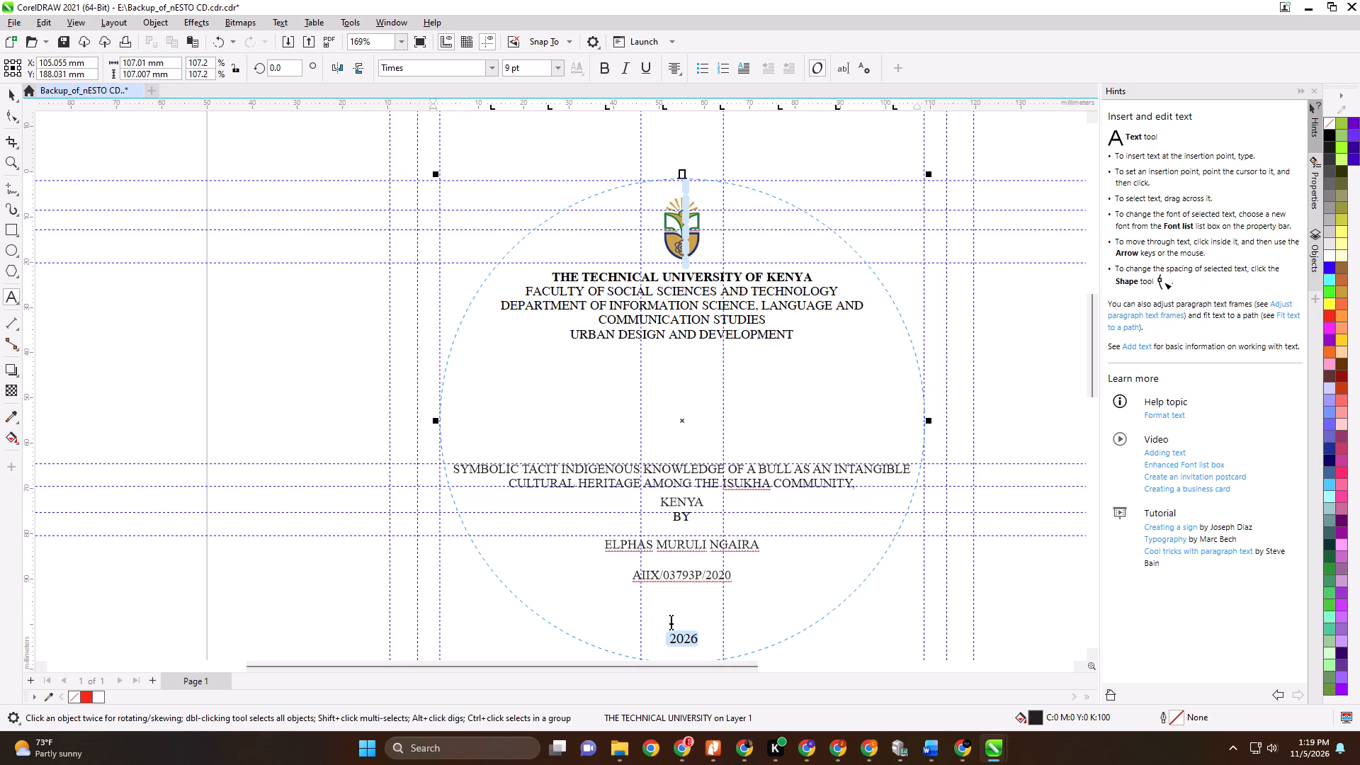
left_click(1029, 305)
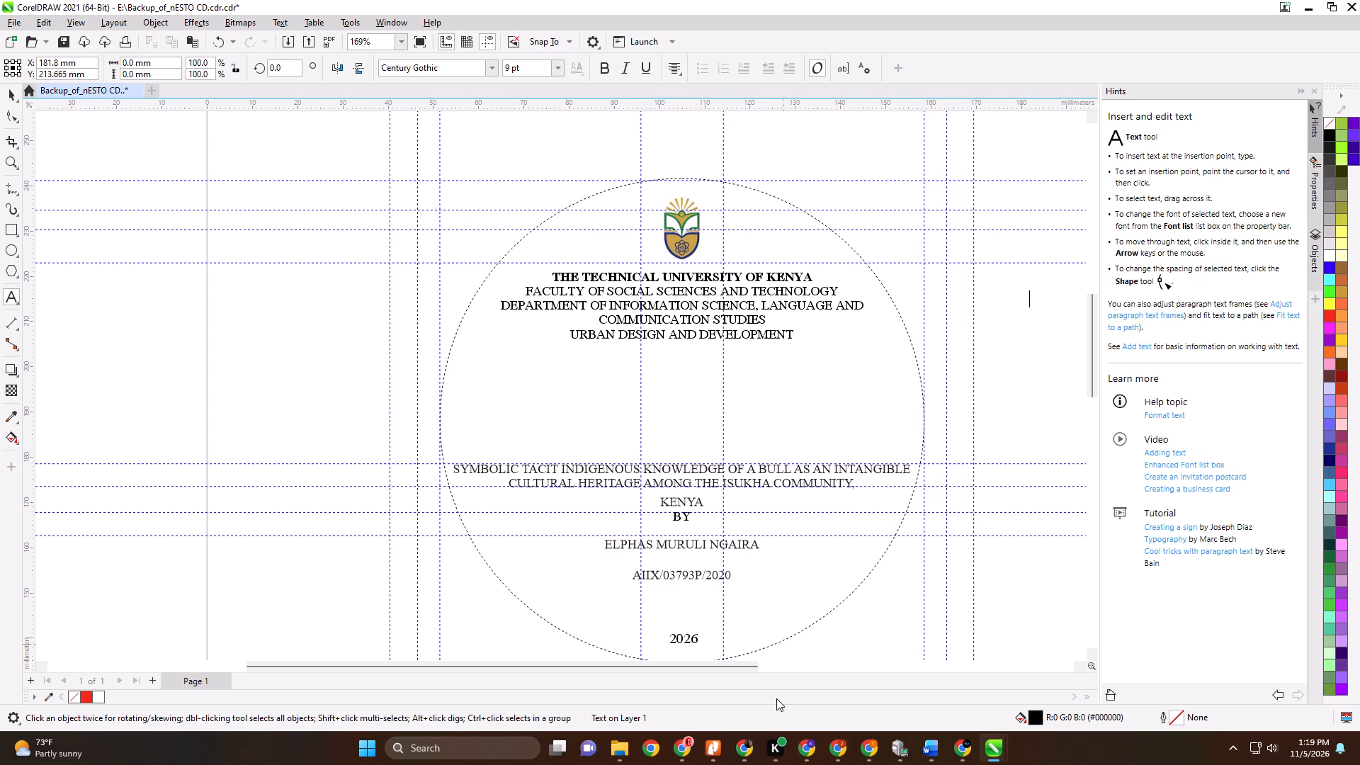
Copy "Degree of Doctor of Philosophy in Information and Knowledge Management" from the Word title page and return to the CD label in CorelDRAW.
left_click(987, 746)
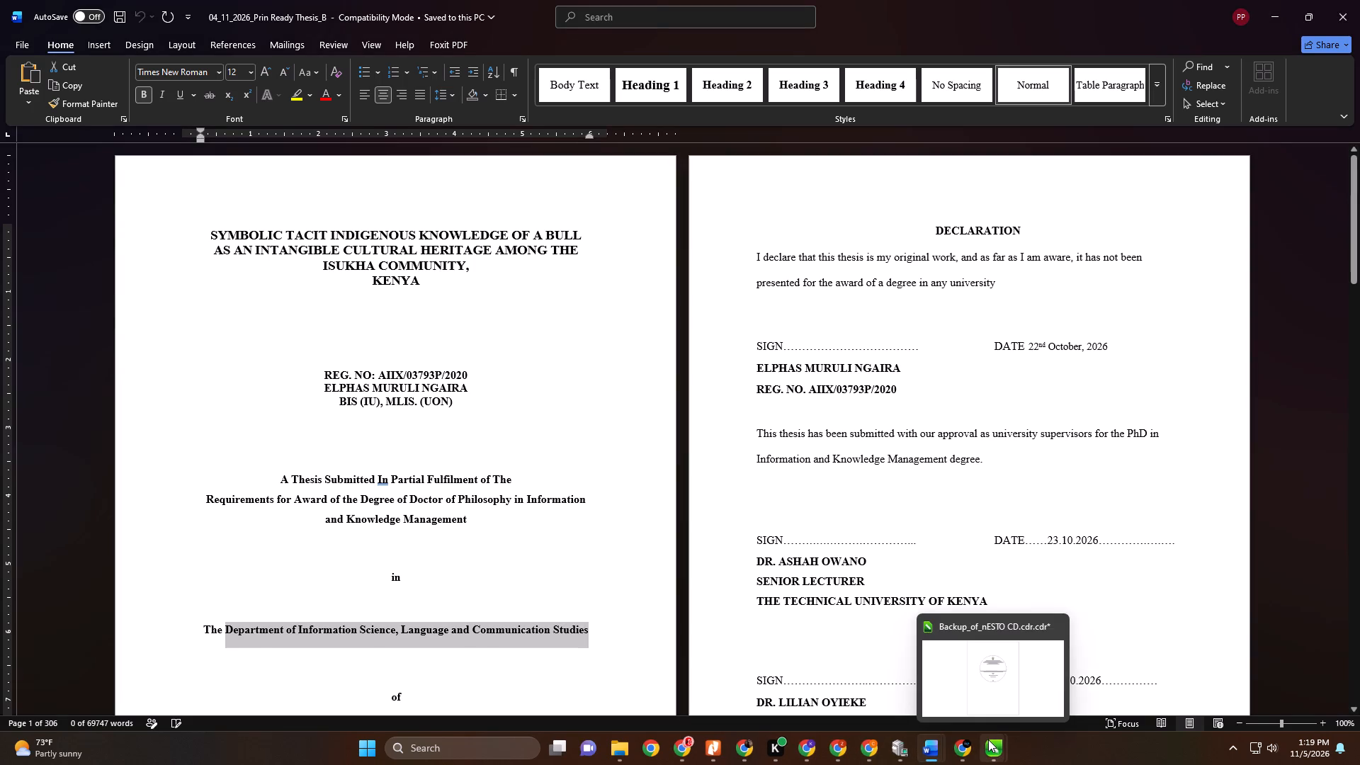
left_click(988, 740)
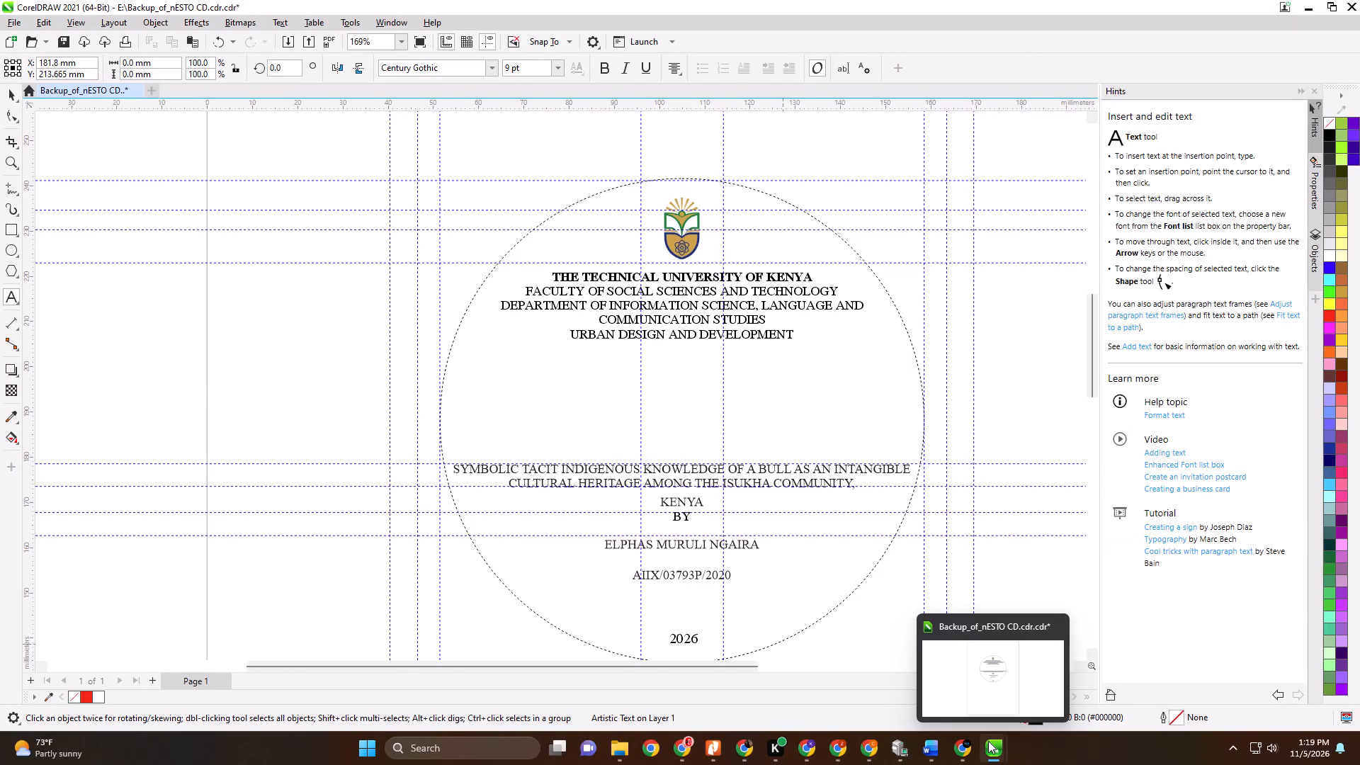
left_click(988, 741)
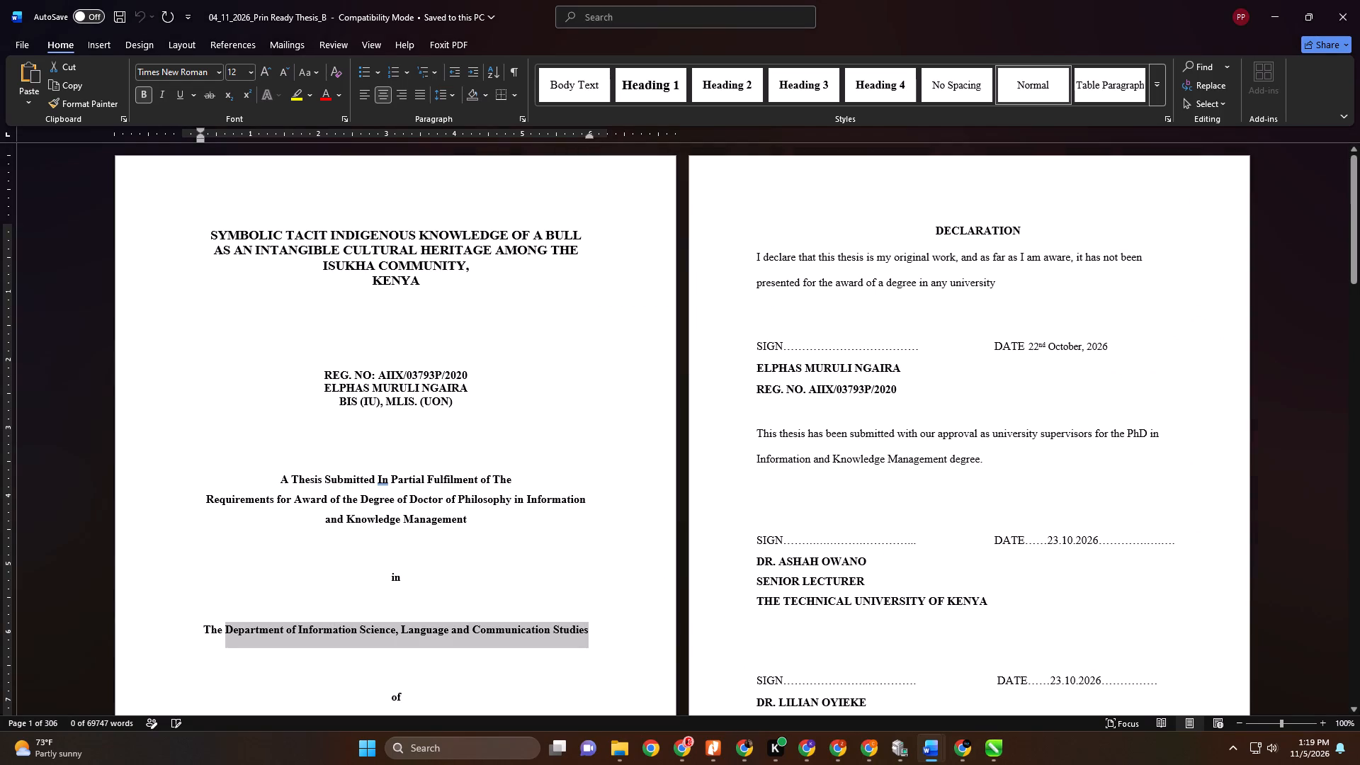
left_click_drag(1354, 245, 1354, 270)
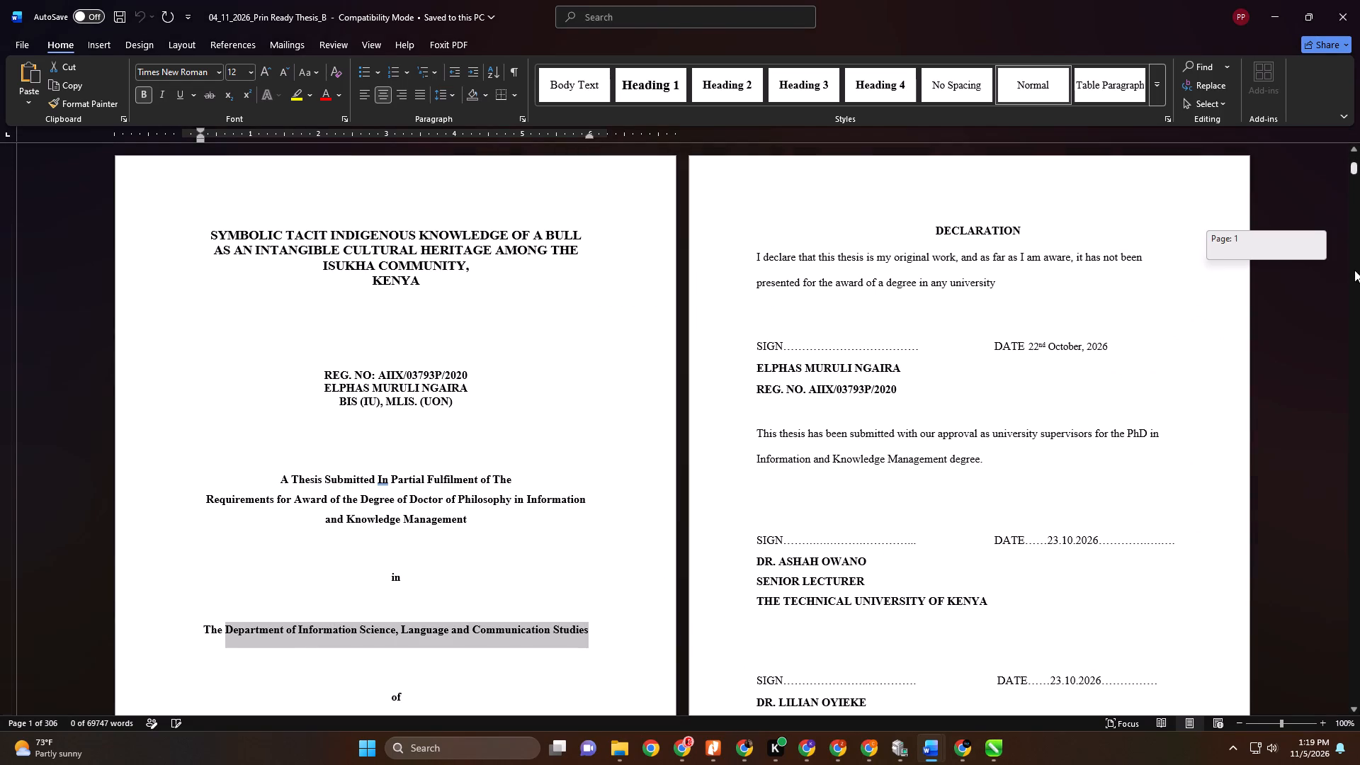
left_click_drag(1354, 270, 1353, 293)
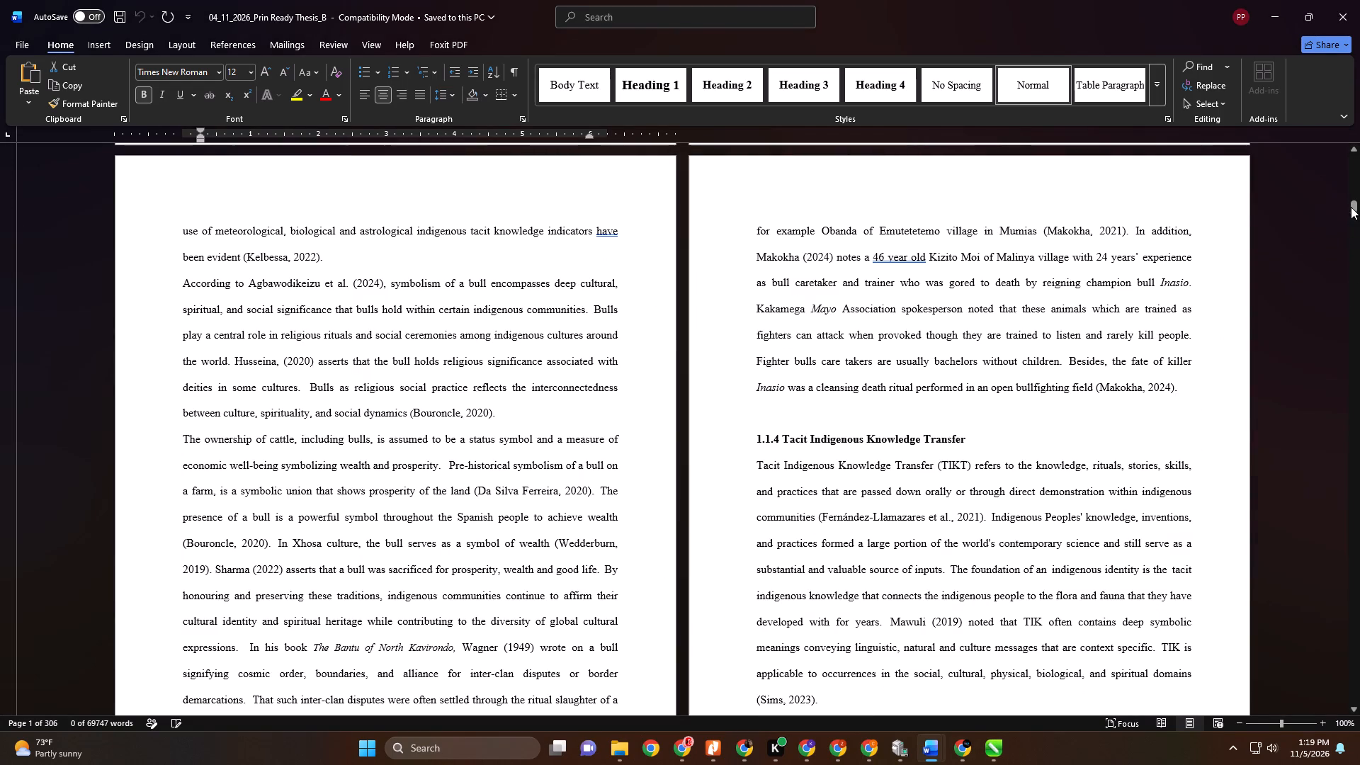
left_click_drag(1351, 203, 1349, 142)
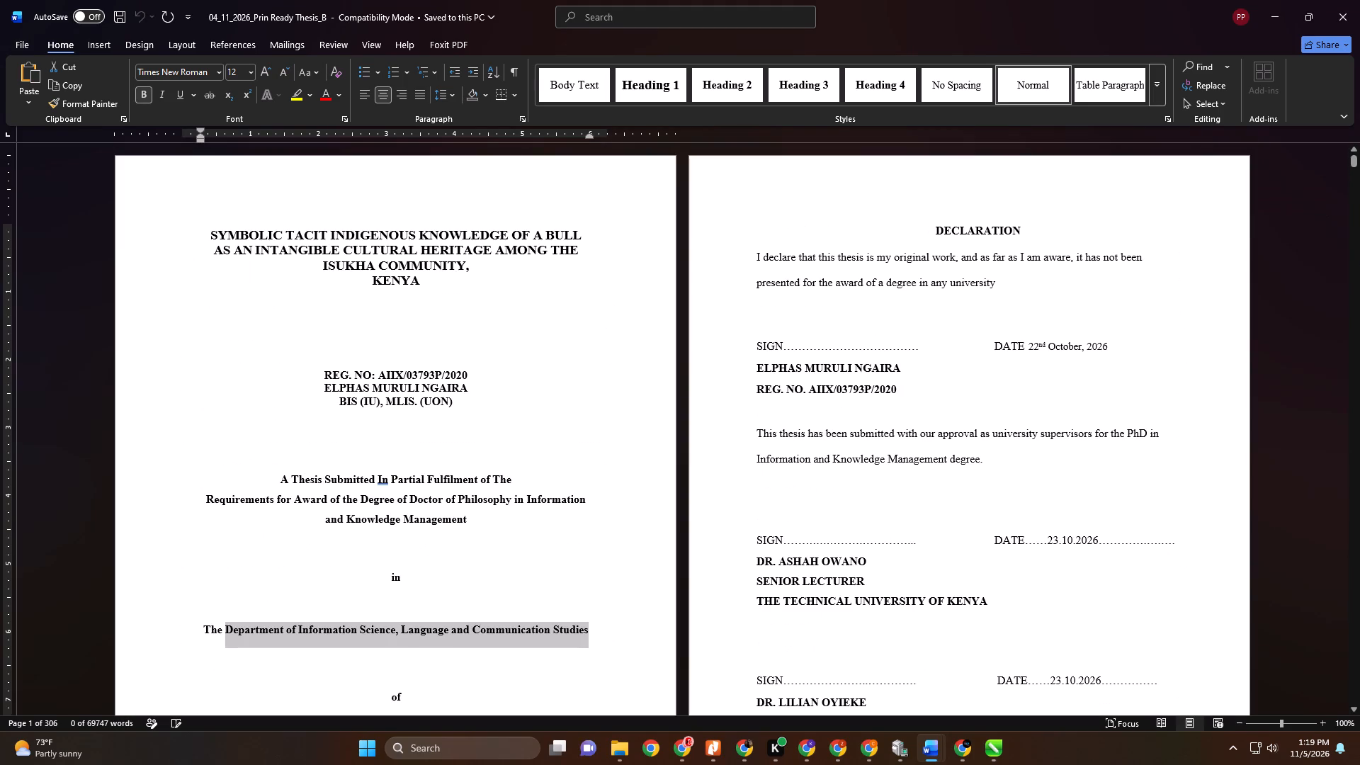
scroll(395, 525, "down", 1)
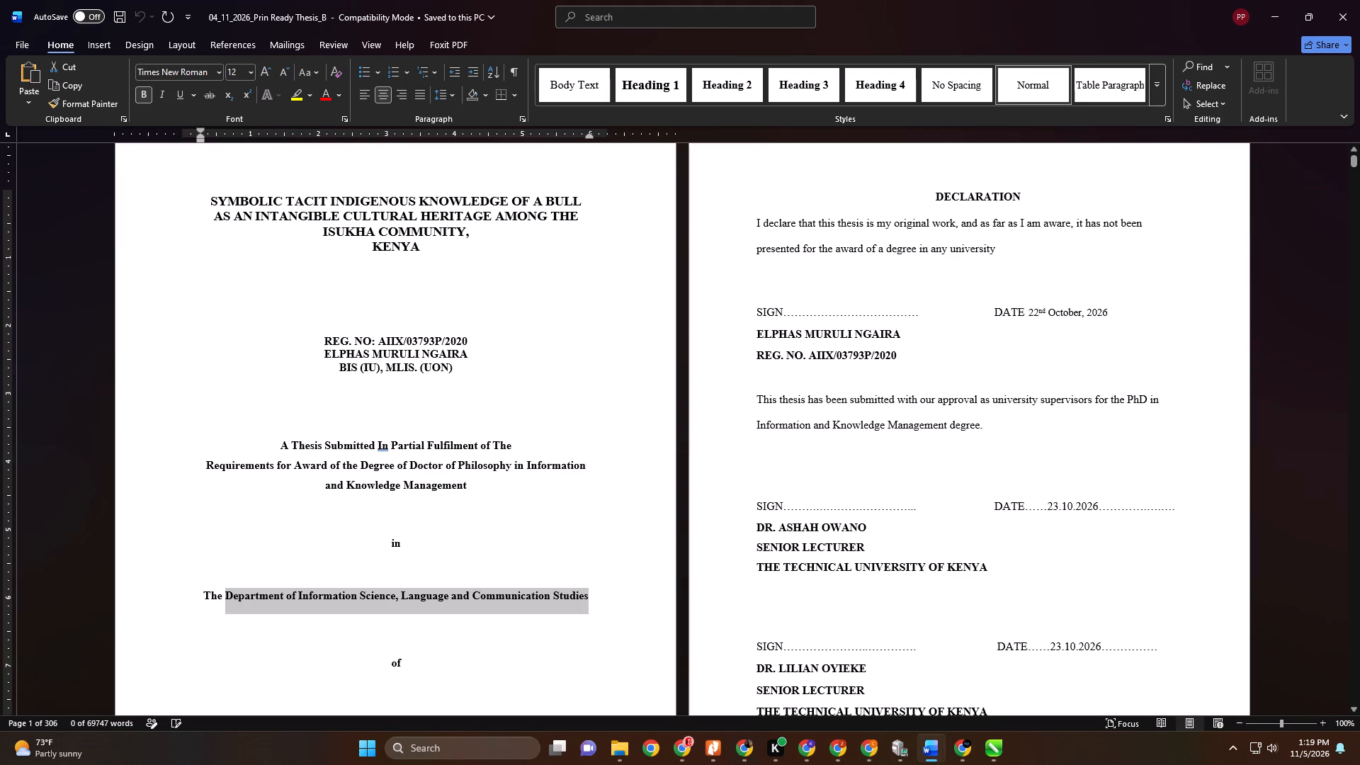
left_click_drag(475, 487, 430, 482)
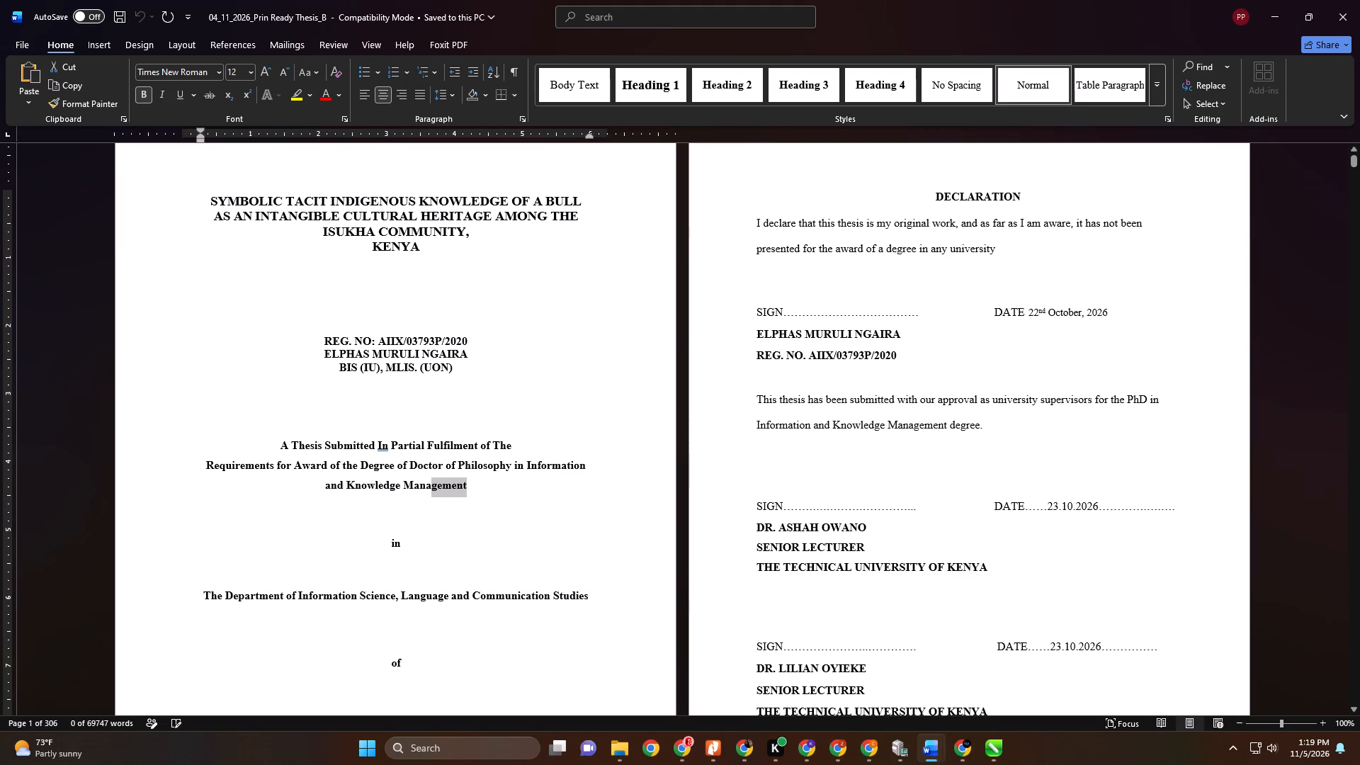
left_click_drag(430, 482, 384, 474)
right_click(375, 470)
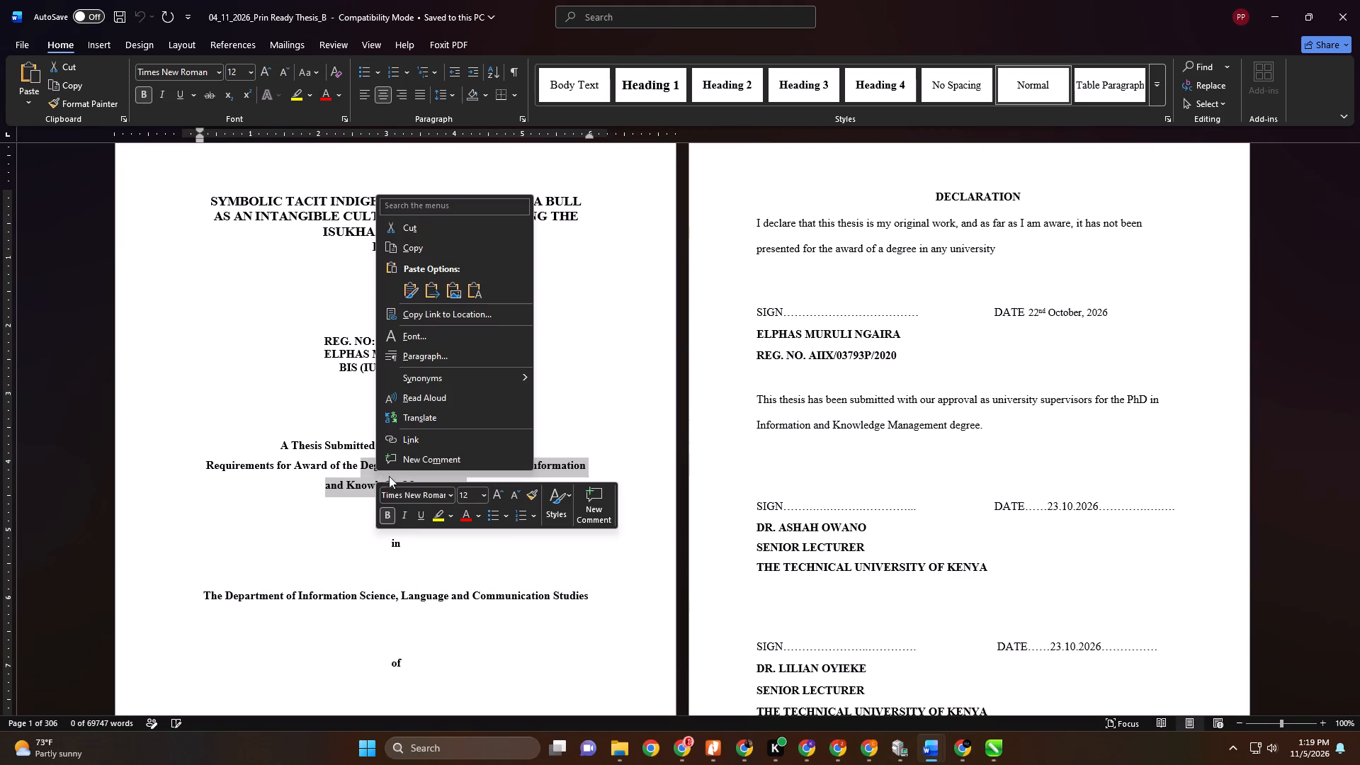
left_click(330, 484)
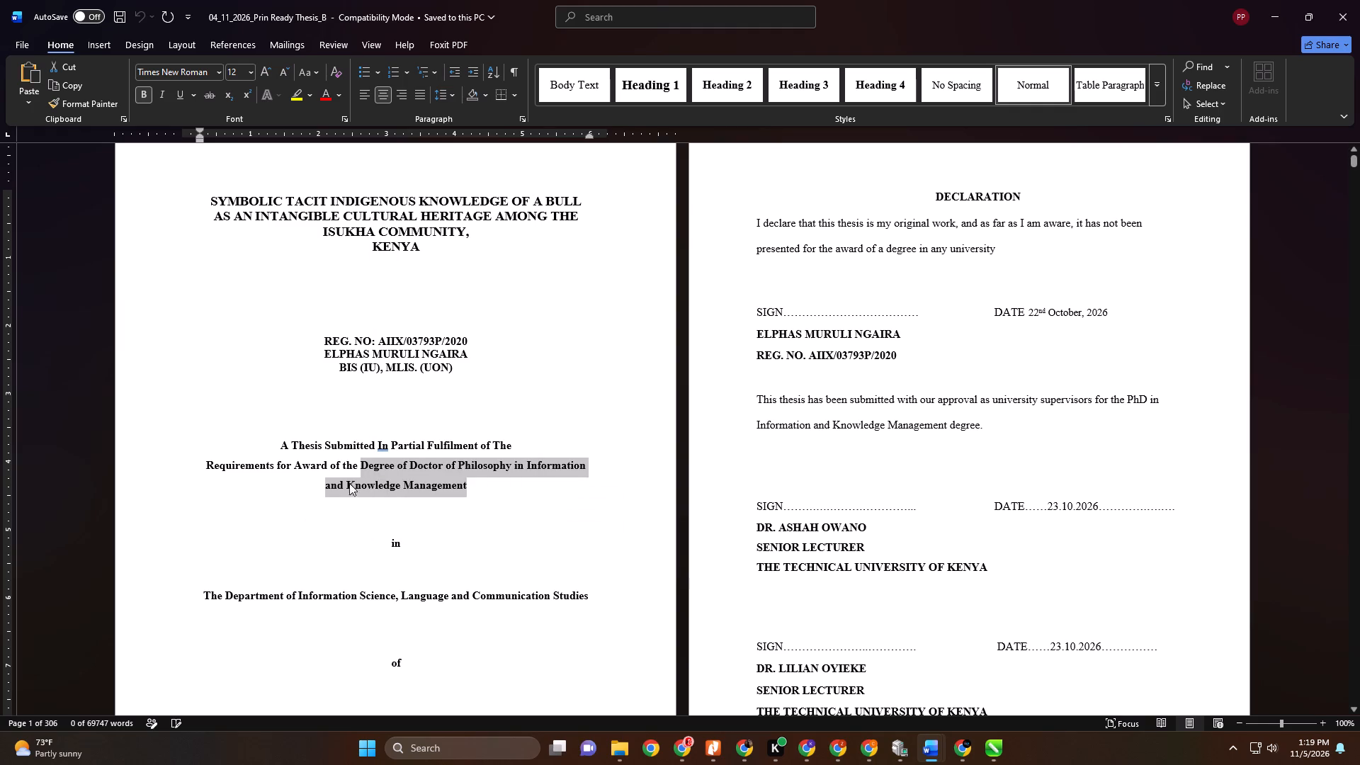
right_click(420, 472)
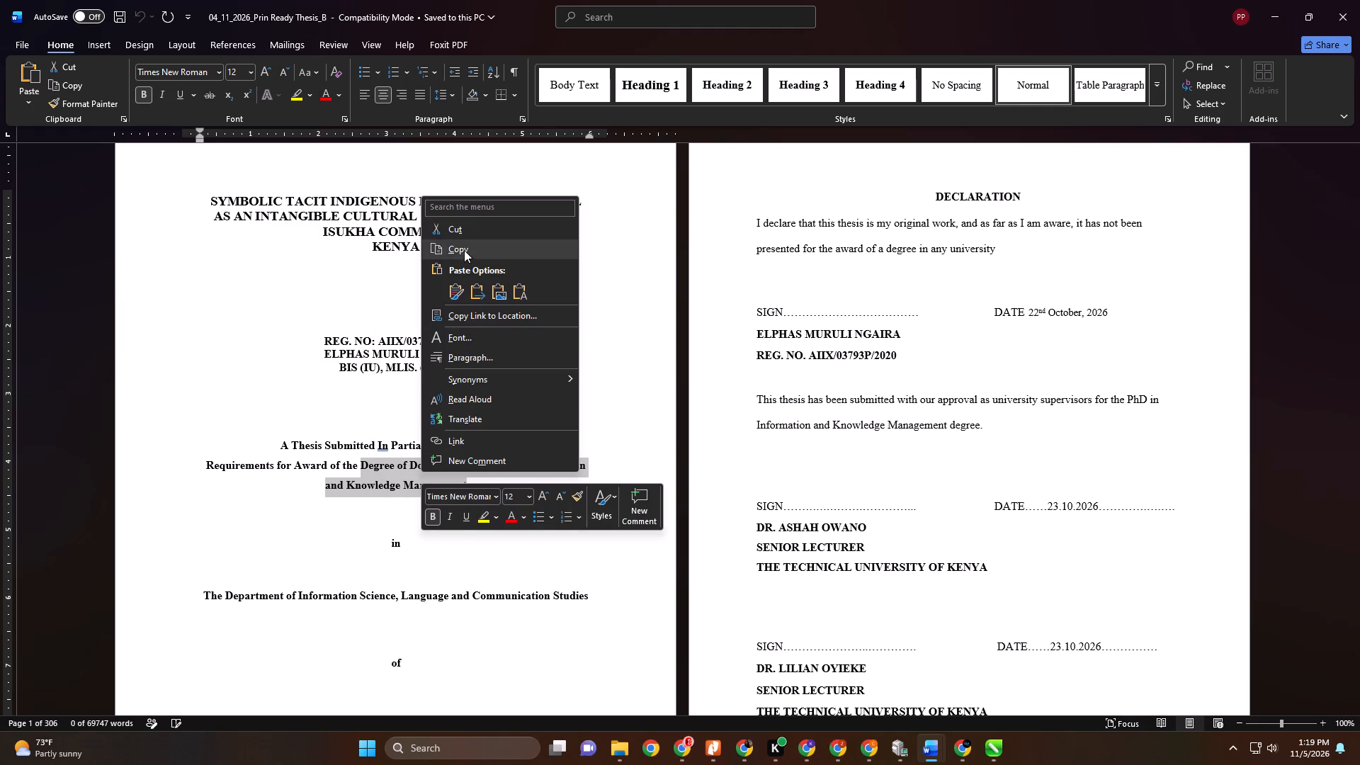
left_click(464, 250)
scroll(359, 451, "down", 7)
left_click(1003, 751)
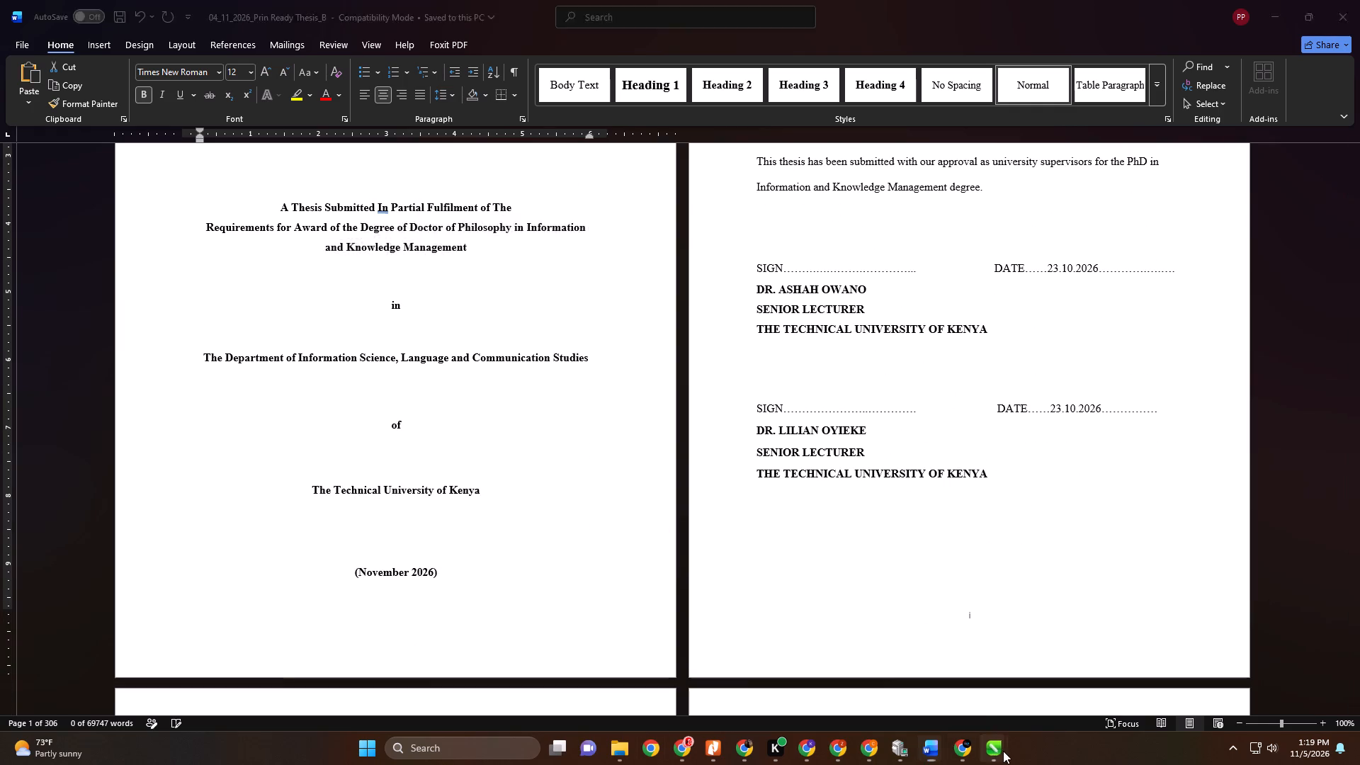
Replace "URBAN DESIGN AND DEVELOPMENT" with the copied degree text, discarding its source fonts and formatting.
left_click(673, 324)
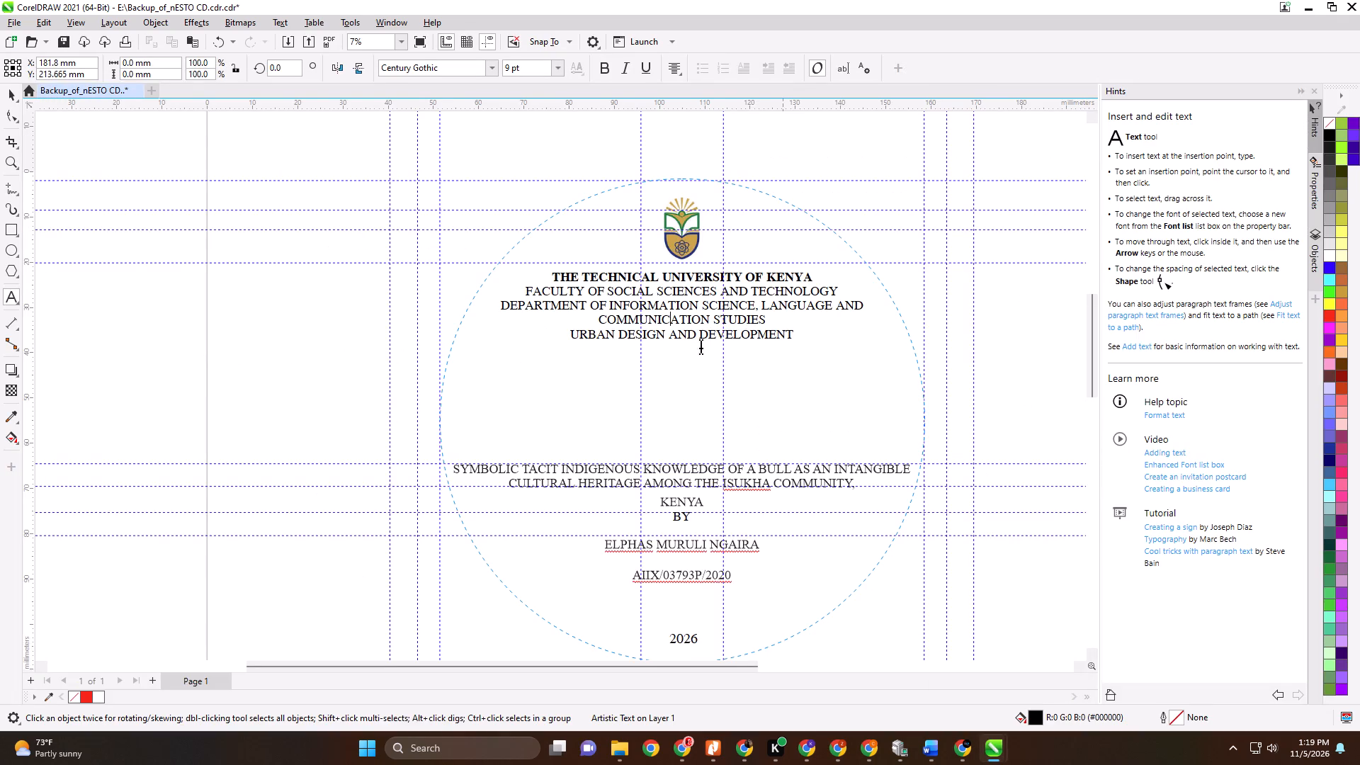
left_click(720, 333)
left_click(751, 331)
left_click_drag(800, 331, 594, 346)
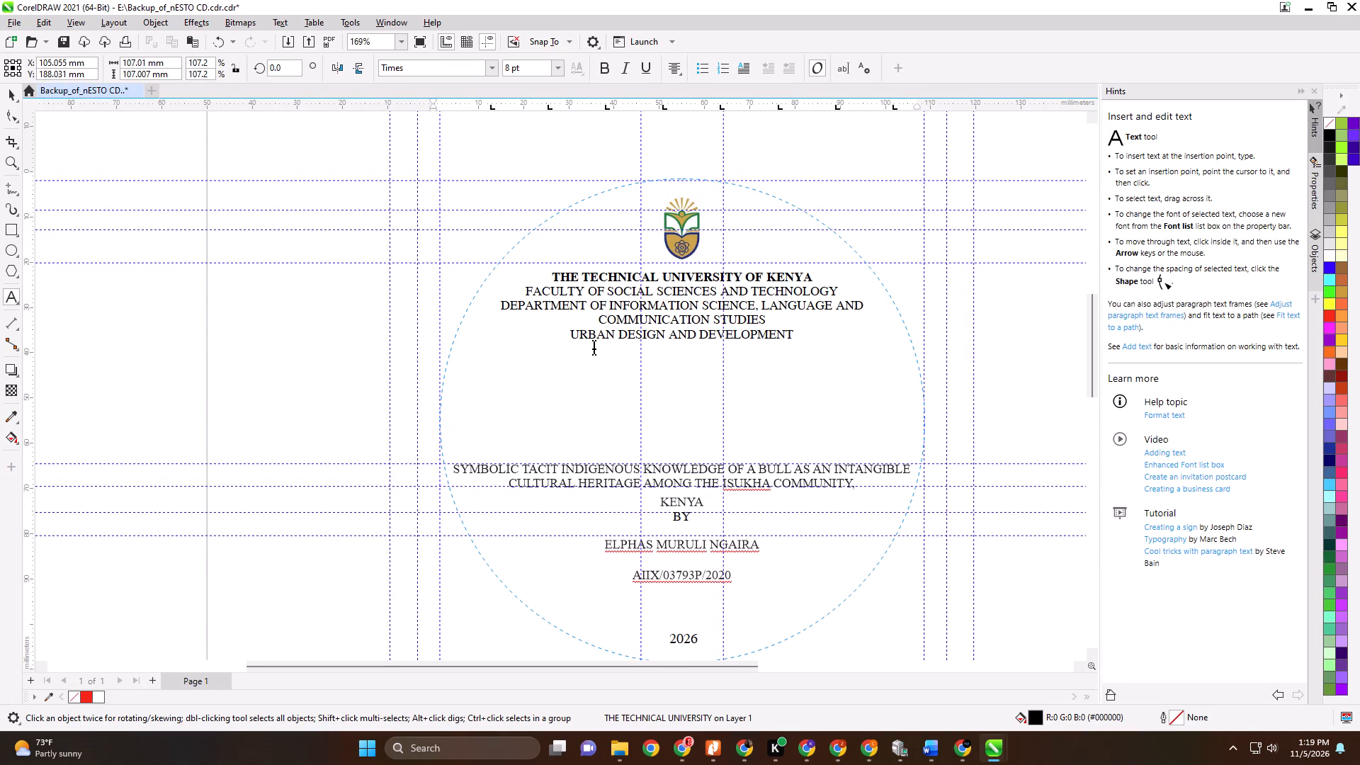
left_click_drag(594, 346, 551, 331)
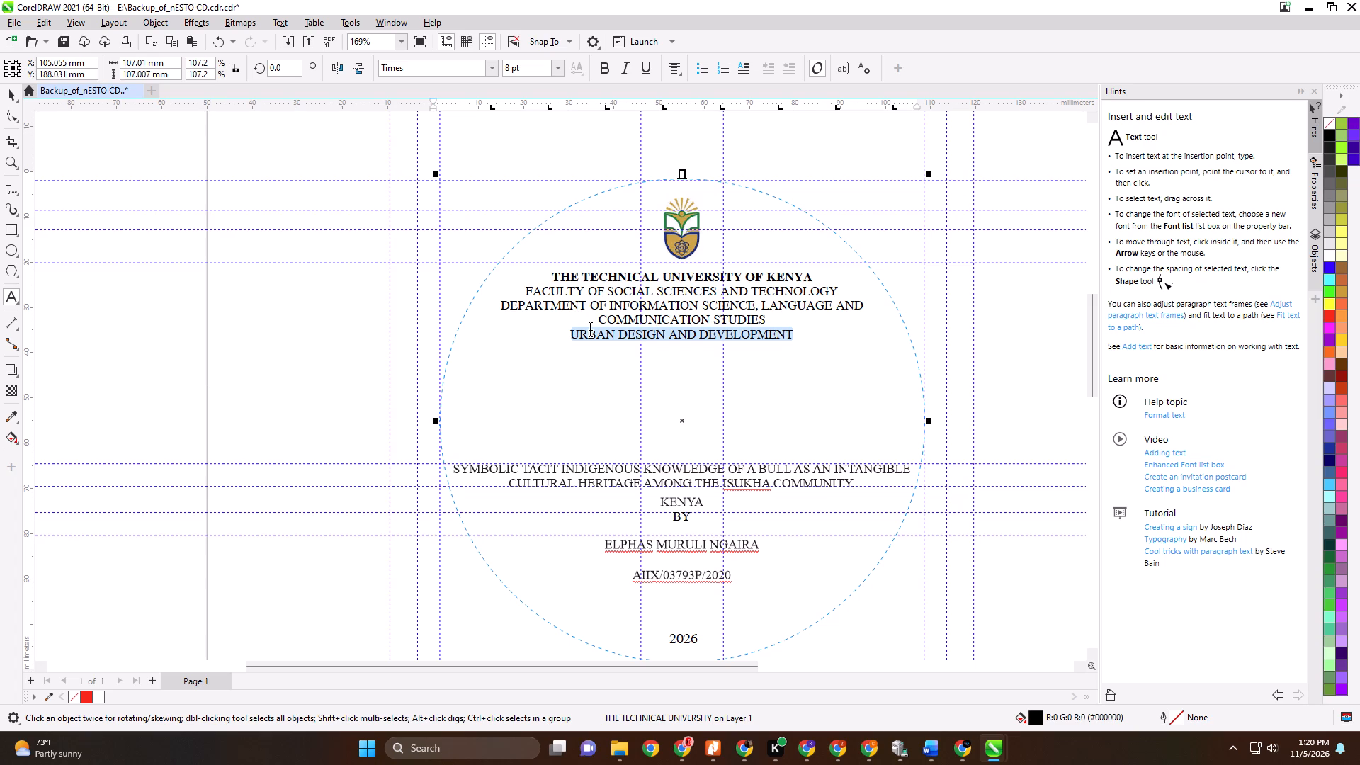
key("ctrl+v")
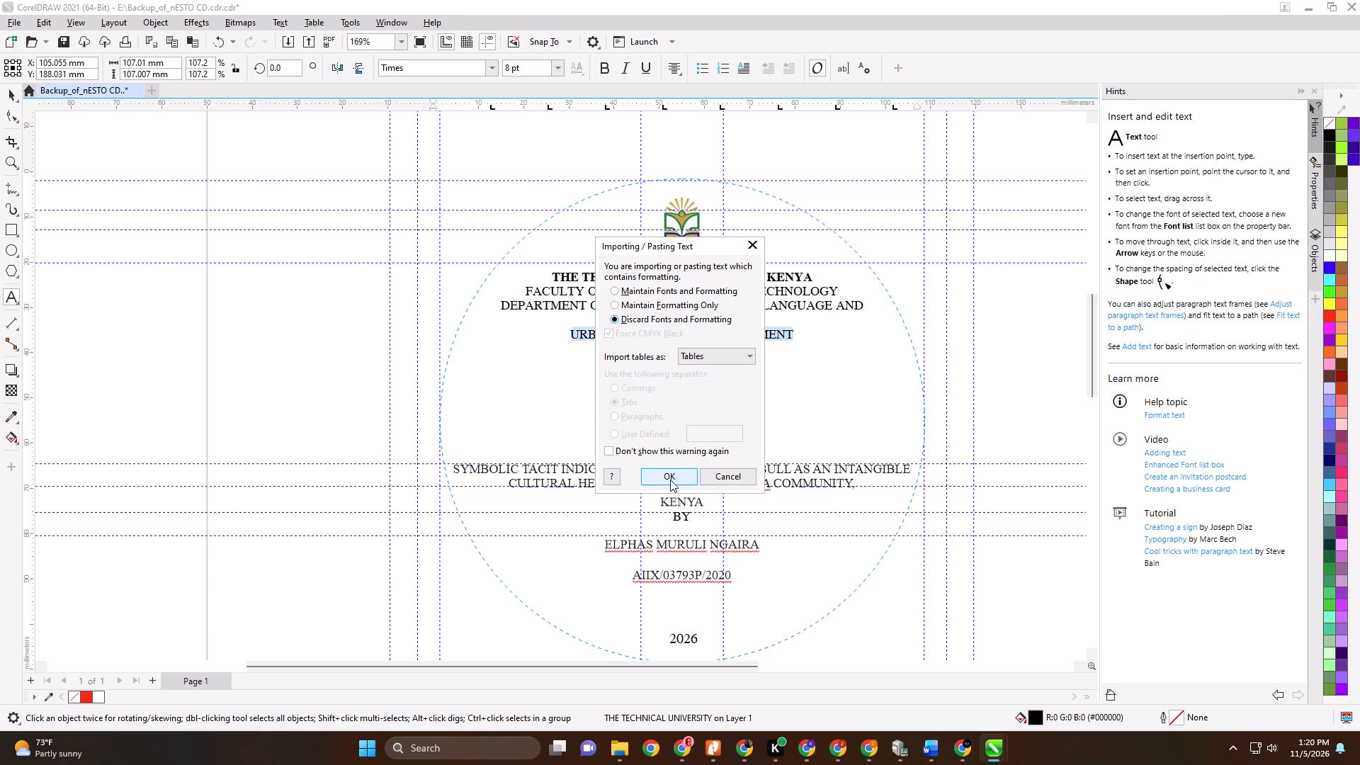
left_click(670, 477)
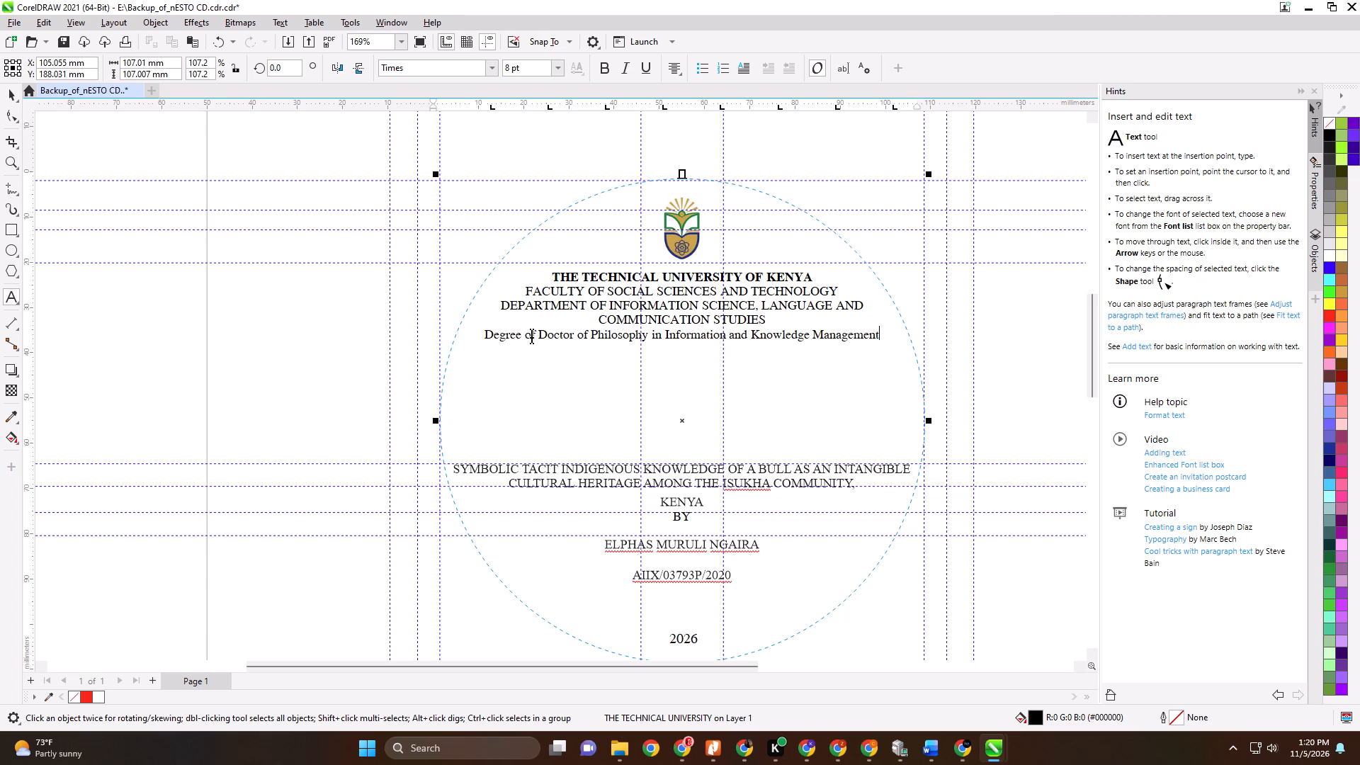
Change the degree line below the department text on the CD label to uppercase.
left_click(537, 334)
left_click_drag(540, 331, 501, 331)
left_click_drag(501, 331, 492, 331)
left_click(598, 334)
left_click(537, 331)
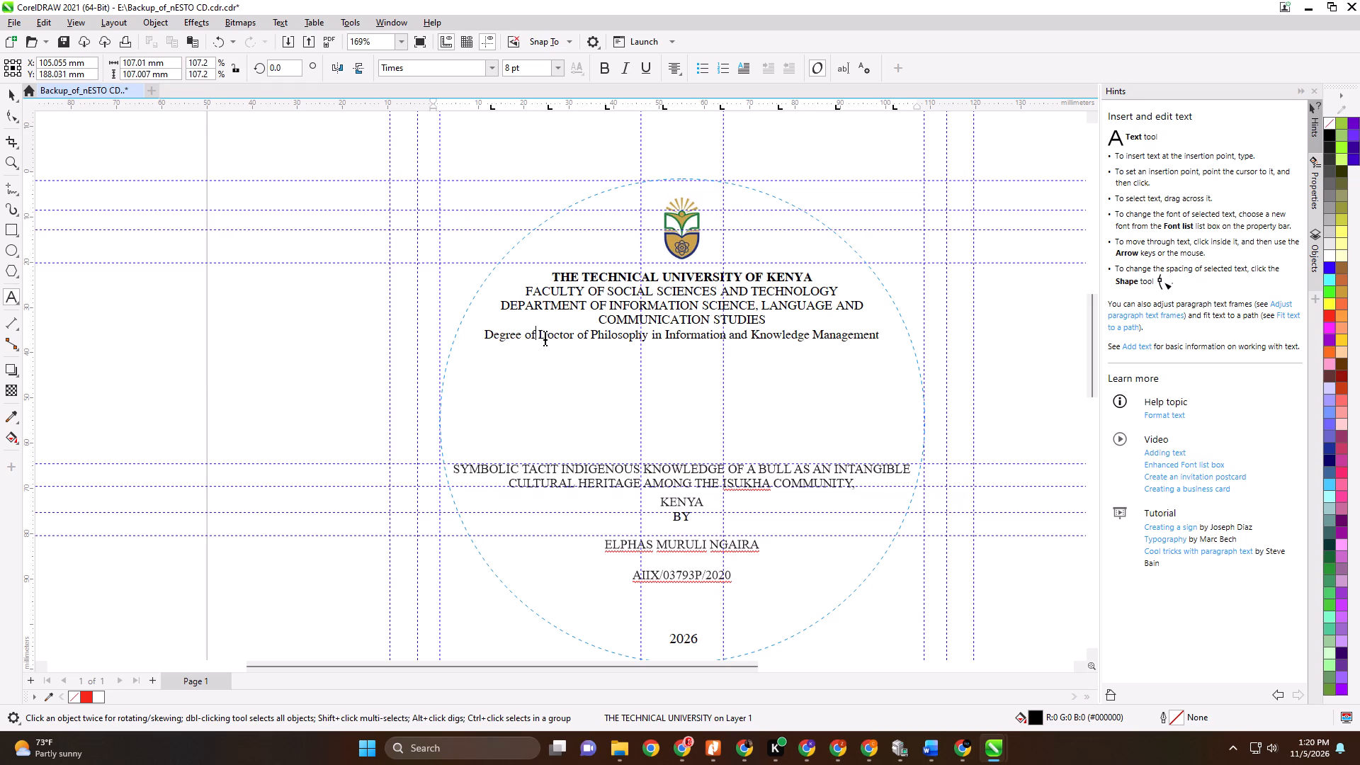
left_click(544, 335)
left_click(540, 336)
left_click(878, 335)
left_click_drag(880, 334, 852, 333)
left_click_drag(852, 333, 474, 334)
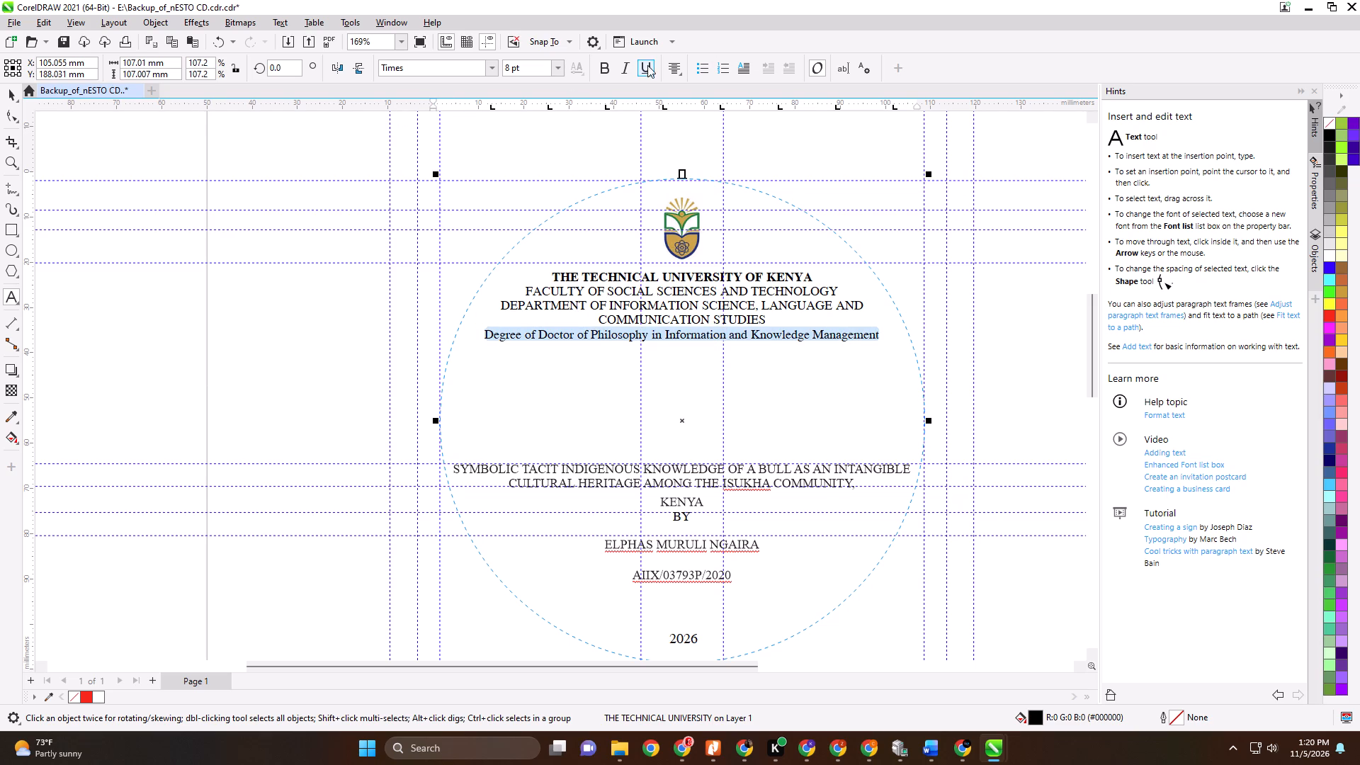
right_click(732, 334)
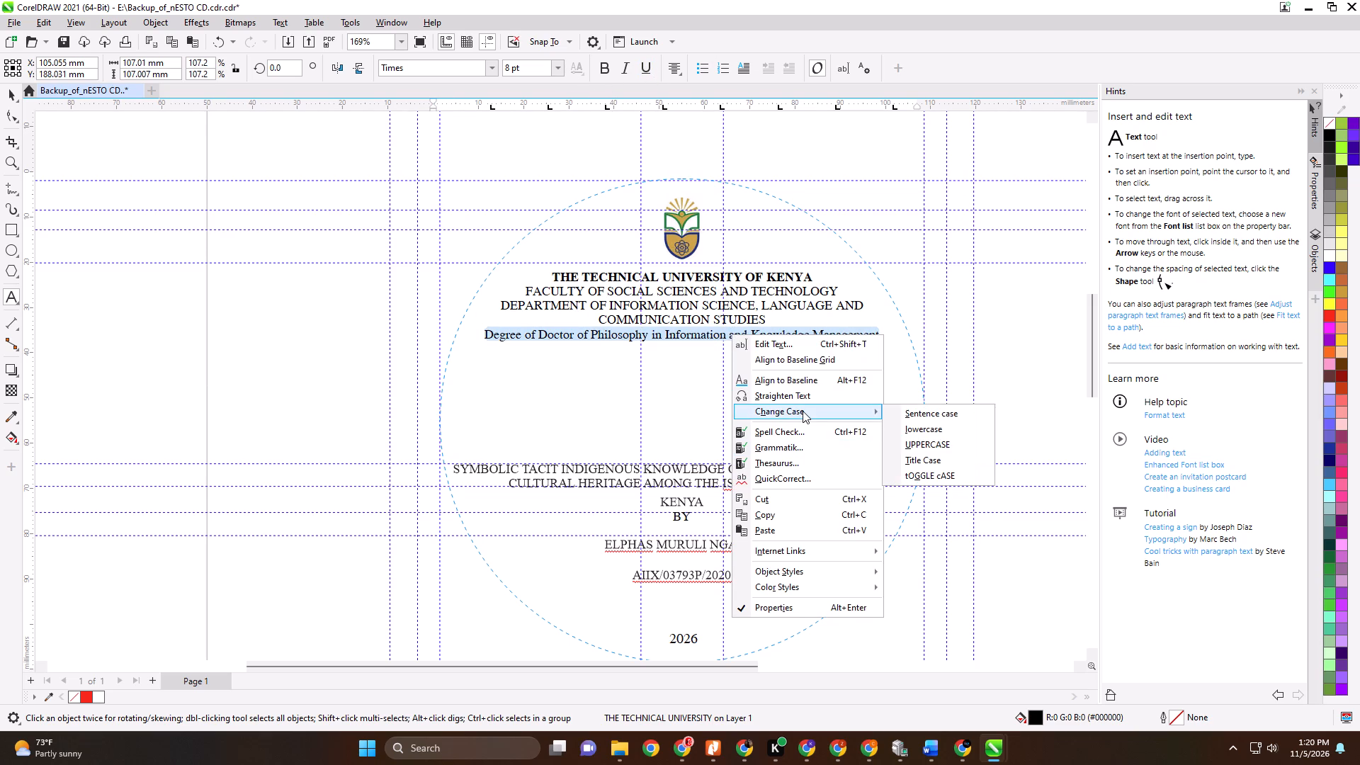
left_click(929, 440)
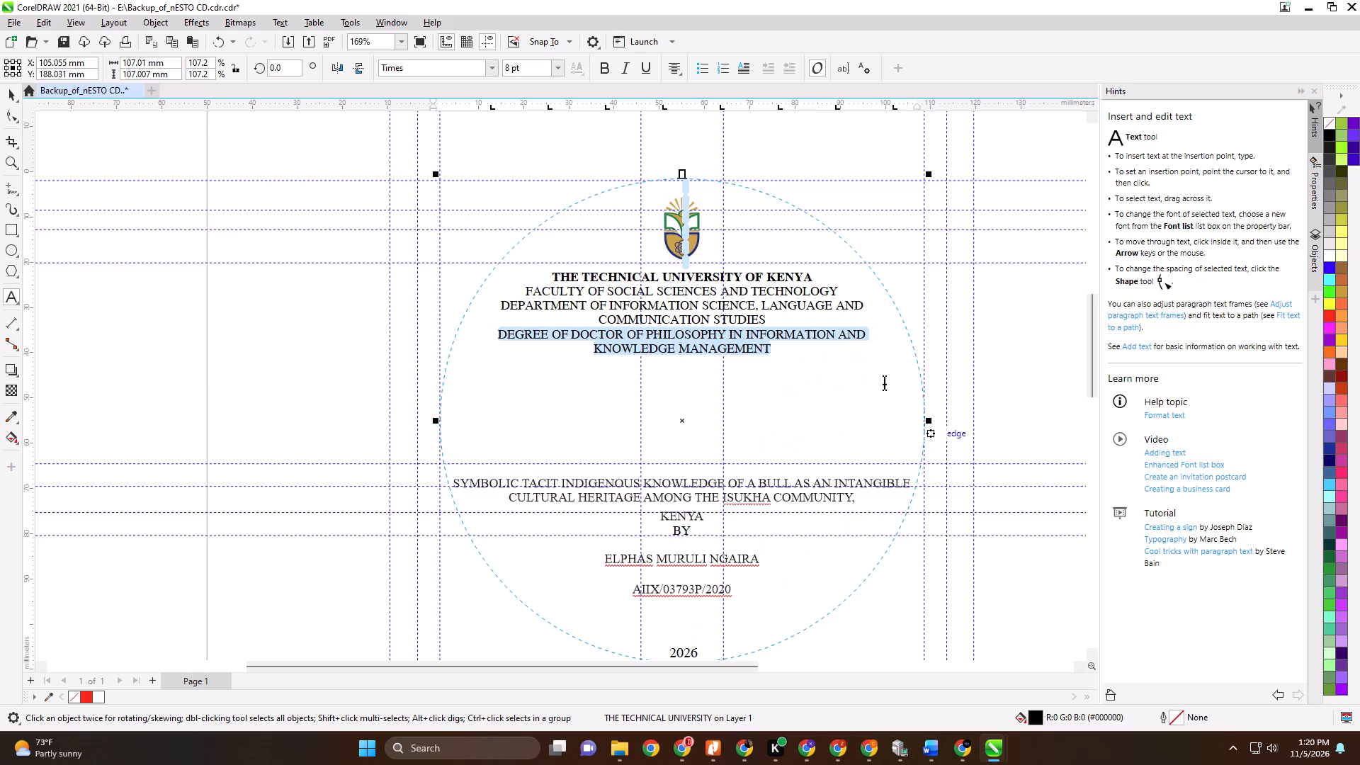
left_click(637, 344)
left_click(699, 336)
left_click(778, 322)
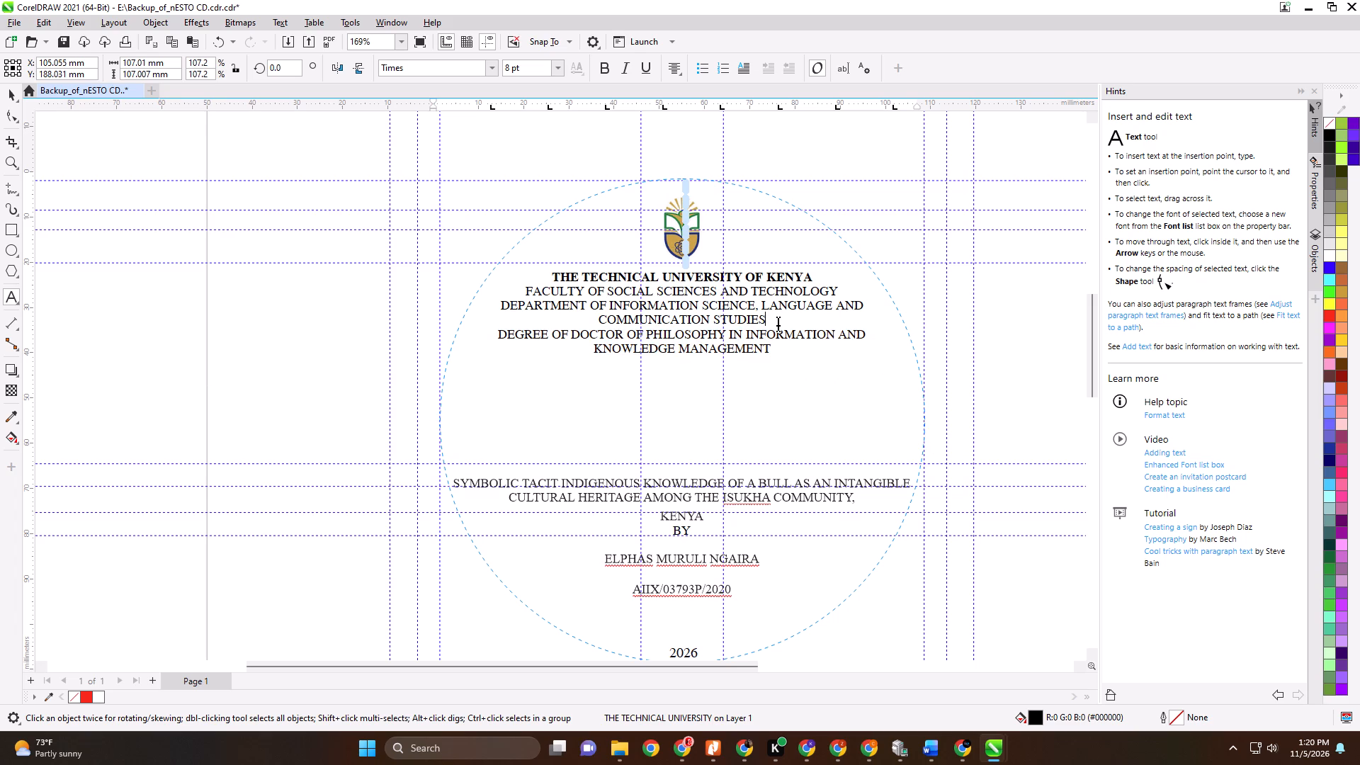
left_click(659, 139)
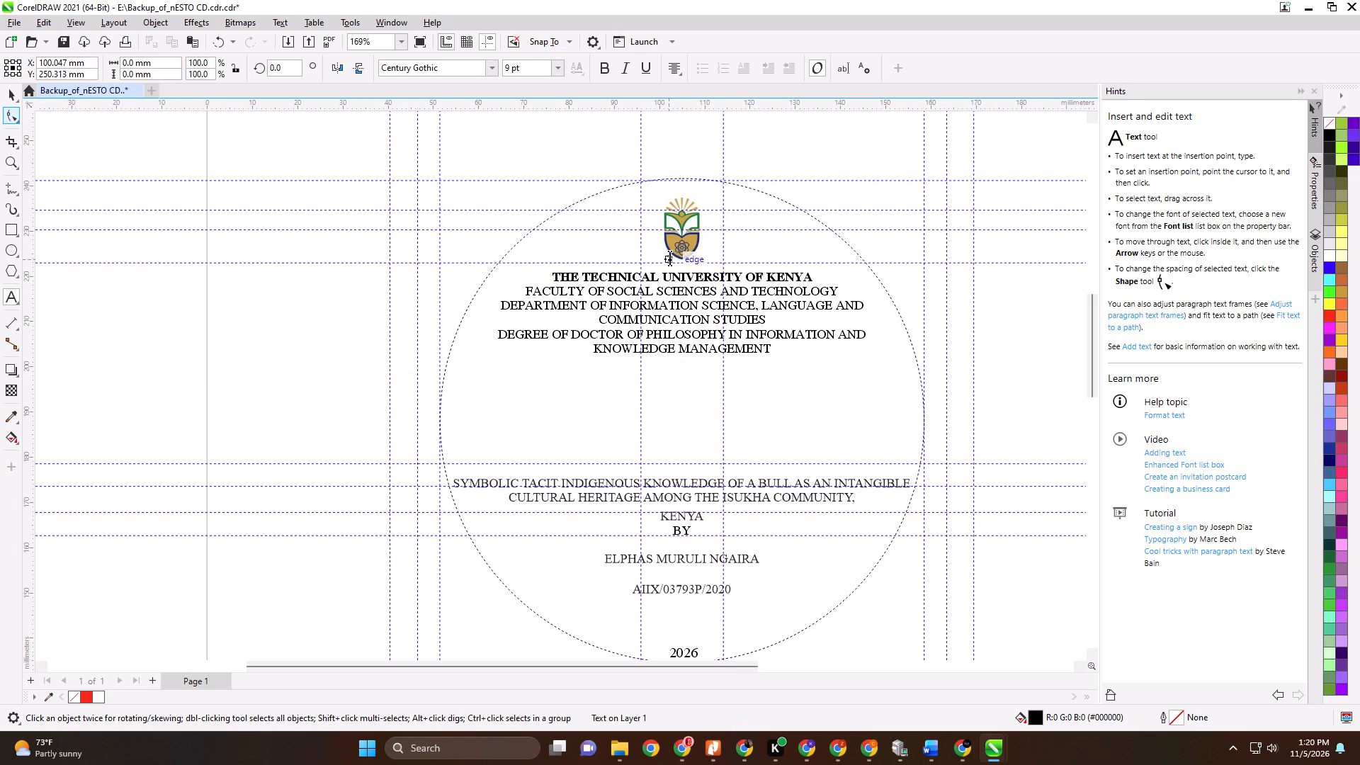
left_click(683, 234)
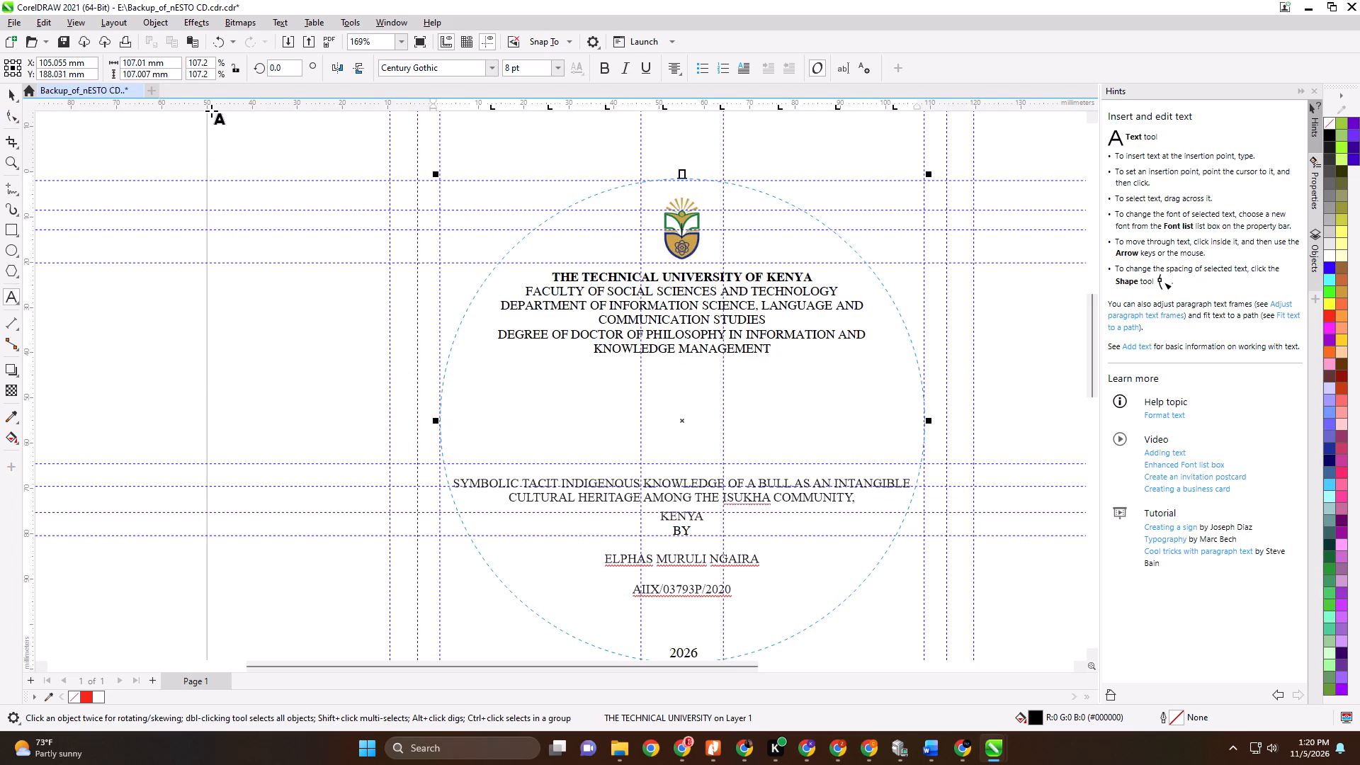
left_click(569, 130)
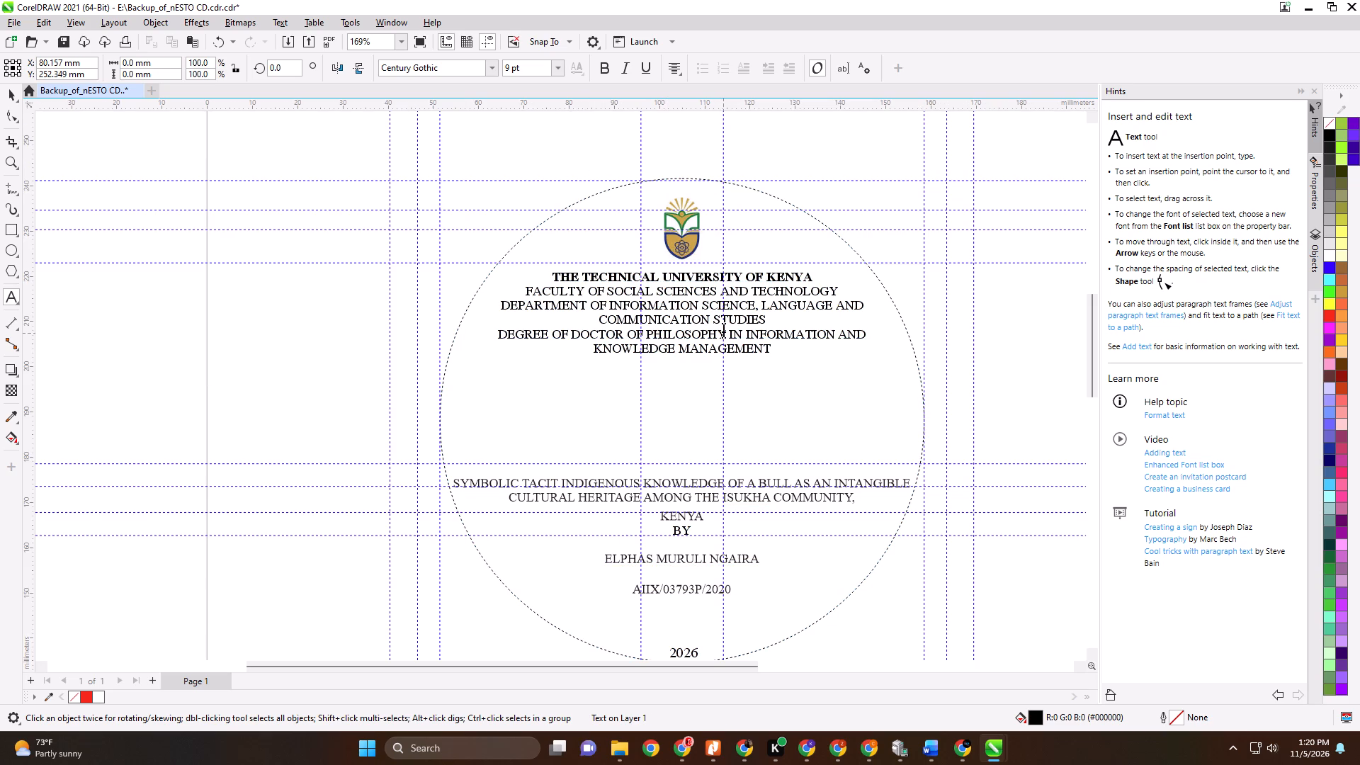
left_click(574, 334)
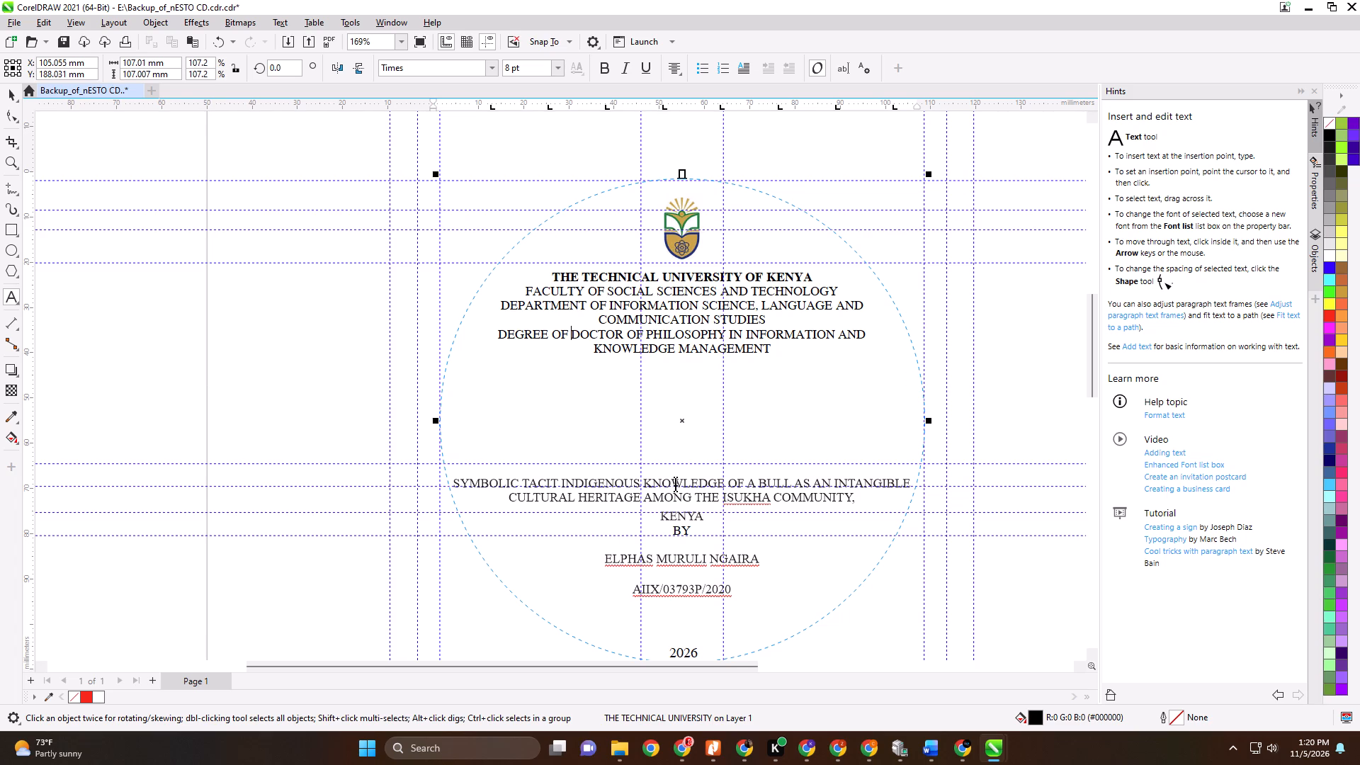
Delete one blank line between the degree text and the thesis title to move the title and the text below it up.
left_click(721, 408)
key("Delete")
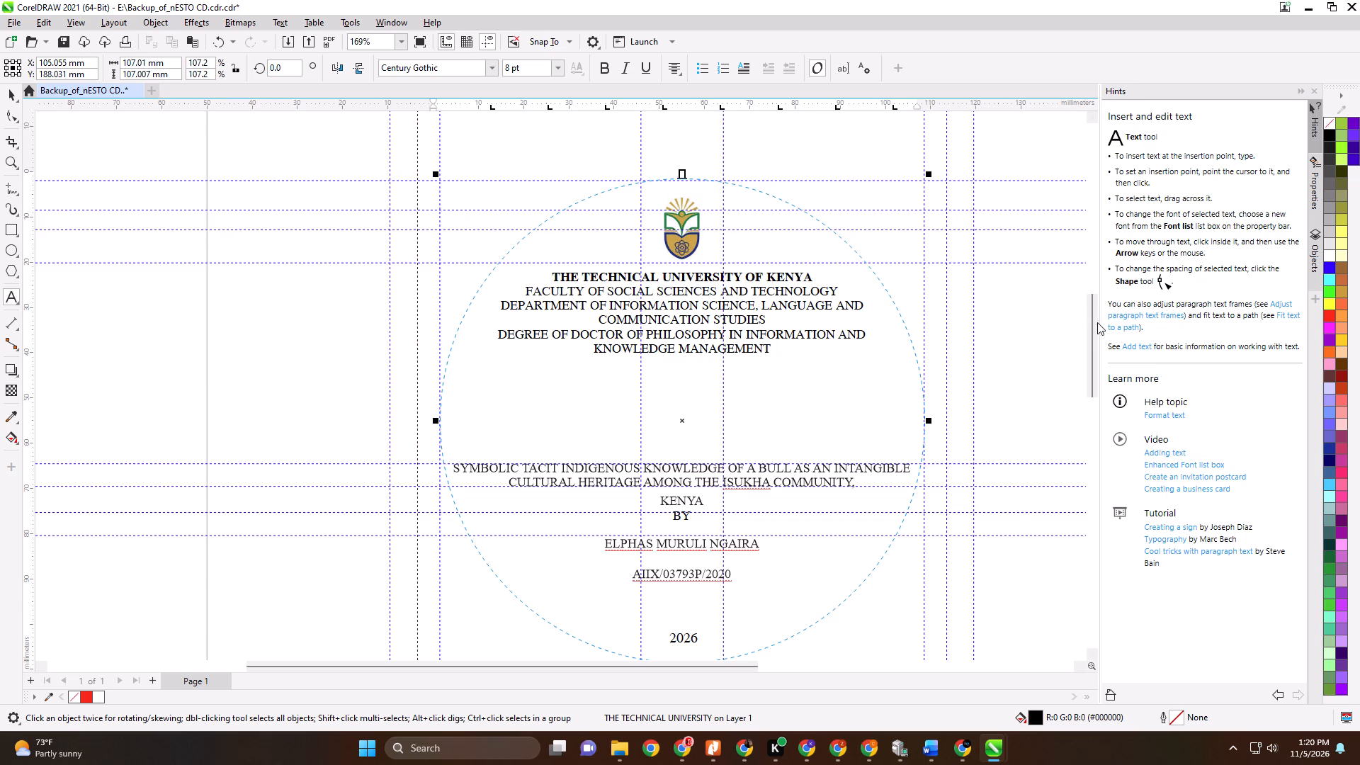
Insert a blank line between "KENYA" and "BY", and delete one blank line above "2026" to rebalance the spacing.
left_click_drag(1094, 322, 1094, 336)
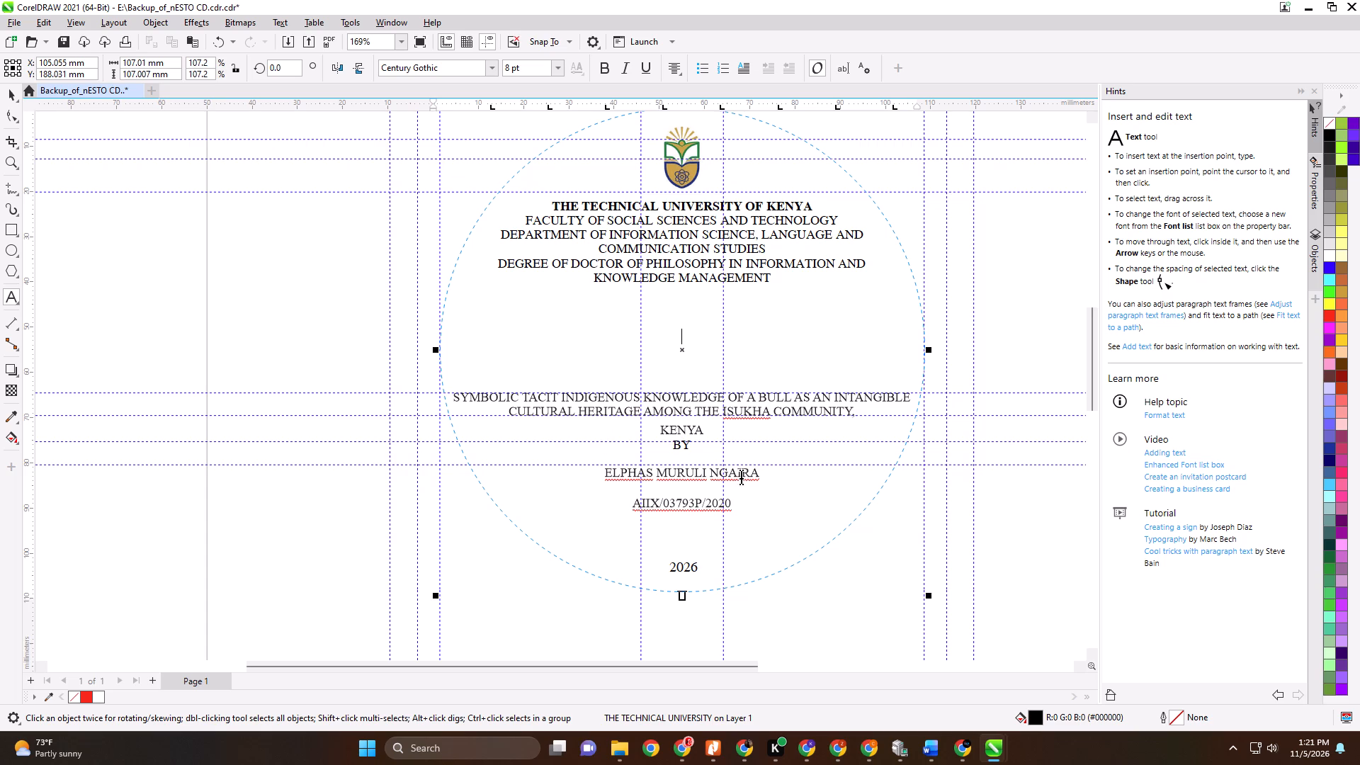
left_click(706, 432)
key("Return")
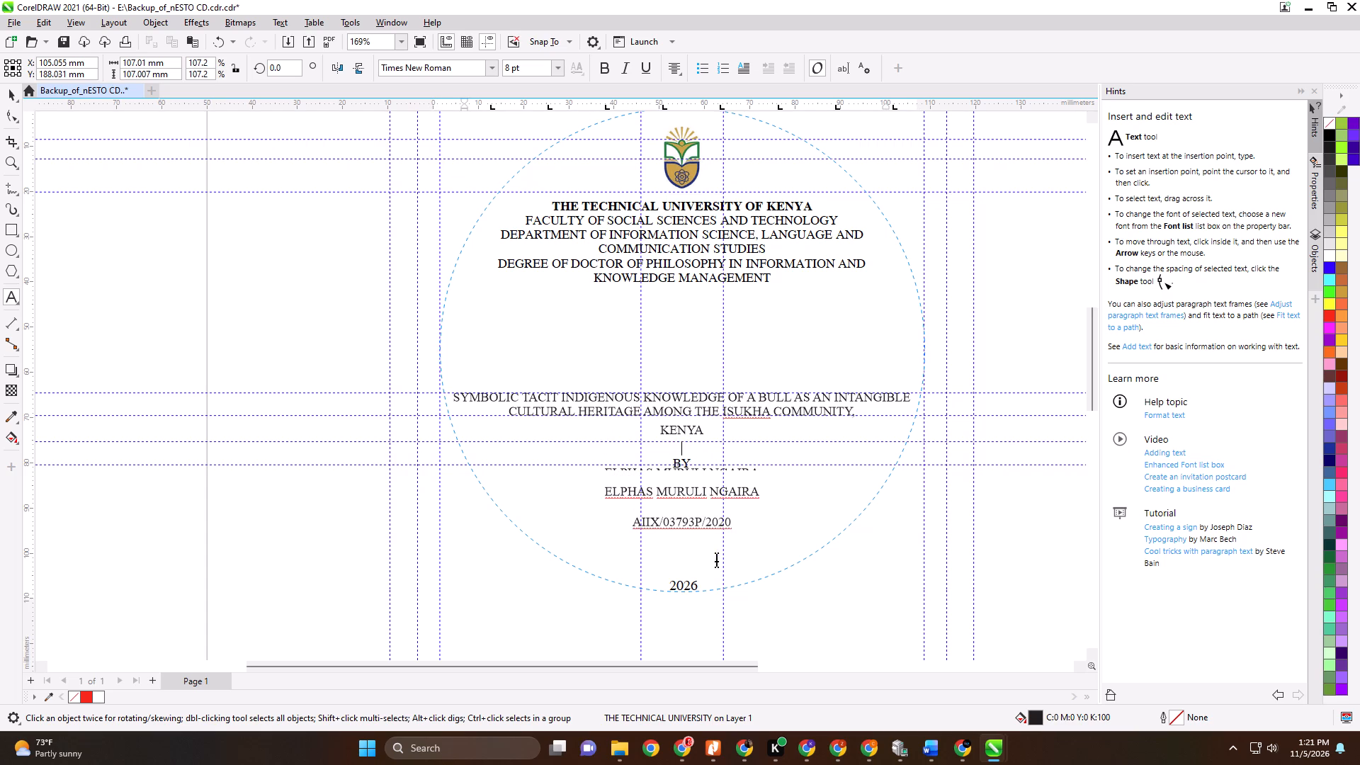
left_click(705, 555)
key("Delete")
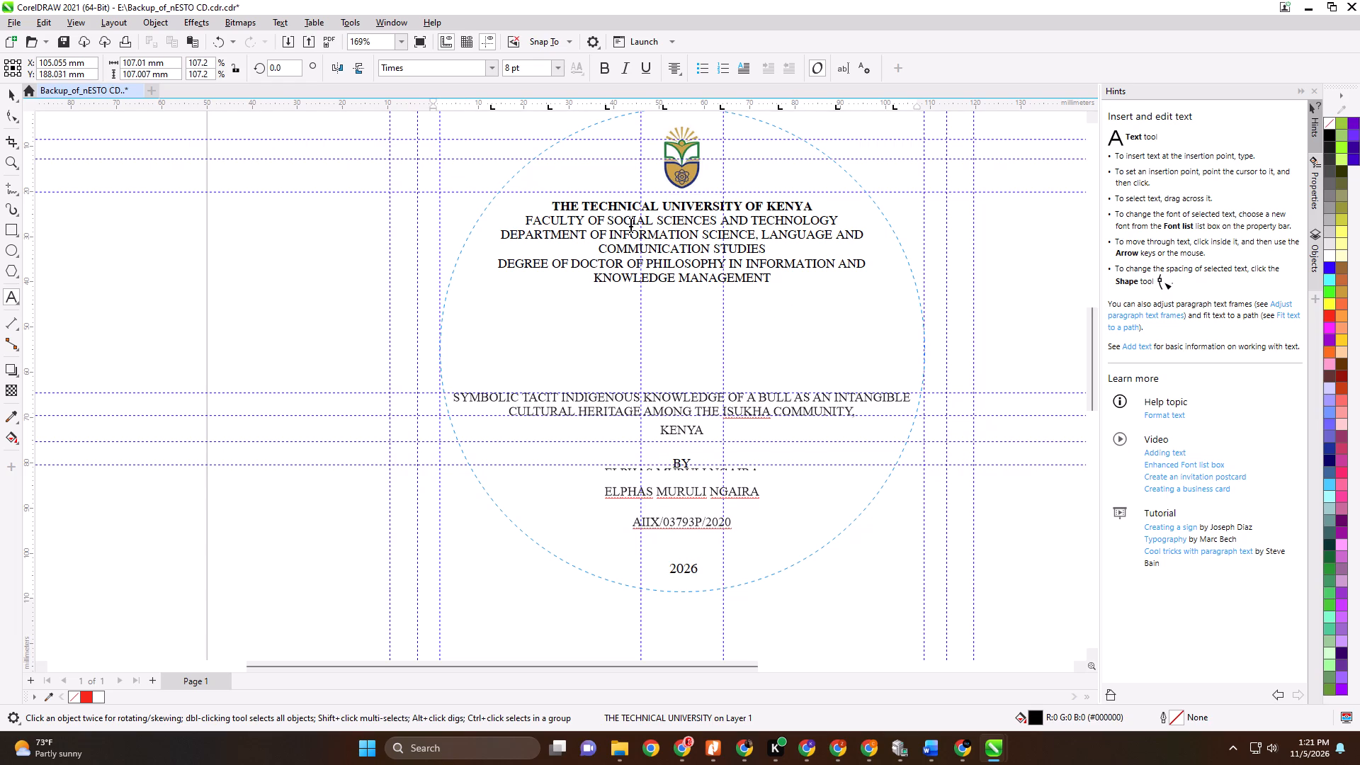
Print one copy of the CD label on the Kyocera TASKalfa 3253ci KX.
key("ctrl+p")
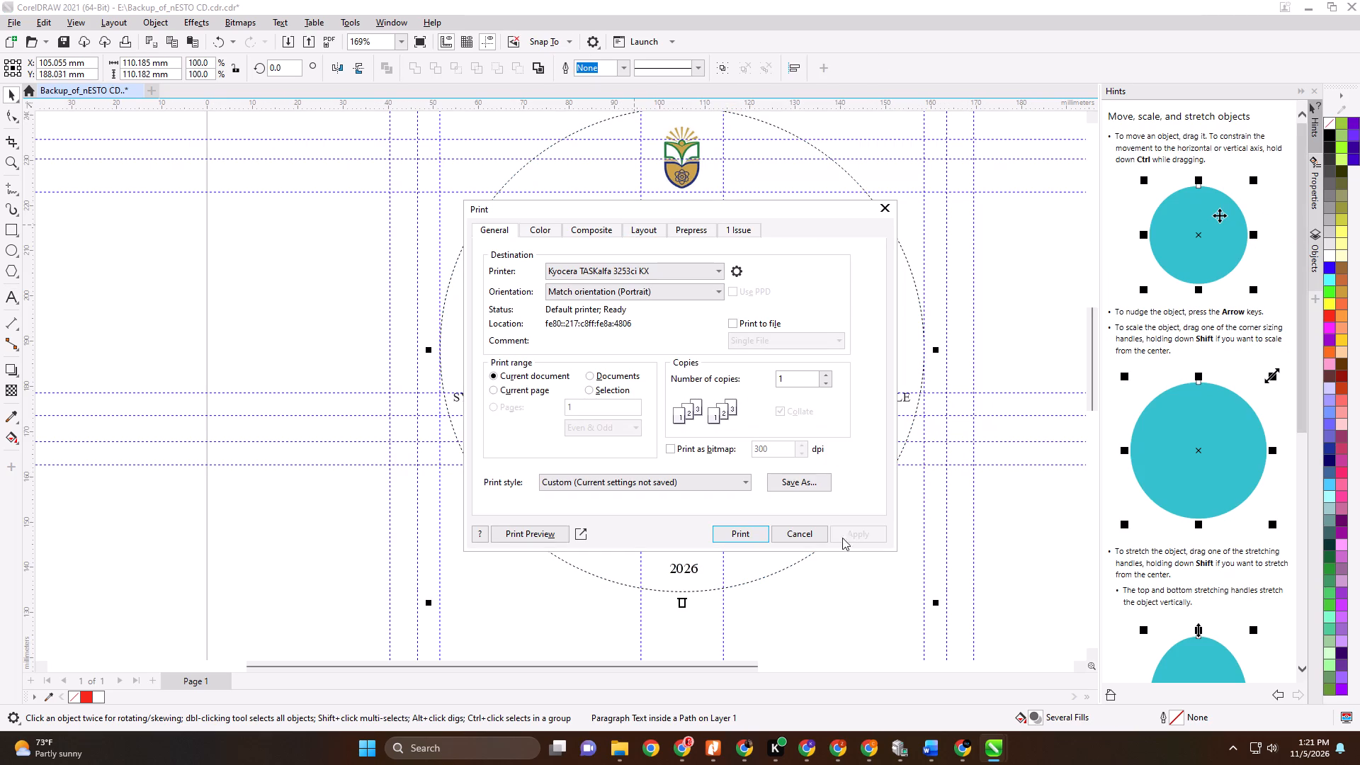
left_click(742, 533)
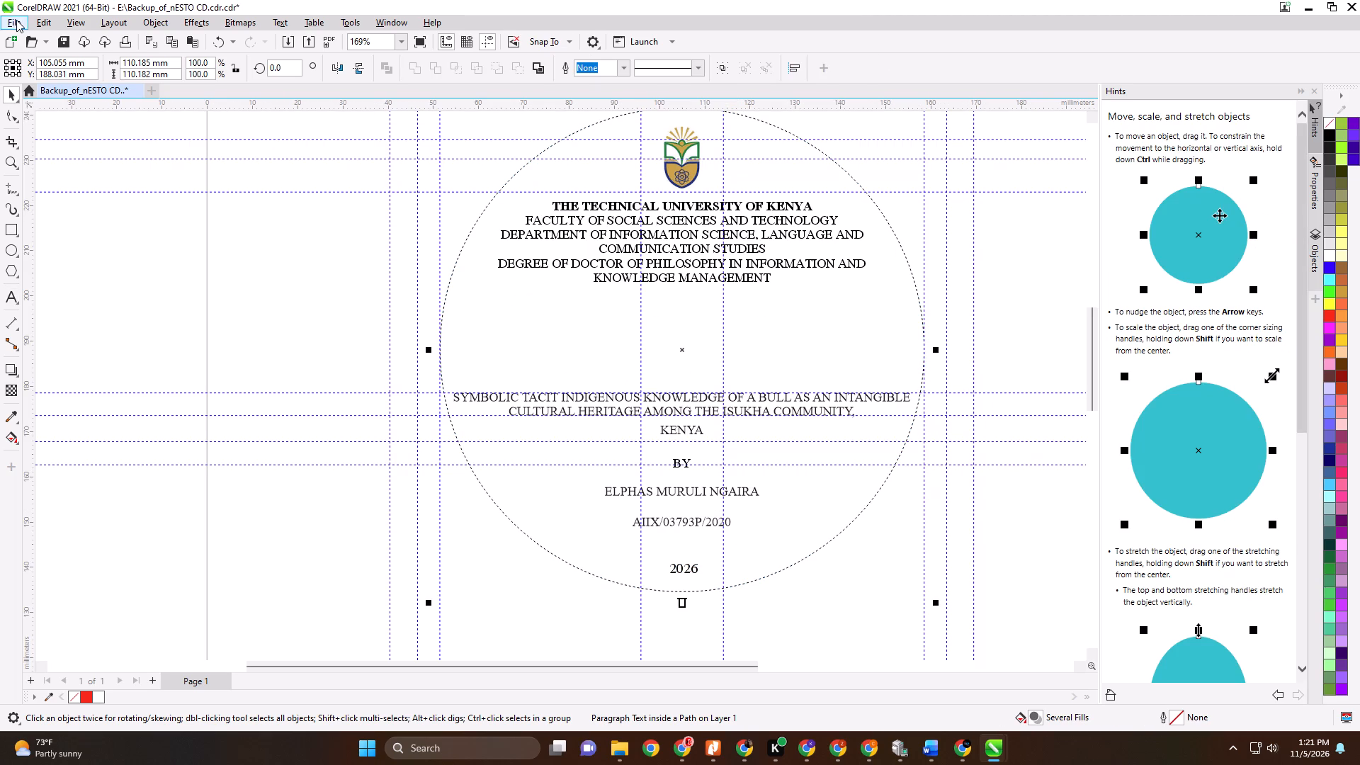
Save the label as a new CorelDRAW file named "ELPHAS CD.cdr" in the Downloads folder.
left_click(16, 20)
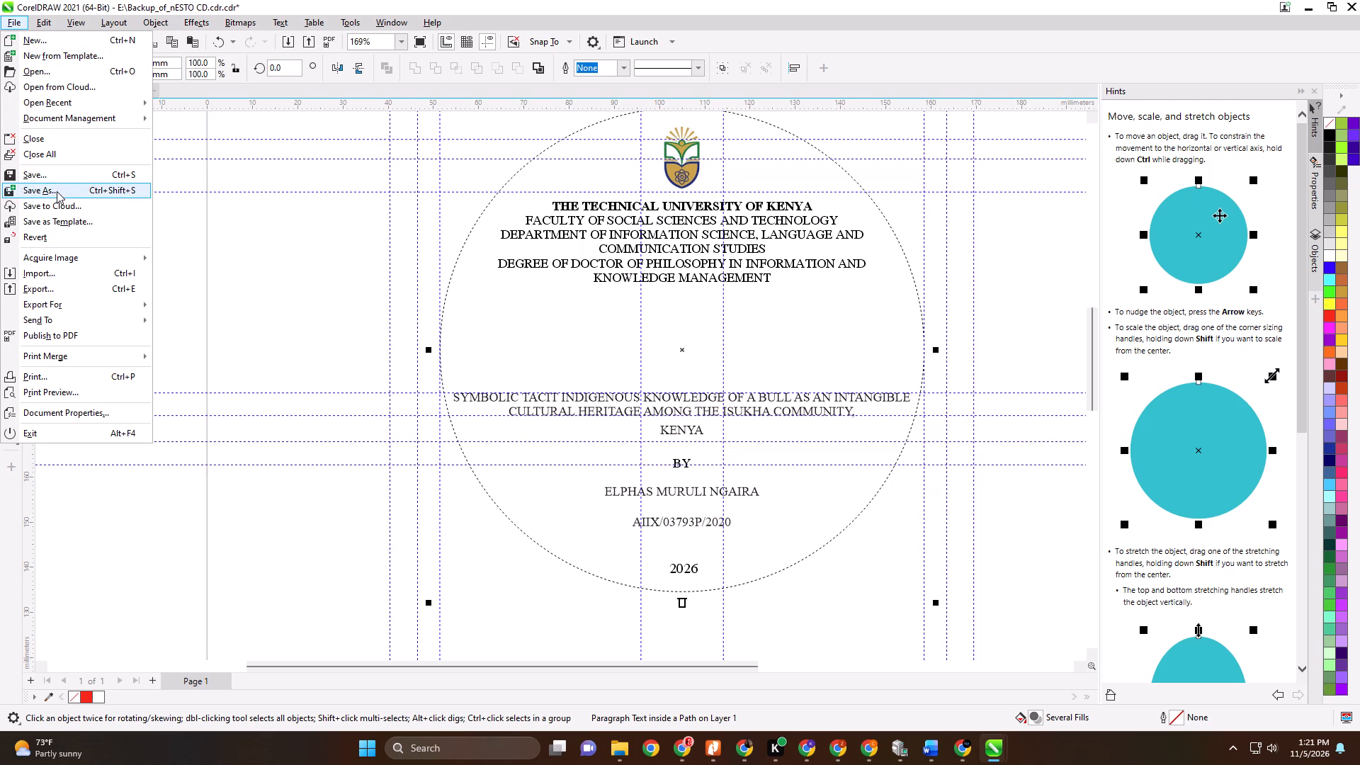
left_click(57, 191)
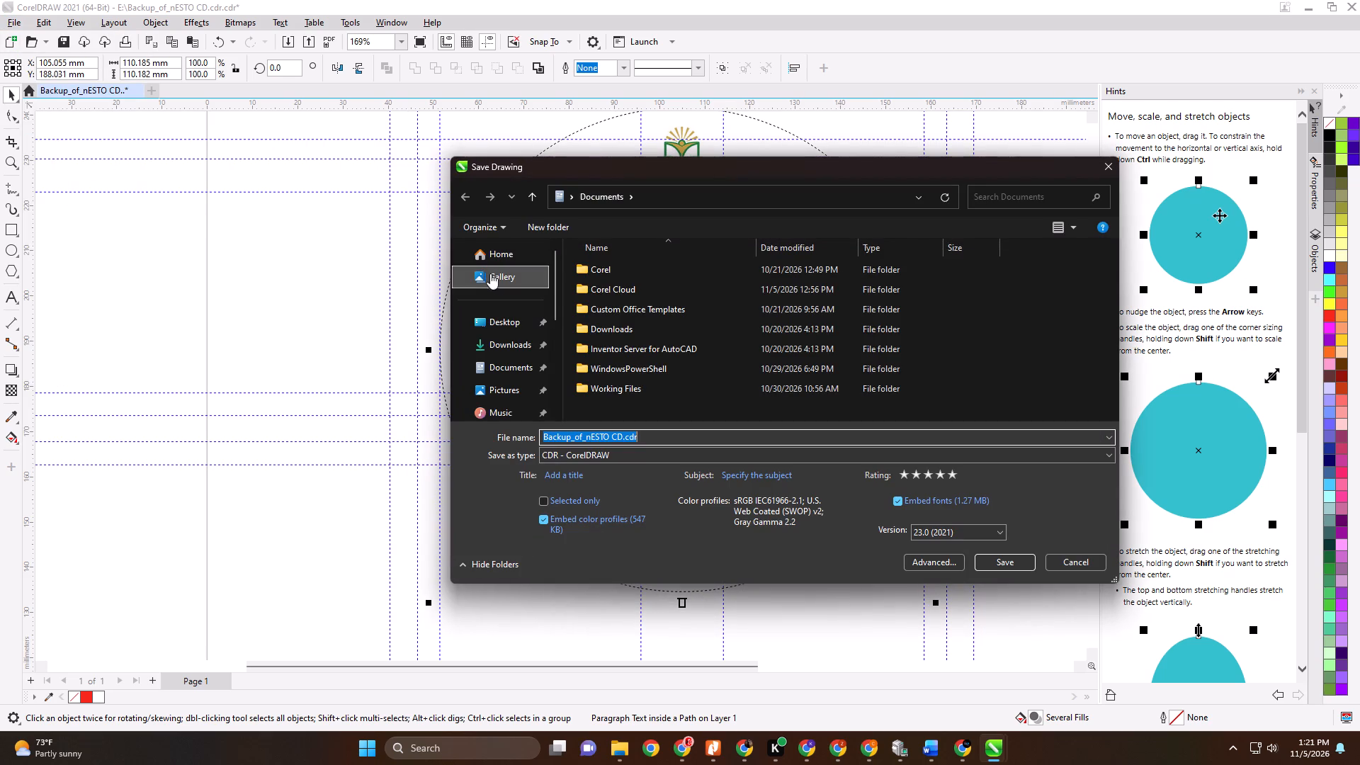
left_click(640, 451)
left_click(640, 451)
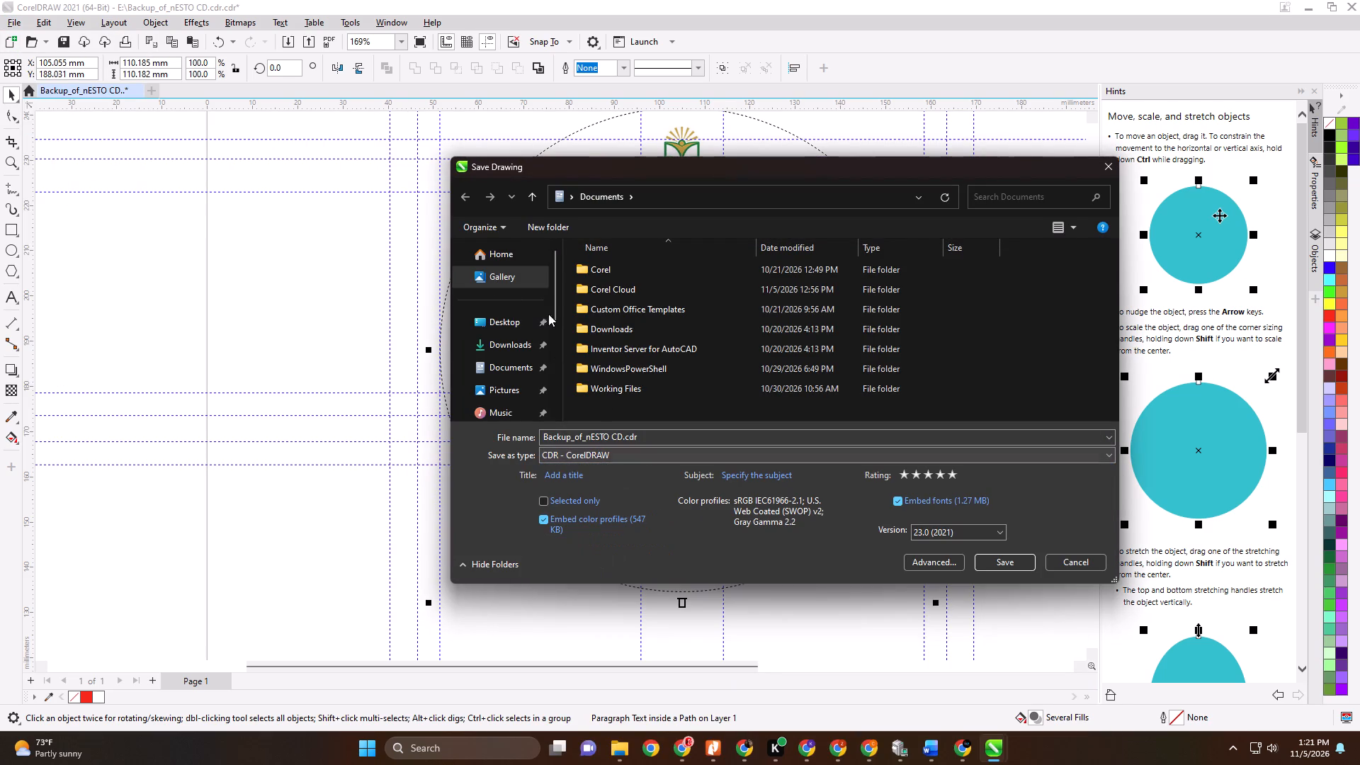
left_click(507, 339)
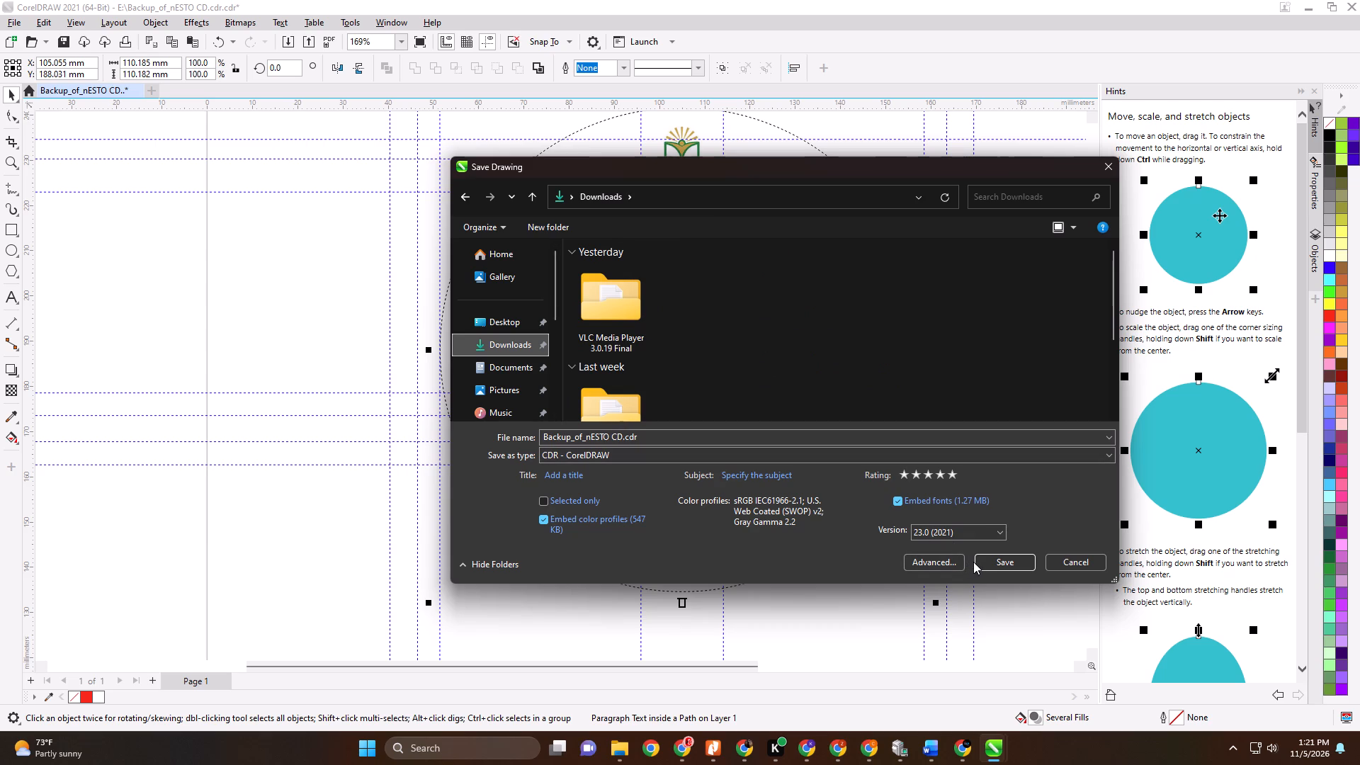
left_click_drag(620, 436, 601, 433)
left_click(565, 436)
left_click(546, 436)
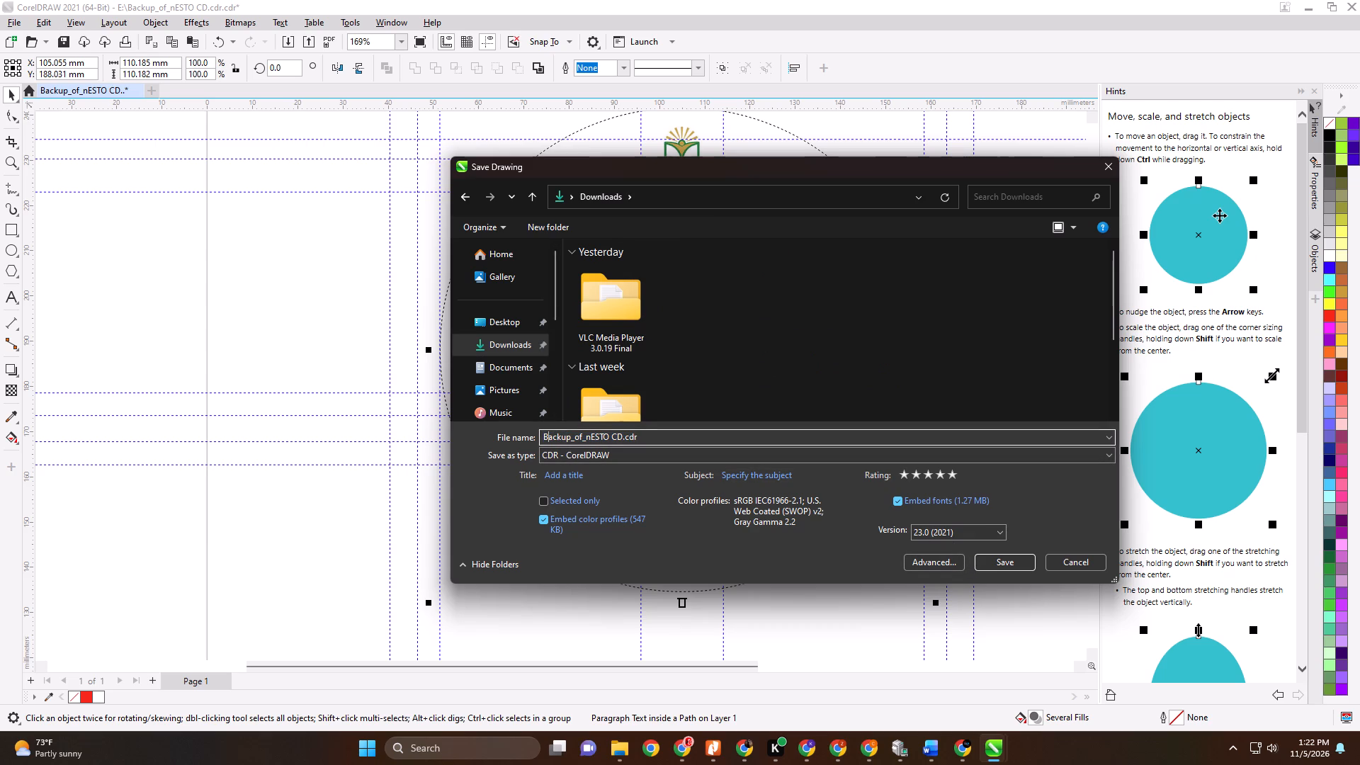
left_click(586, 437)
left_click_drag(586, 437, 594, 438)
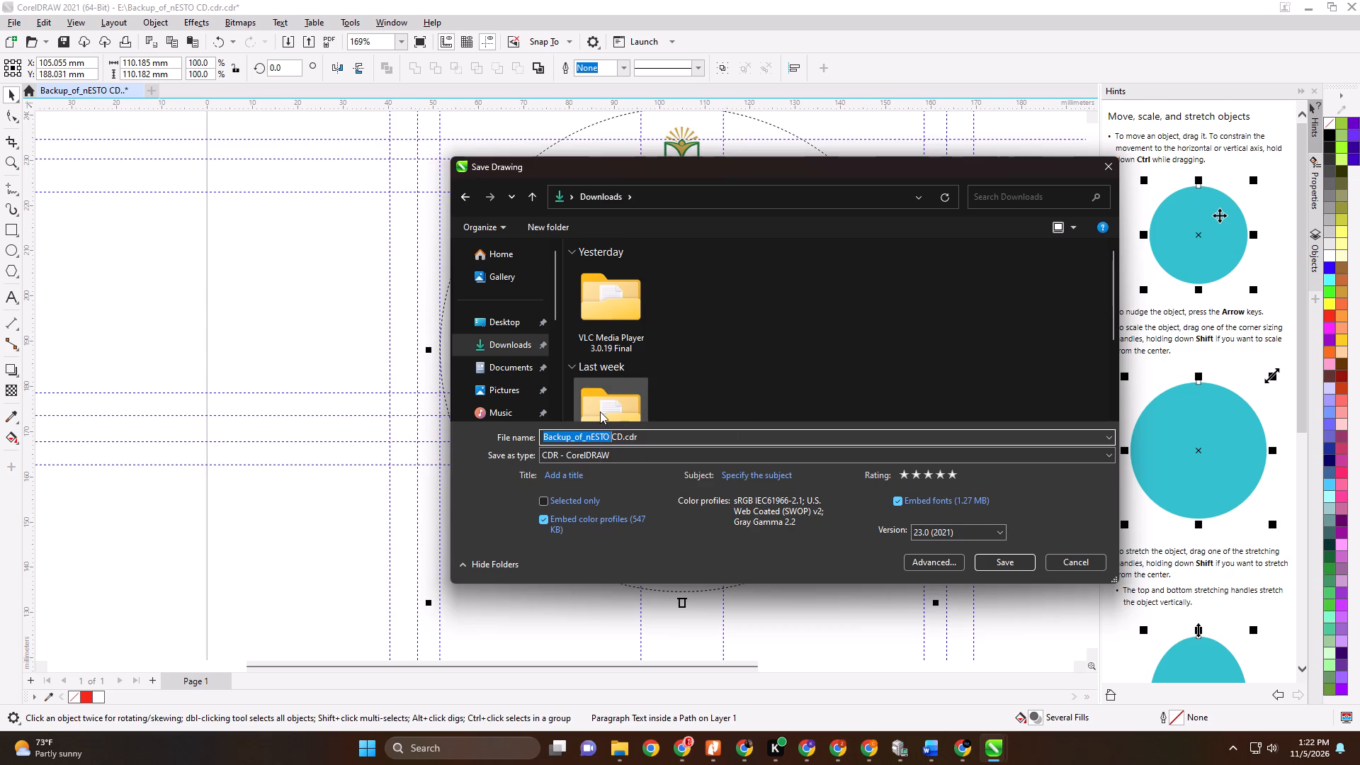
type("EL")
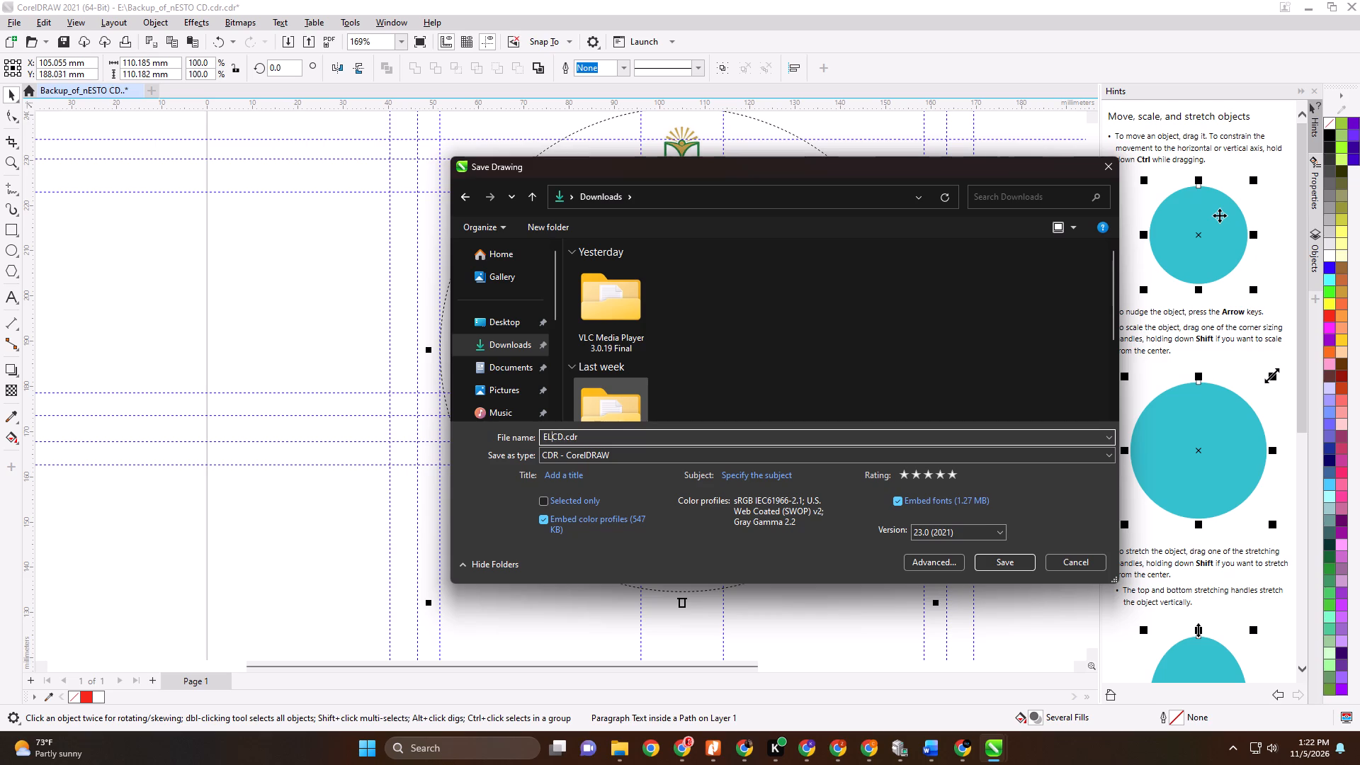
type("PHAS")
key("space")
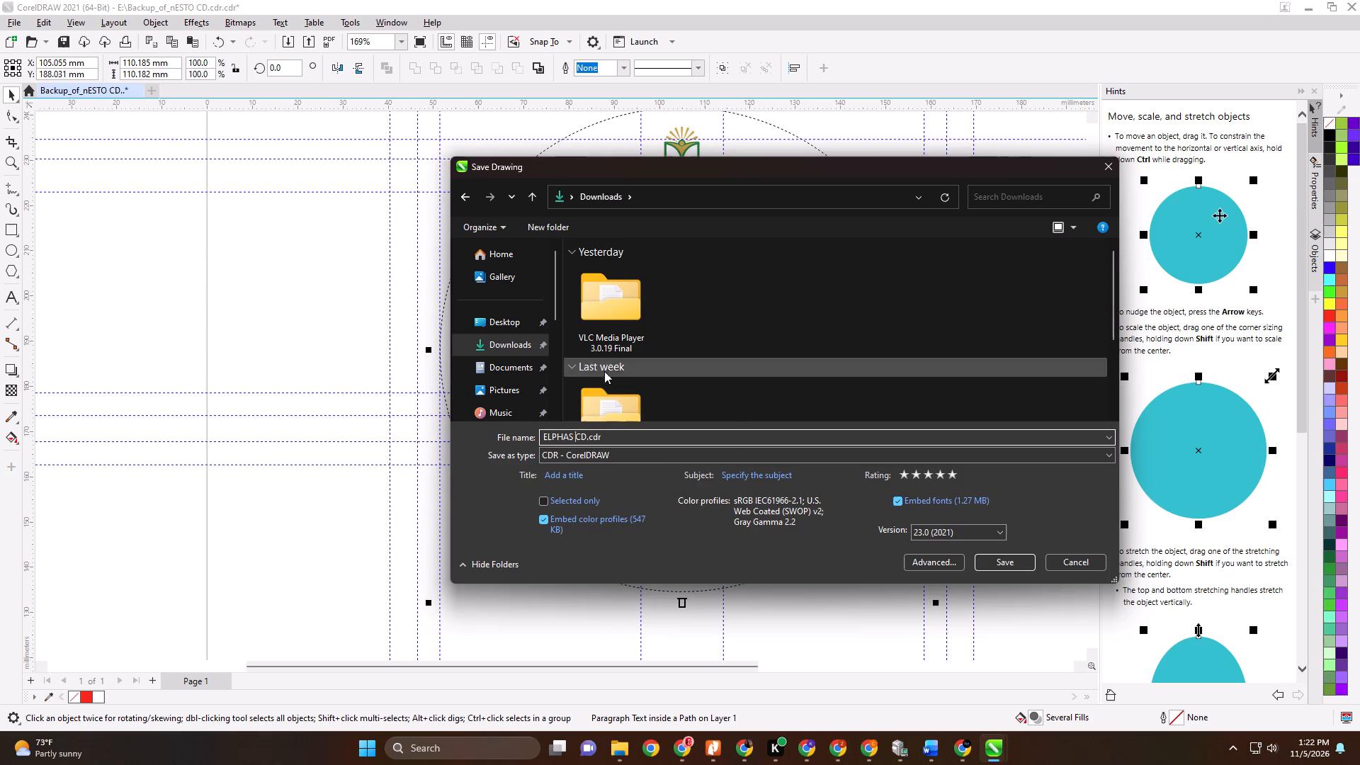
left_click(532, 346)
left_click(1005, 560)
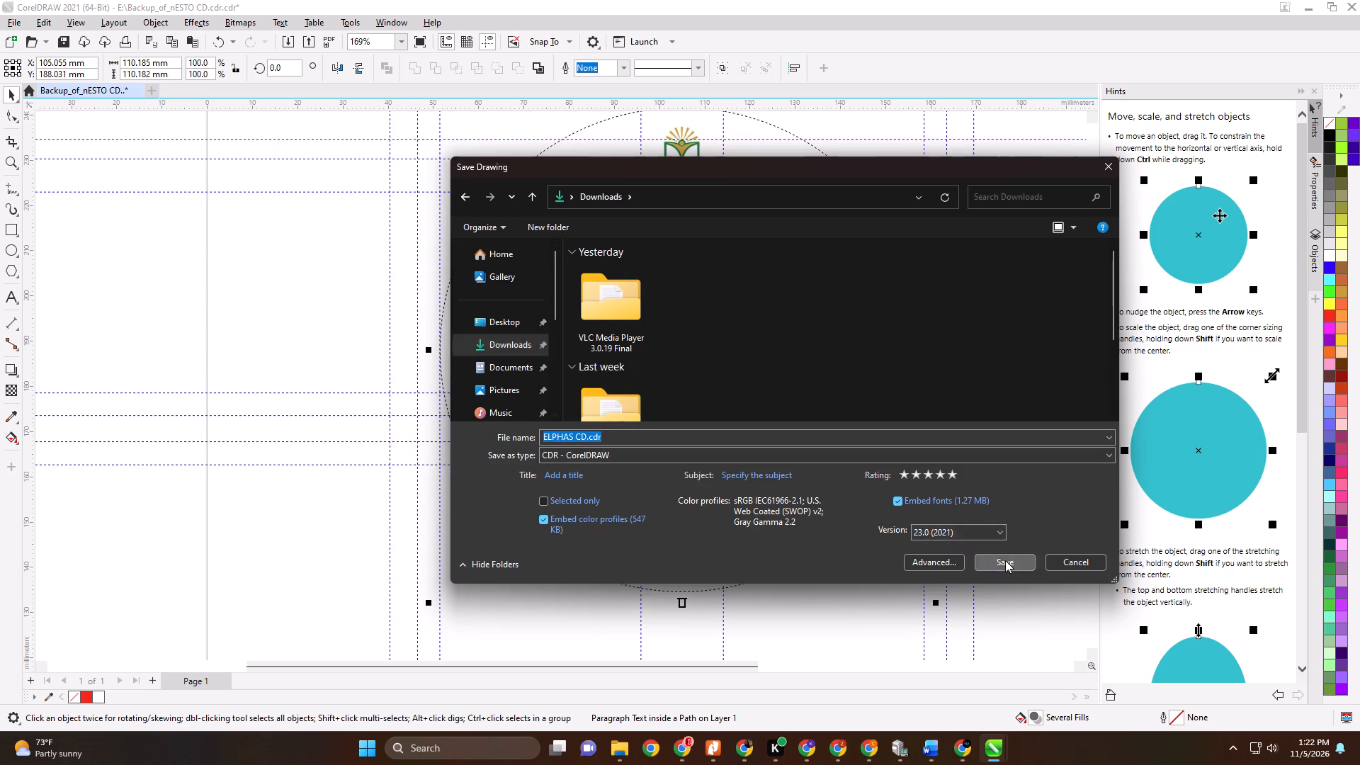
Start another print of the saved CD label.
key("ctrl+p")
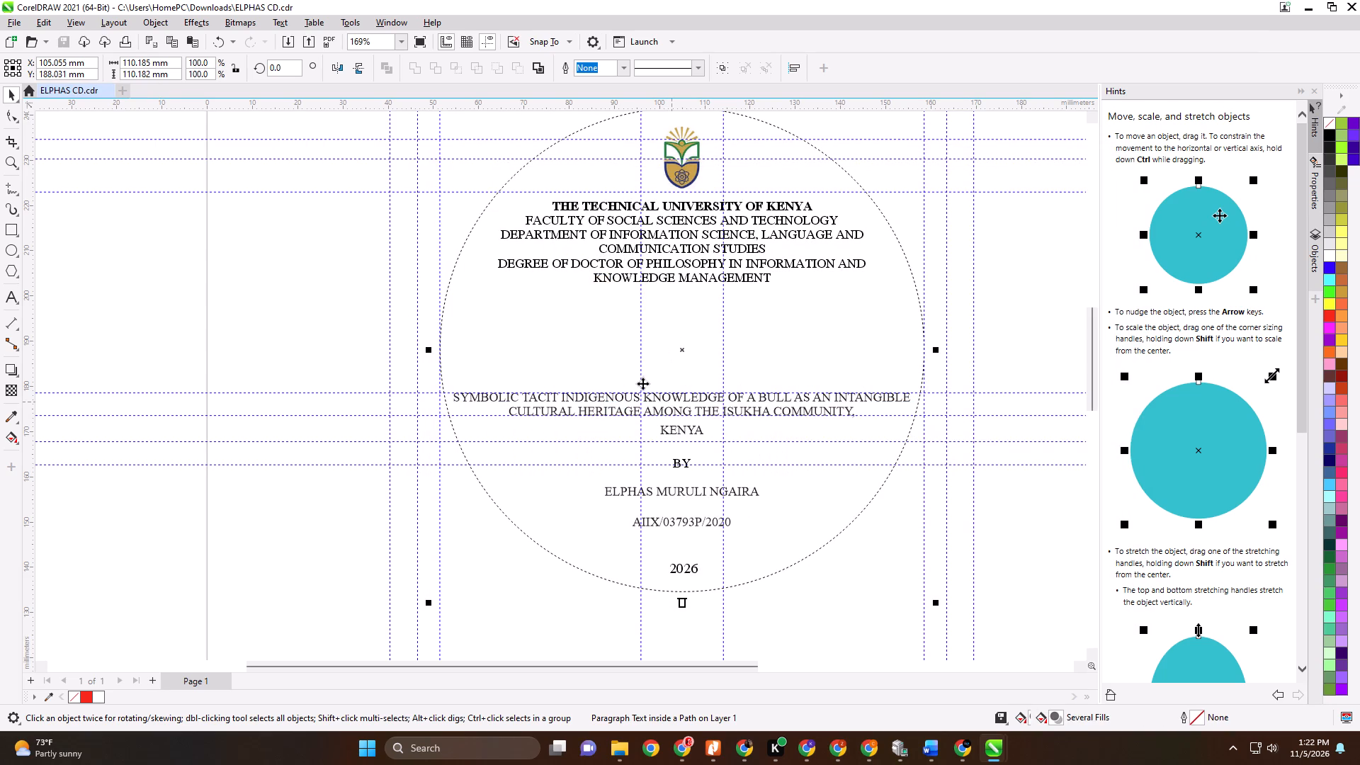
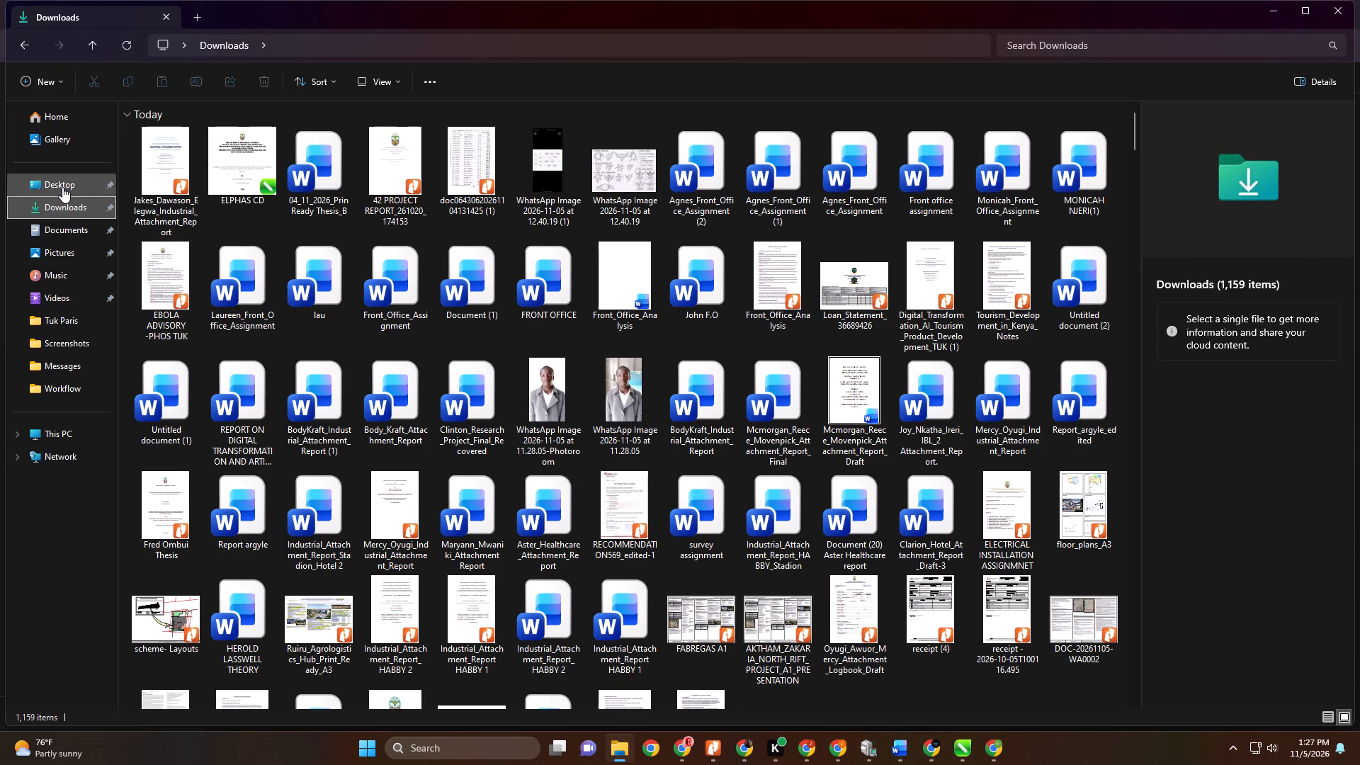
left_click(62, 187)
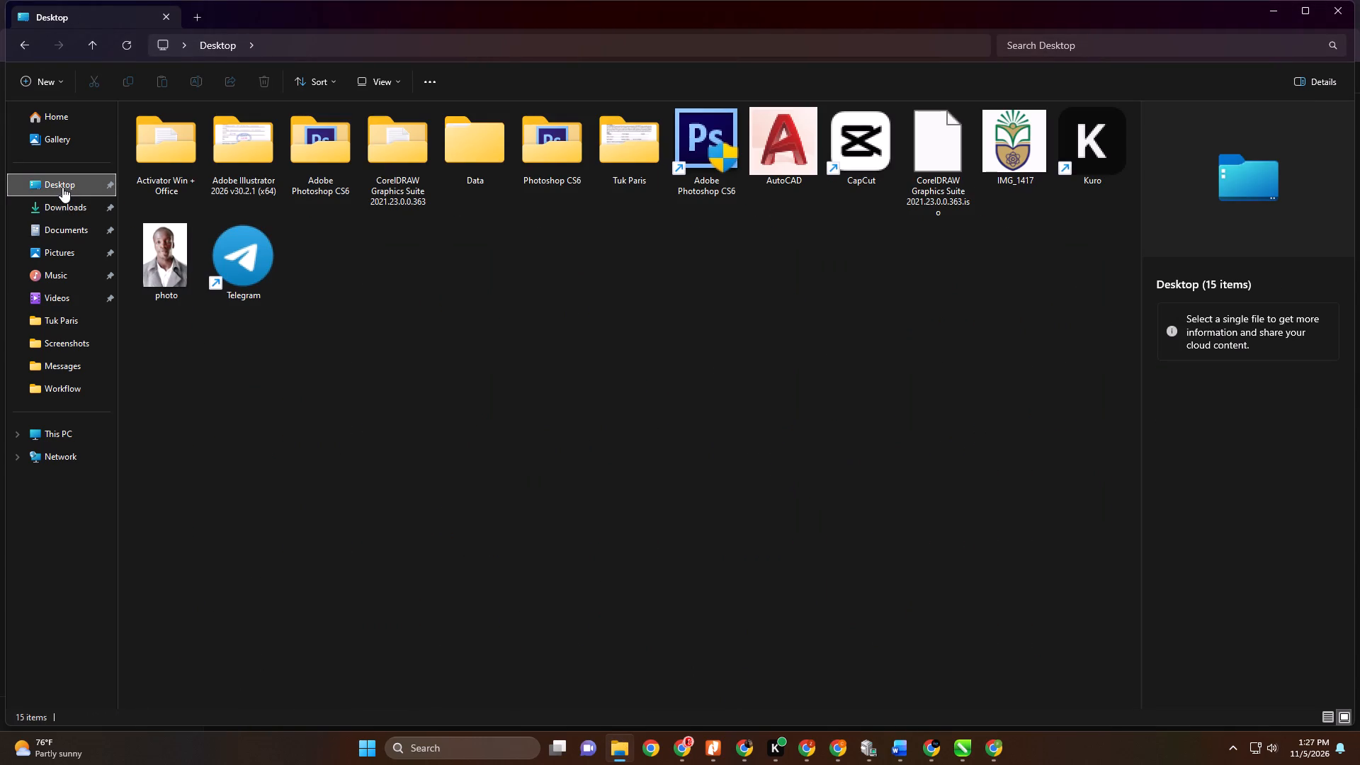
left_click(72, 222)
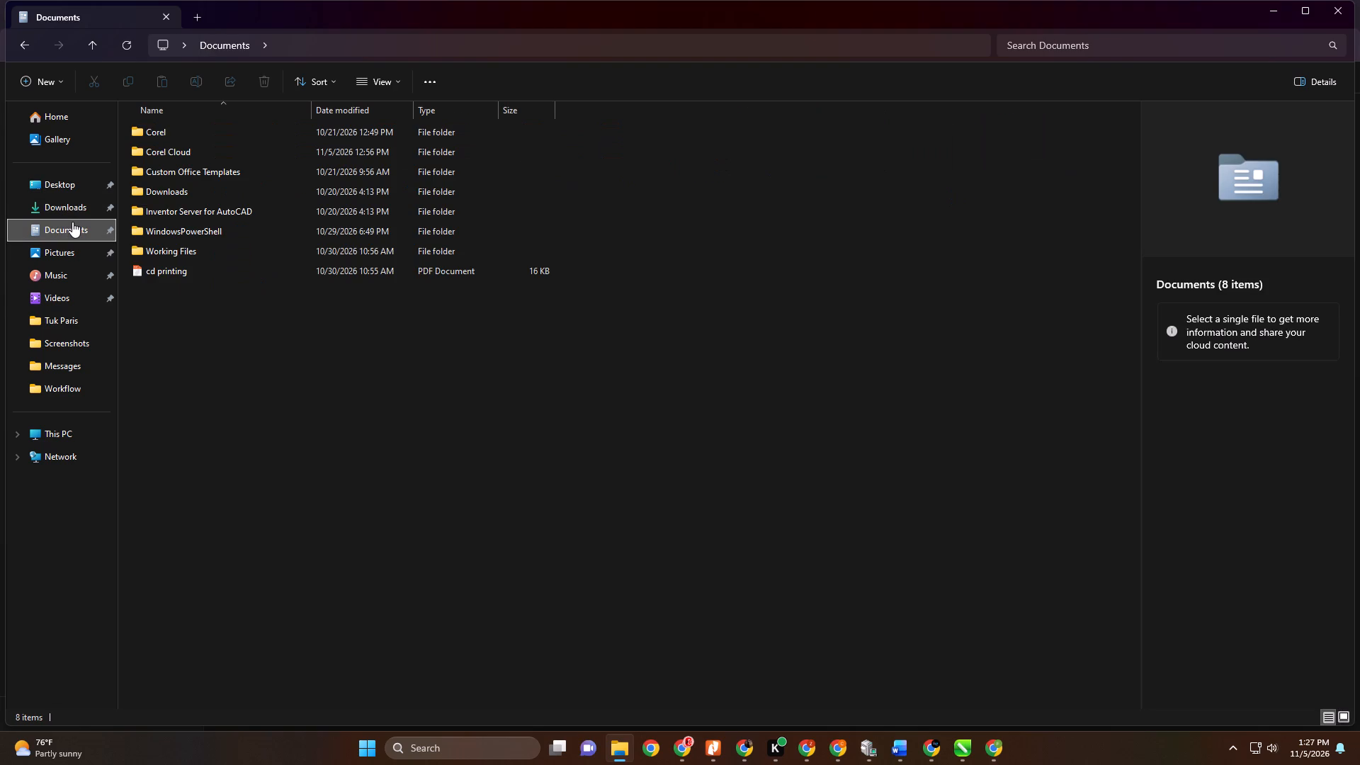
double_click(165, 271)
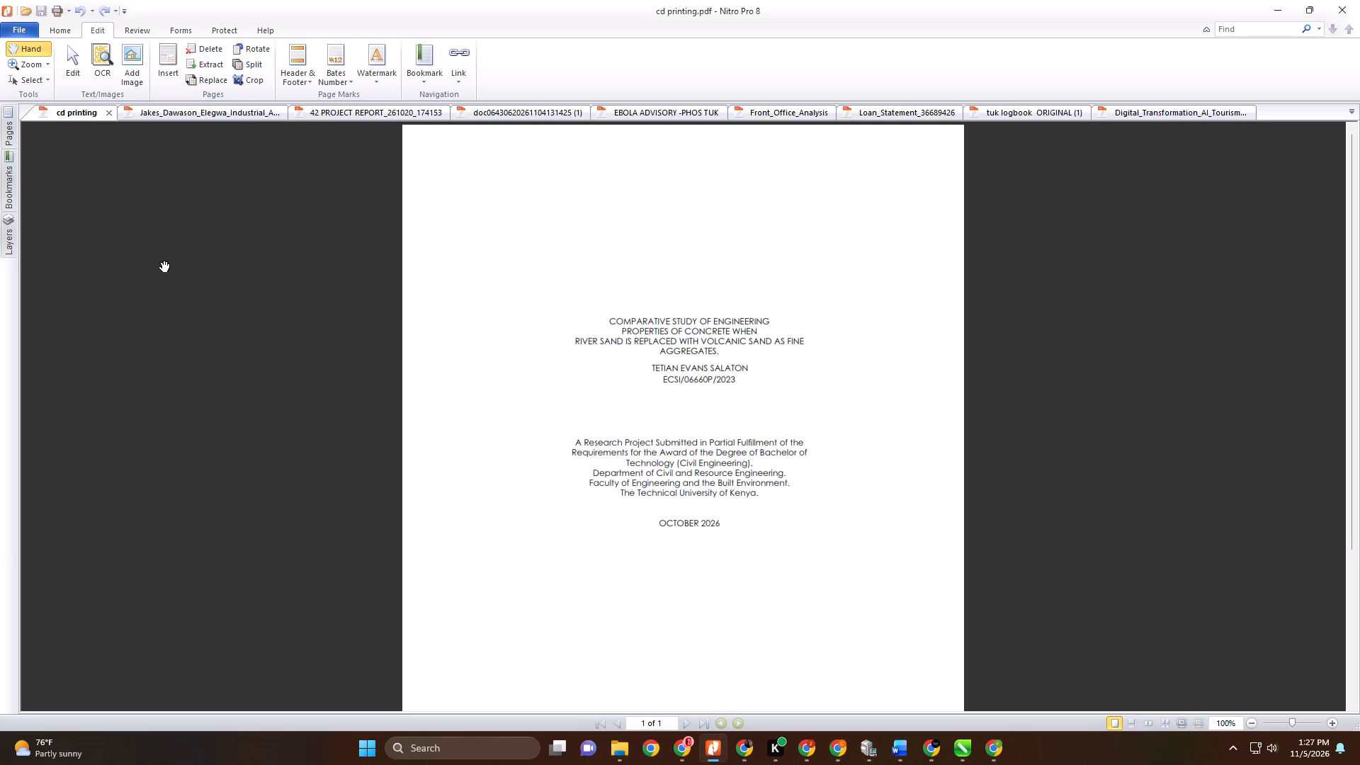
Examine the cd printing page, including its title, author details, submission statement and date layout.
scroll(164, 266, "down", 5)
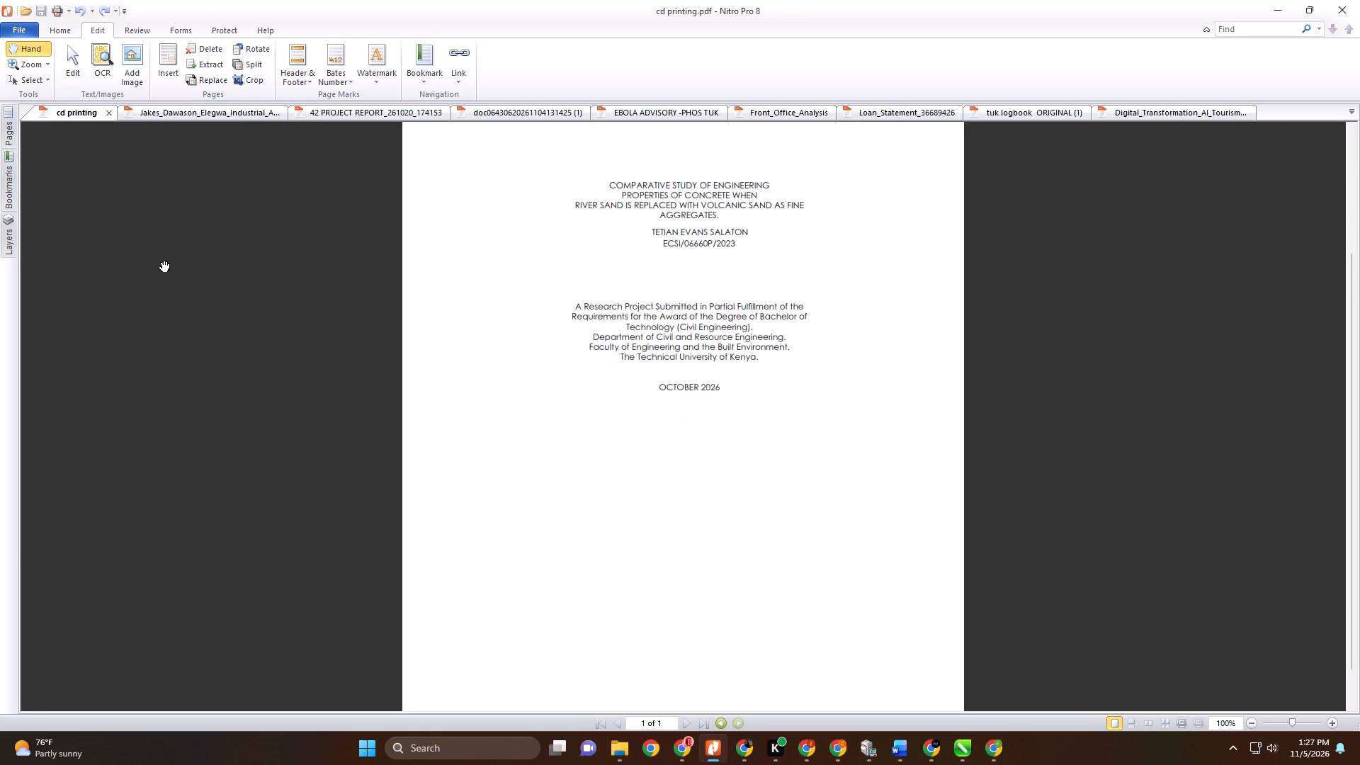
scroll(164, 266, "down", 5)
scroll(169, 266, "up", 9)
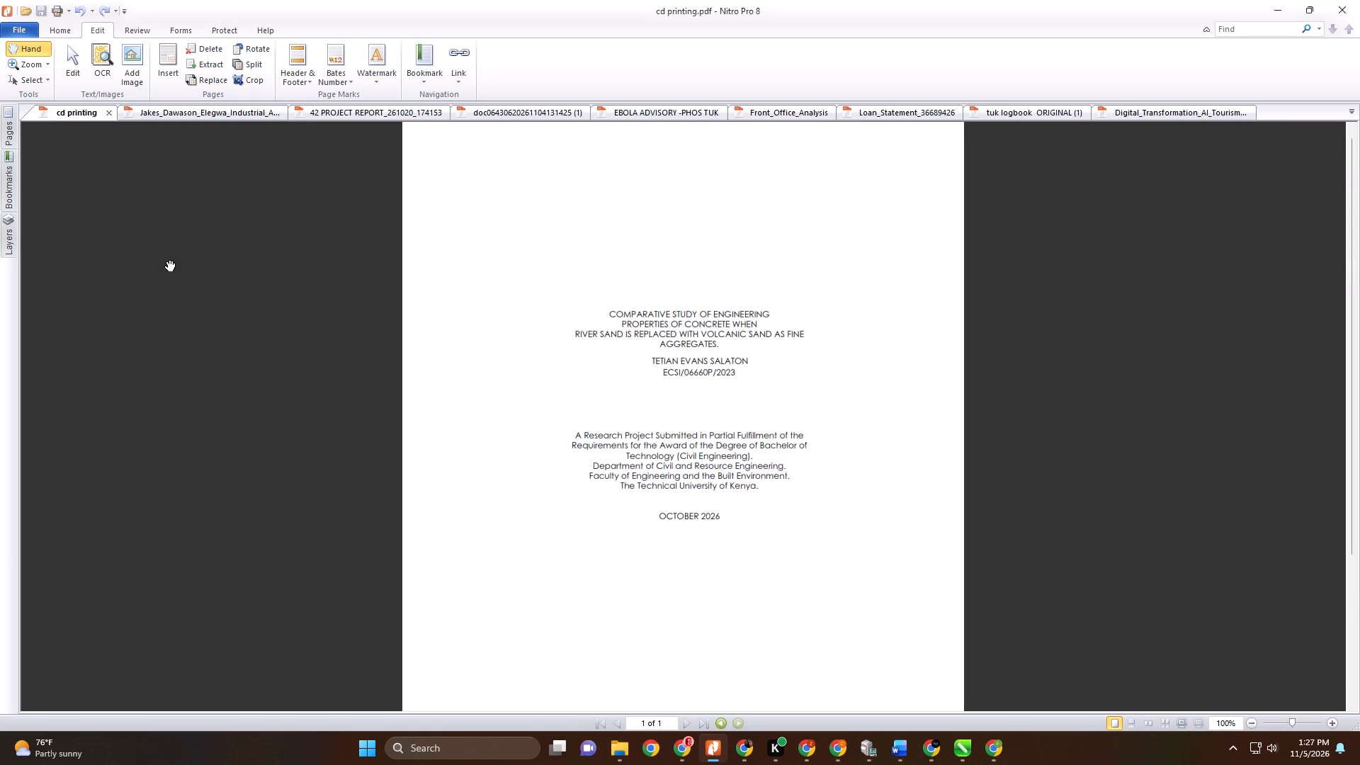
scroll(170, 266, "up", 4)
scroll(170, 266, "down", 1)
scroll(170, 266, "up", 1)
scroll(170, 266, "down", 1)
scroll(170, 266, "up", 1)
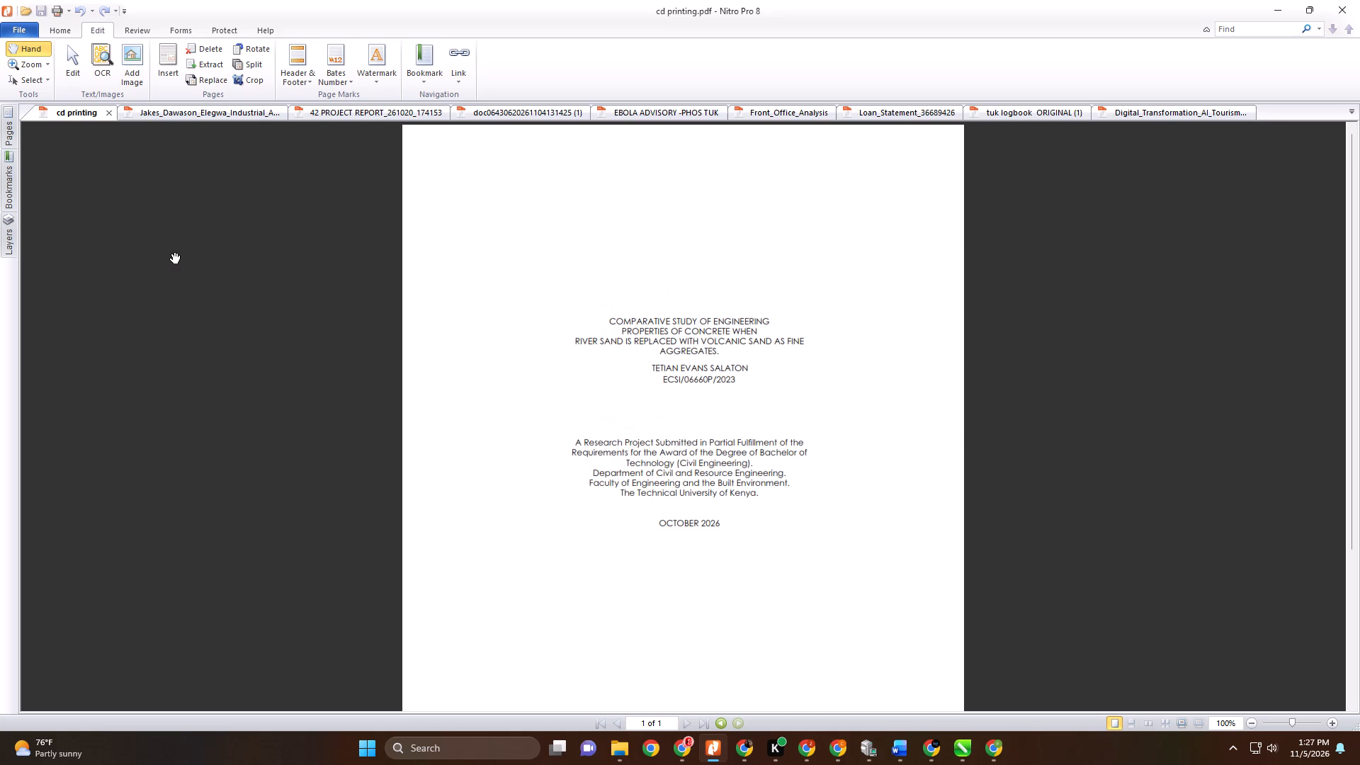
scroll(698, 233, "down", 1)
scroll(697, 233, "up", 1)
scroll(697, 233, "down", 1)
scroll(697, 233, "up", 1)
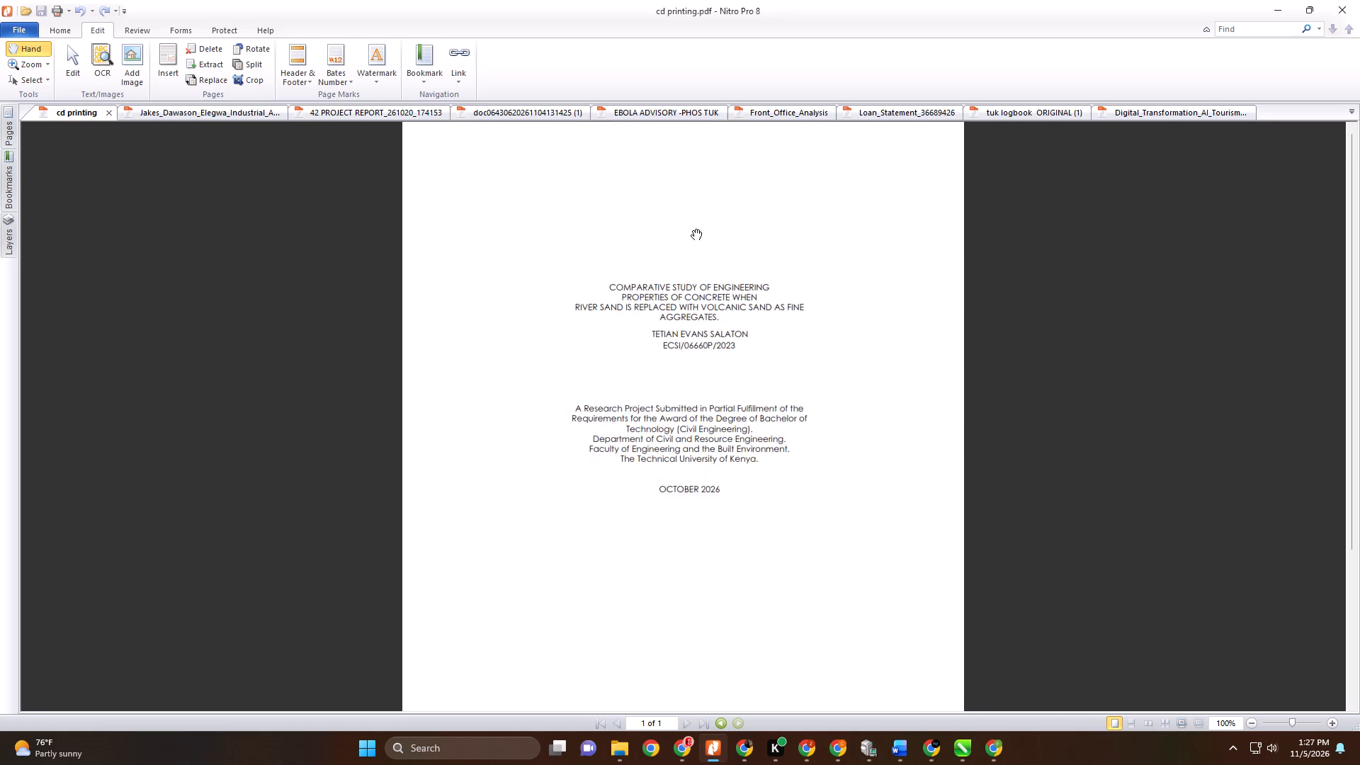
scroll(698, 233, "up", 2)
scroll(698, 233, "down", 1)
scroll(722, 314, "up", 8)
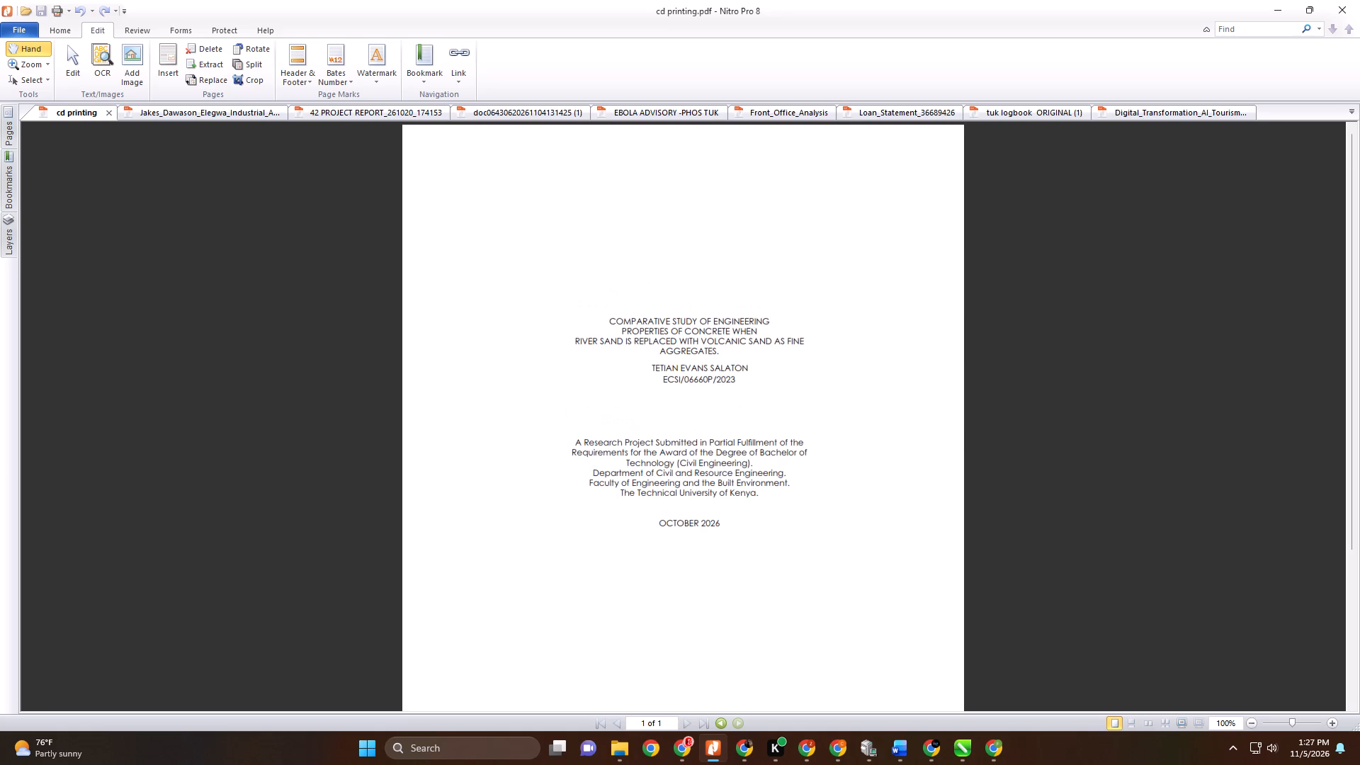
triple_click(715, 332)
left_click(725, 372)
triple_click(671, 339)
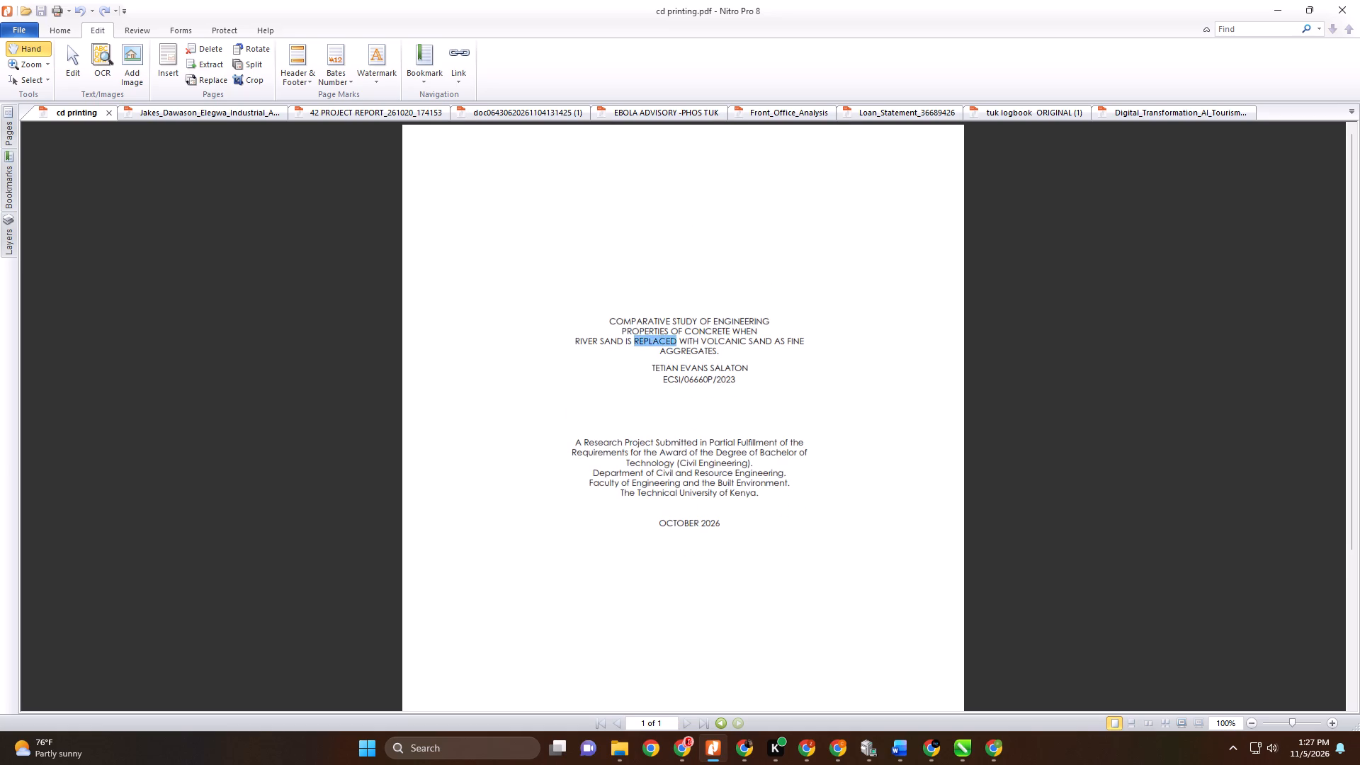
left_click(671, 338)
left_click(700, 389)
left_click(748, 183)
scroll(691, 334, "up", 4)
scroll(691, 334, "down", 5)
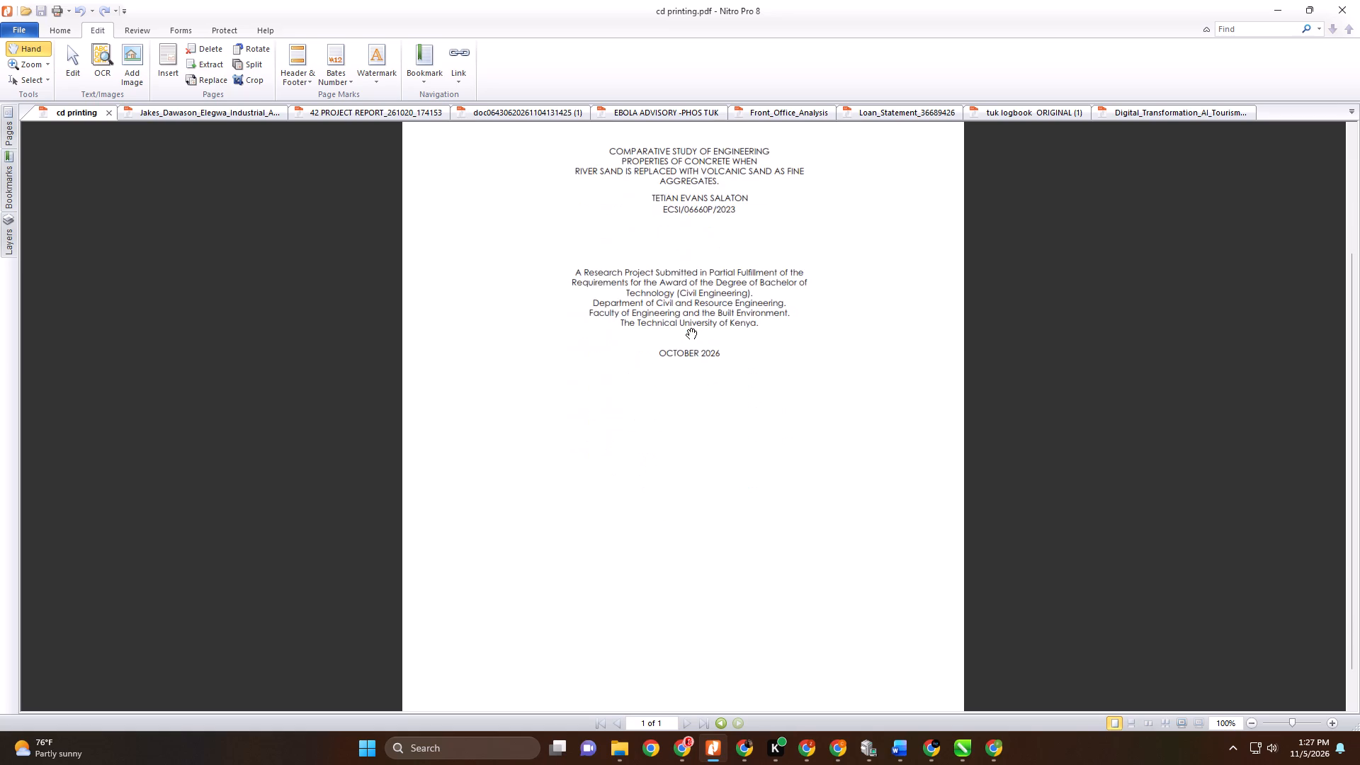
scroll(691, 334, "up", 6)
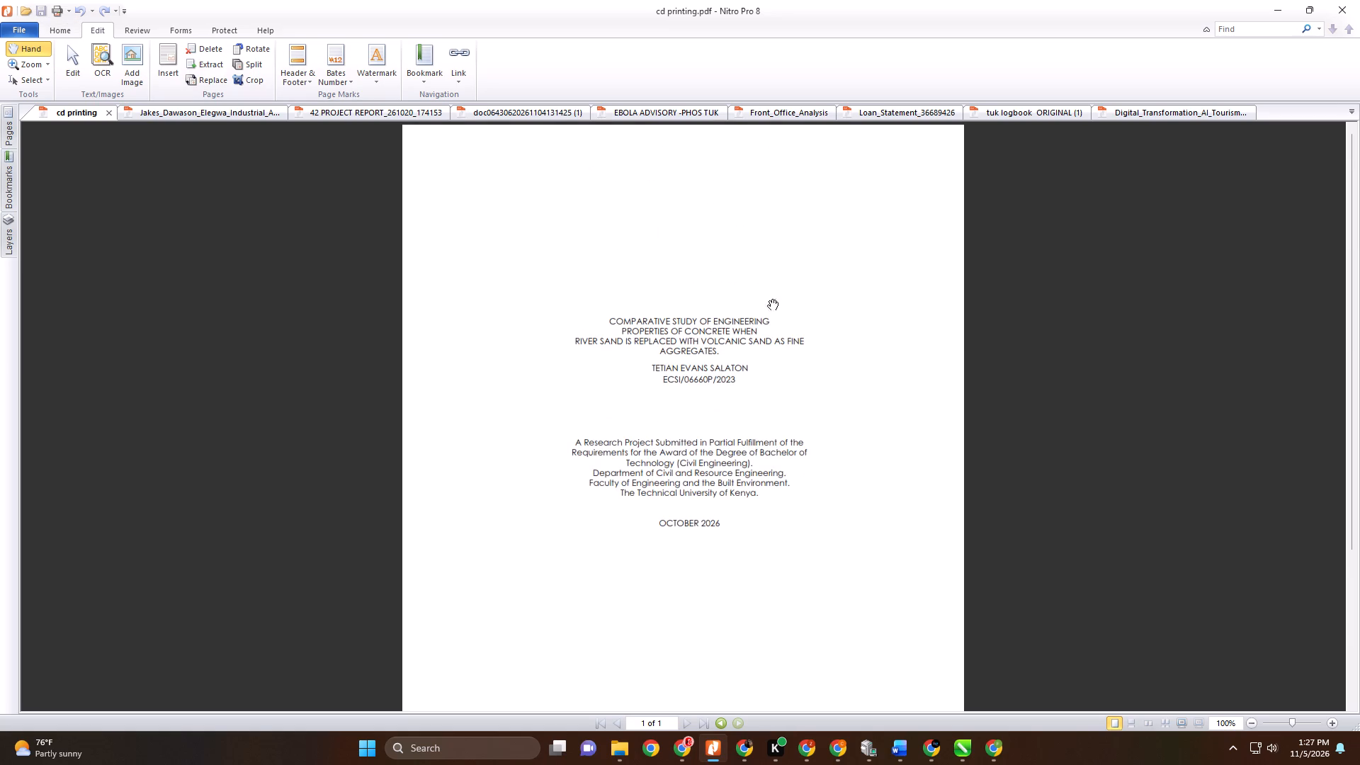
Convert cd printing.pdf to a Word document saved in the original file's folder.
left_click(65, 35)
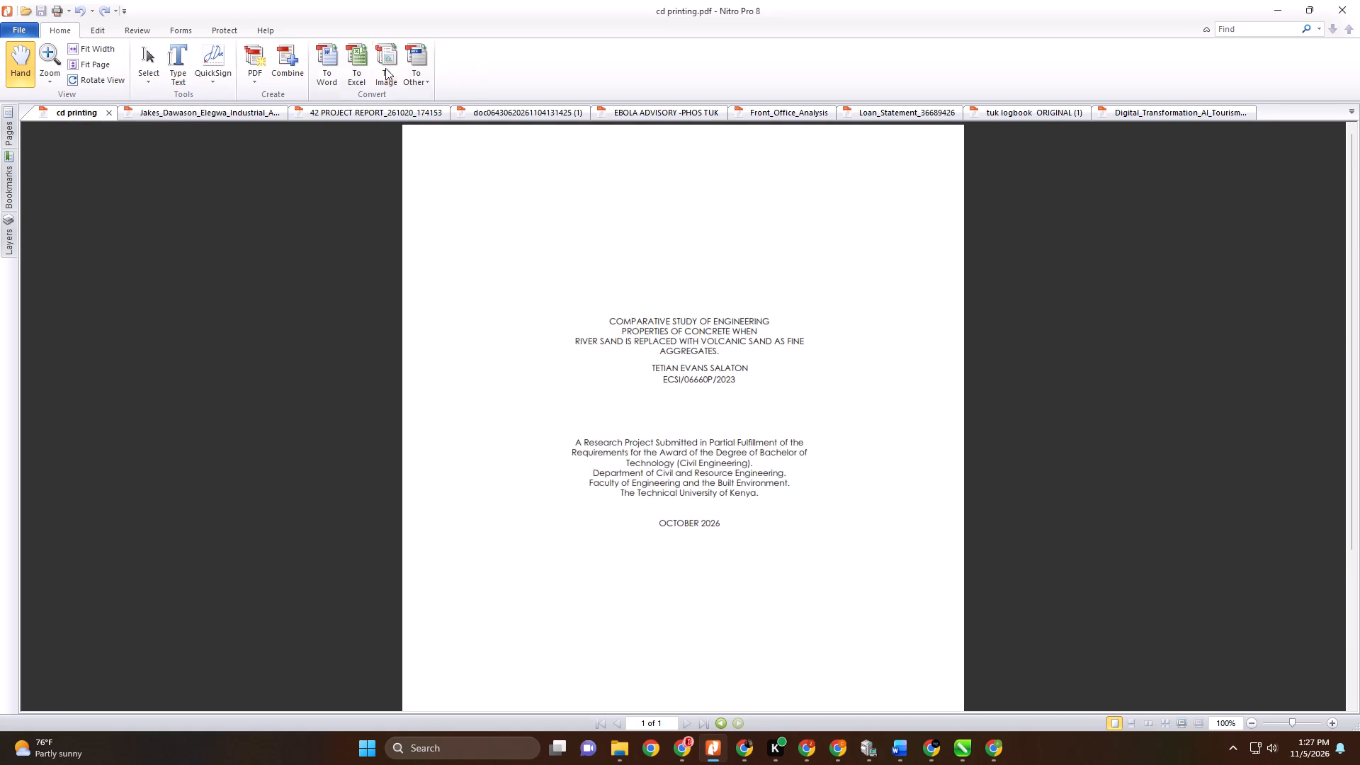
left_click(332, 67)
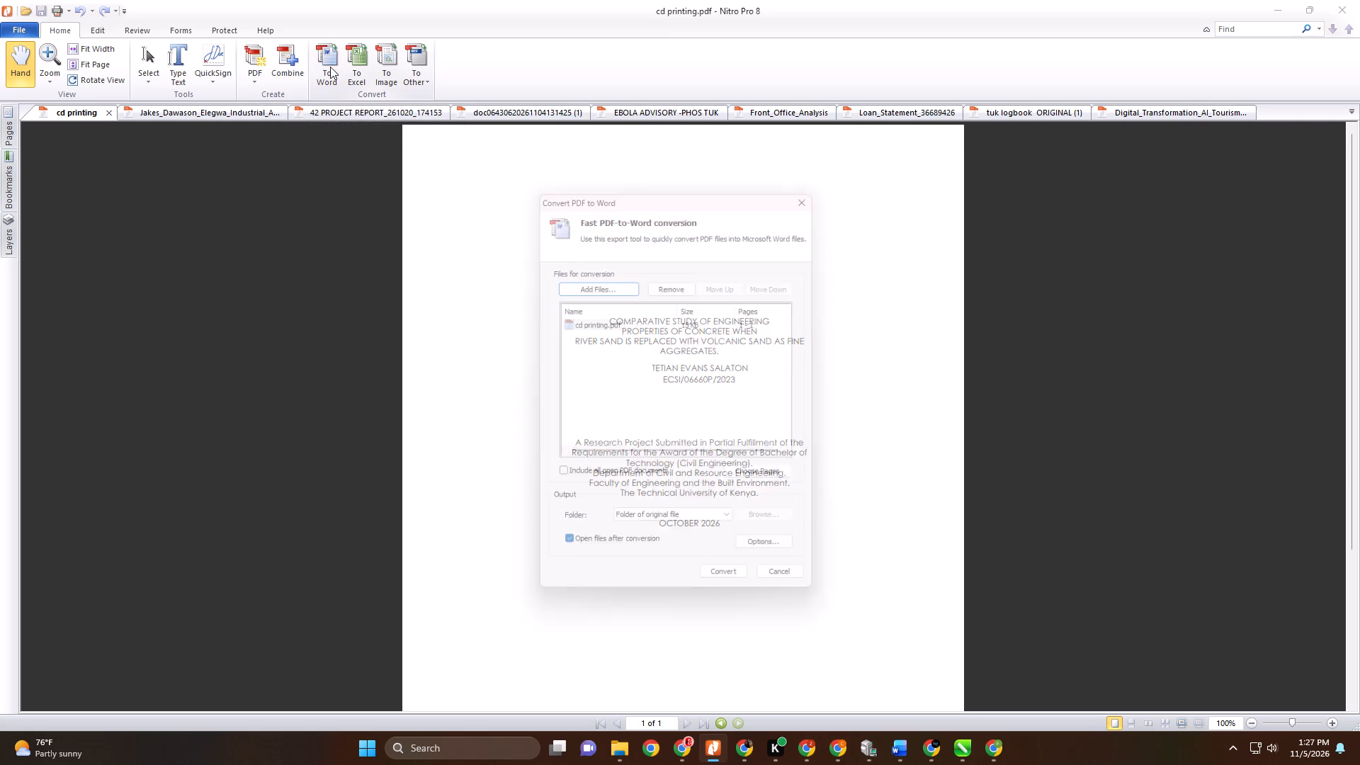
left_click(729, 589)
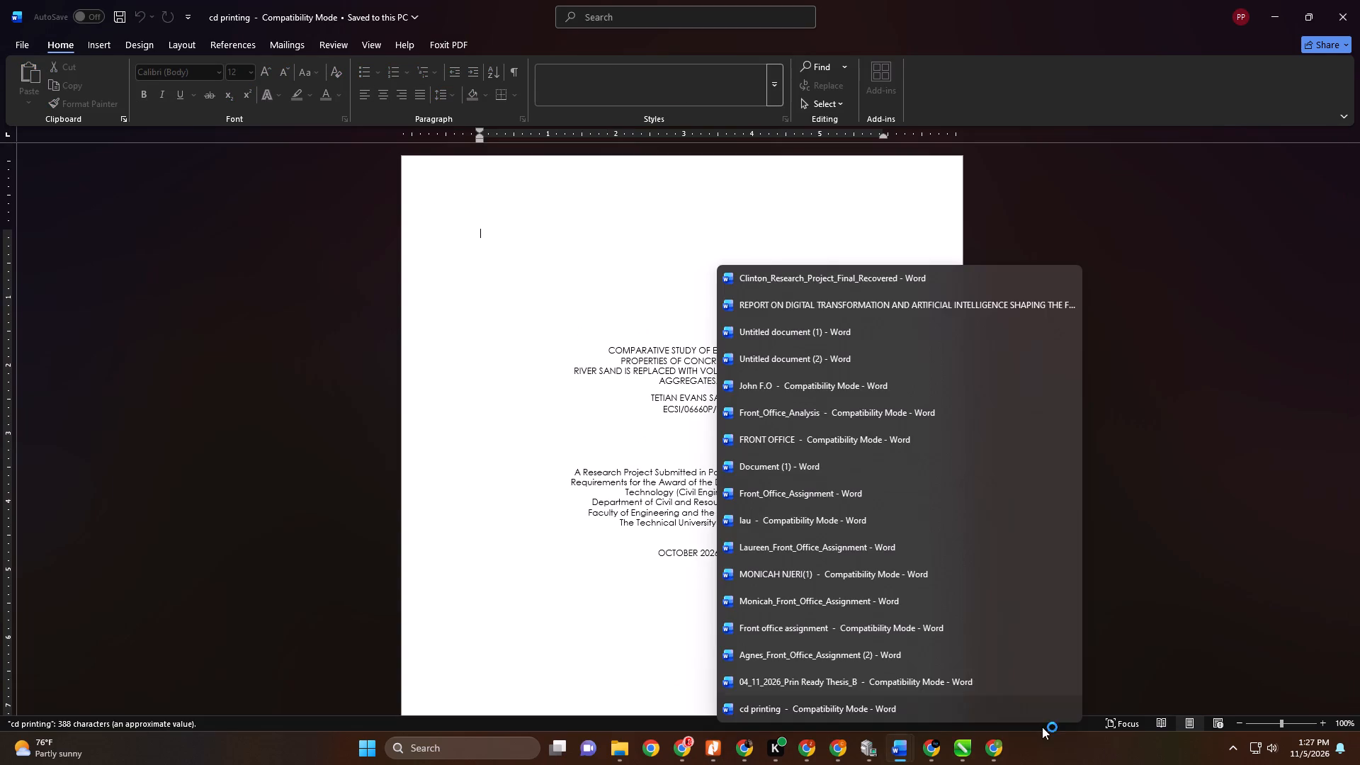
Switch to CorelDRAW, select all five objects of the CD label and group them.
left_click(997, 744)
left_click(968, 741)
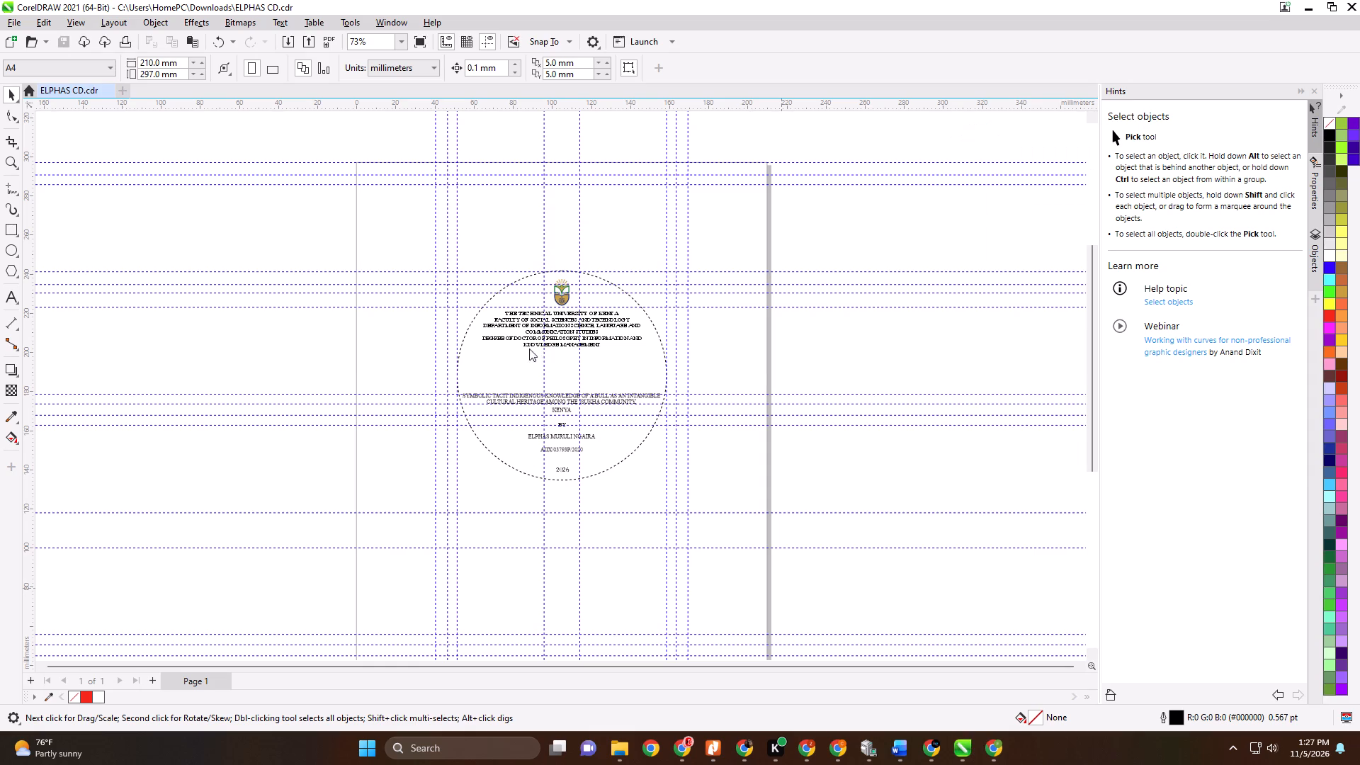
left_click(491, 317)
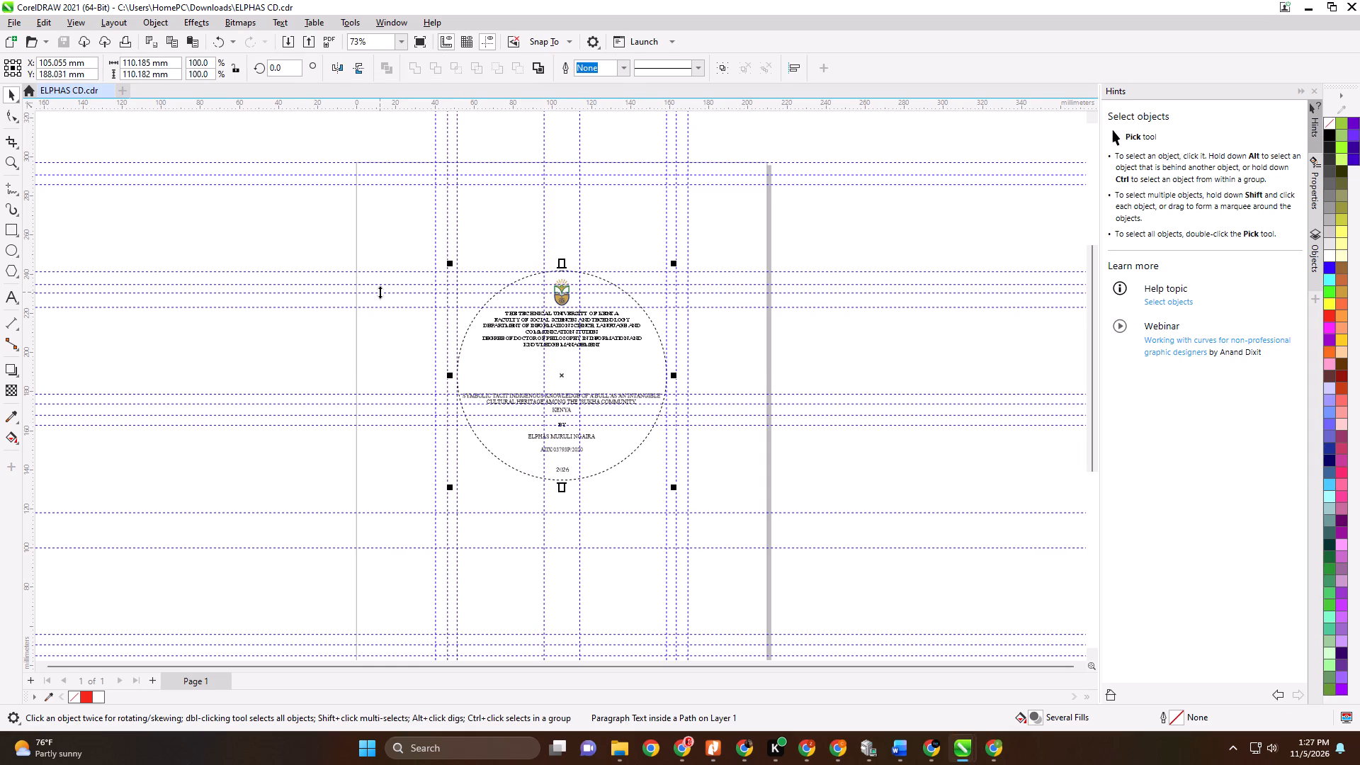
left_click(872, 211)
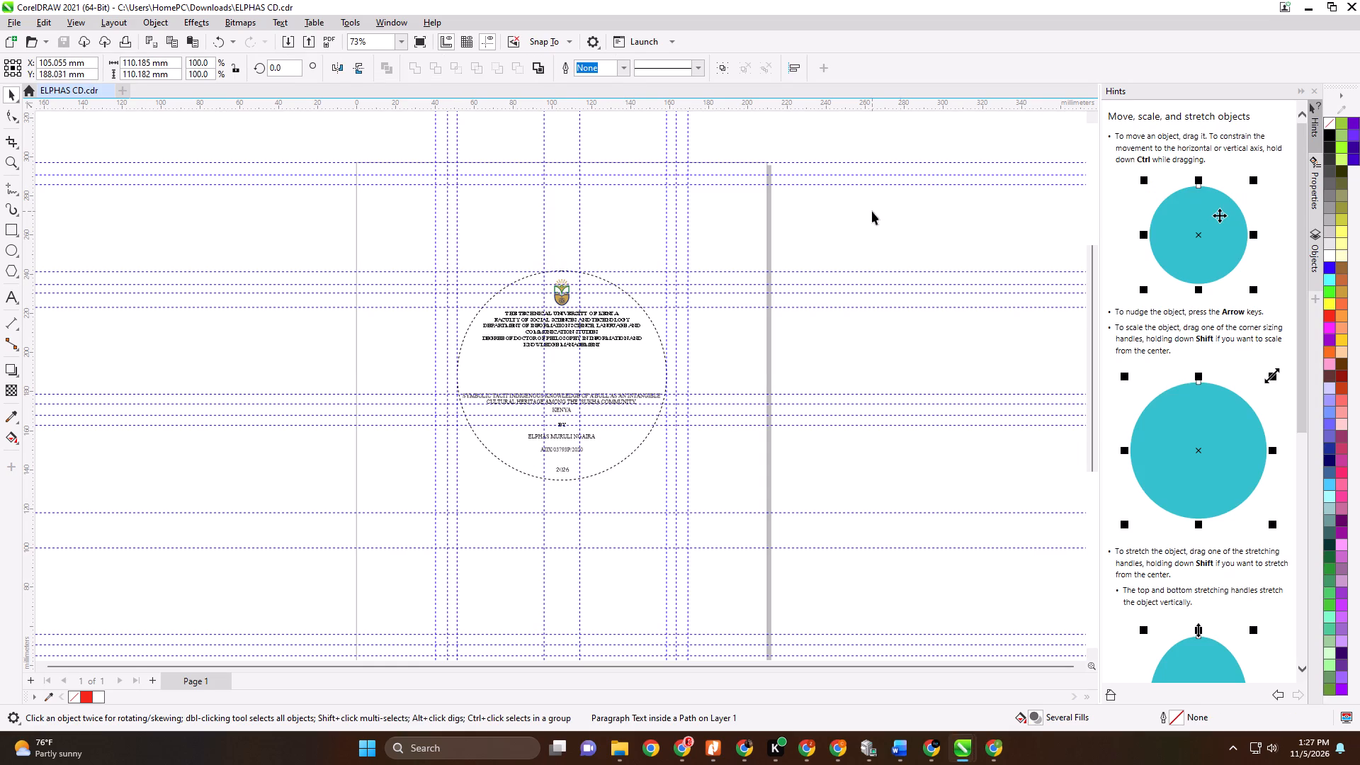
left_click(12, 93)
left_click_drag(256, 202, 959, 535)
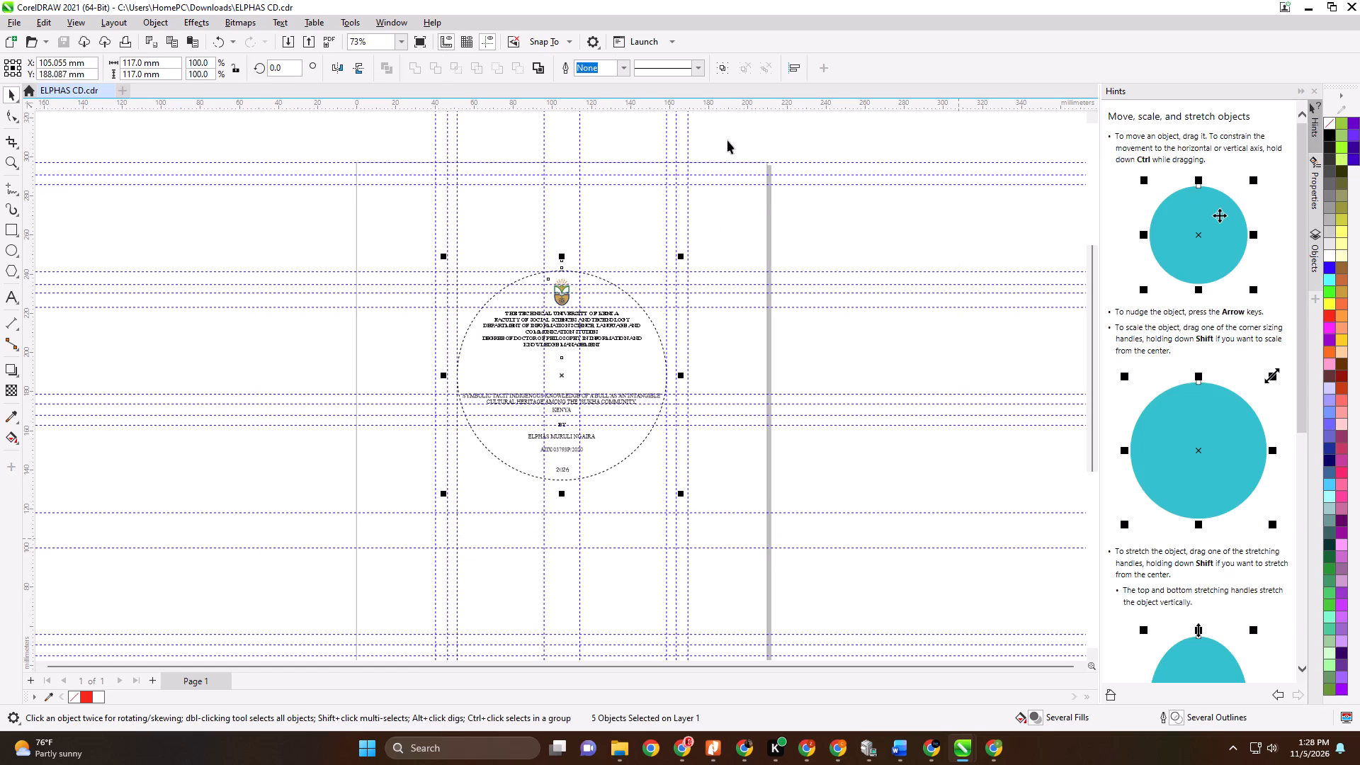
left_click(720, 68)
left_click(127, 141)
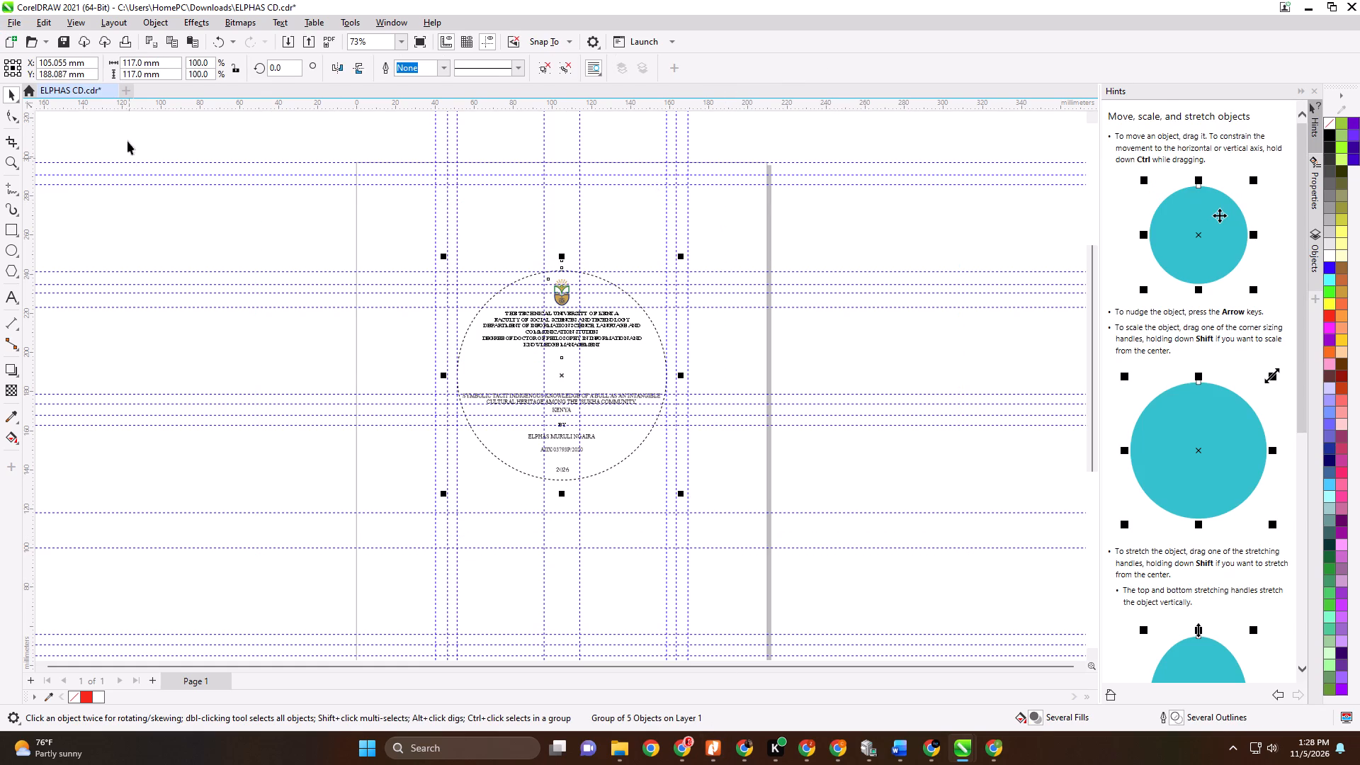
Save the CD label drawing.
left_click(12, 23)
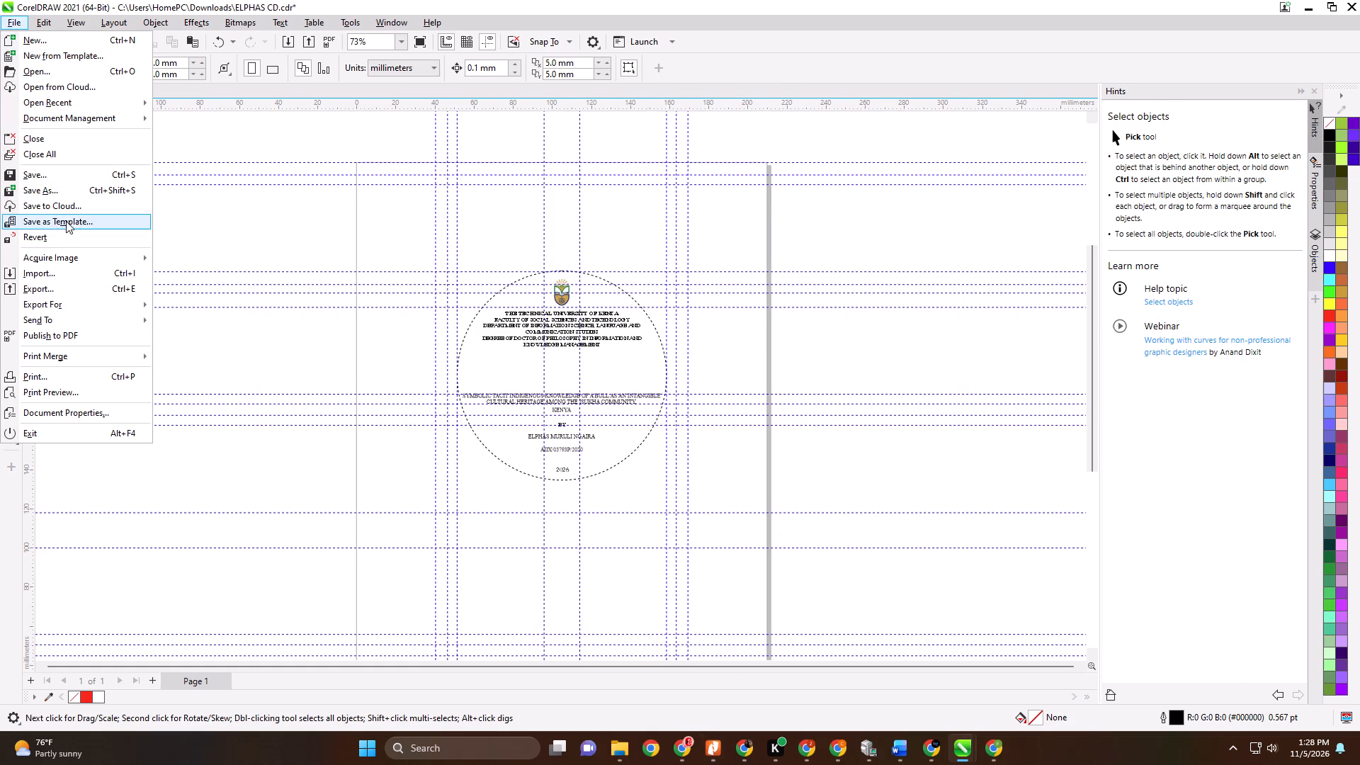
left_click(66, 174)
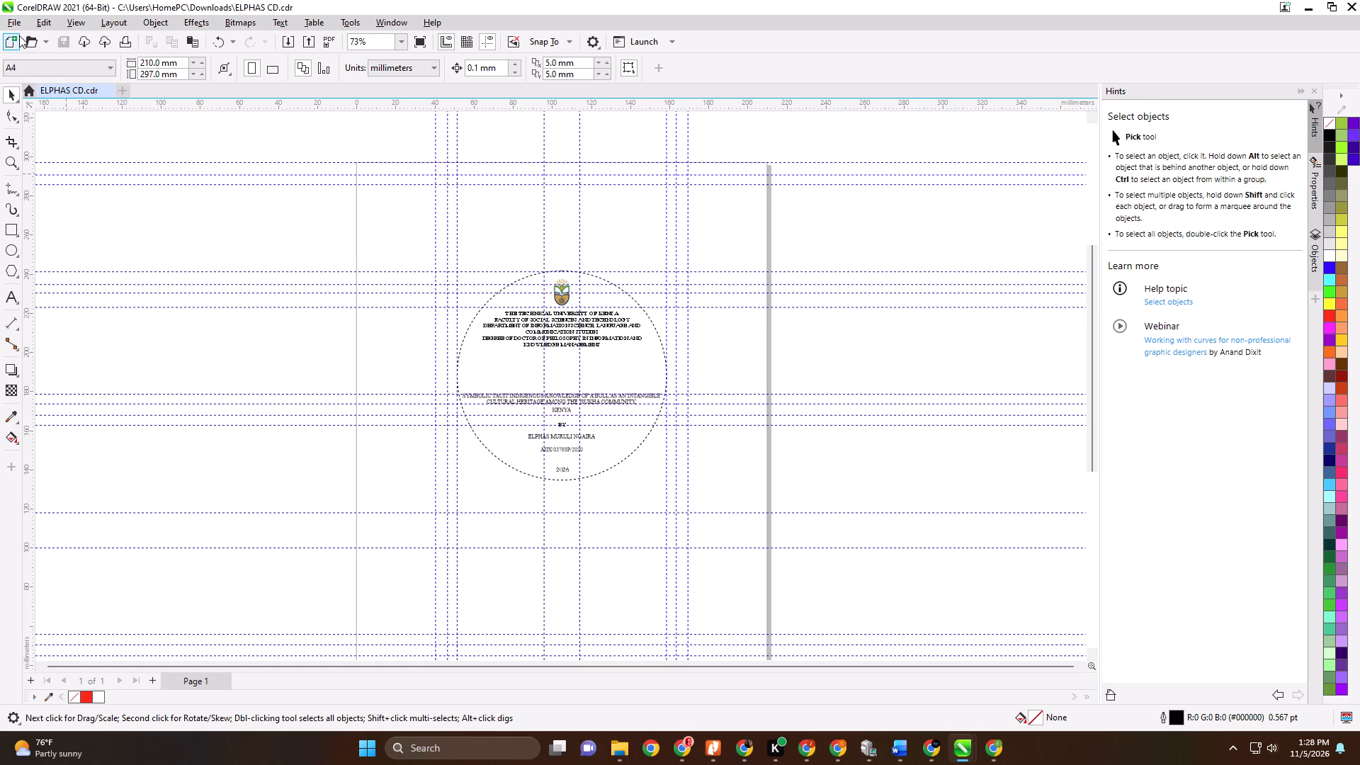
Print one copy of the current document on the Kyocera TASKalfa 3253ci KX.
left_click(16, 24)
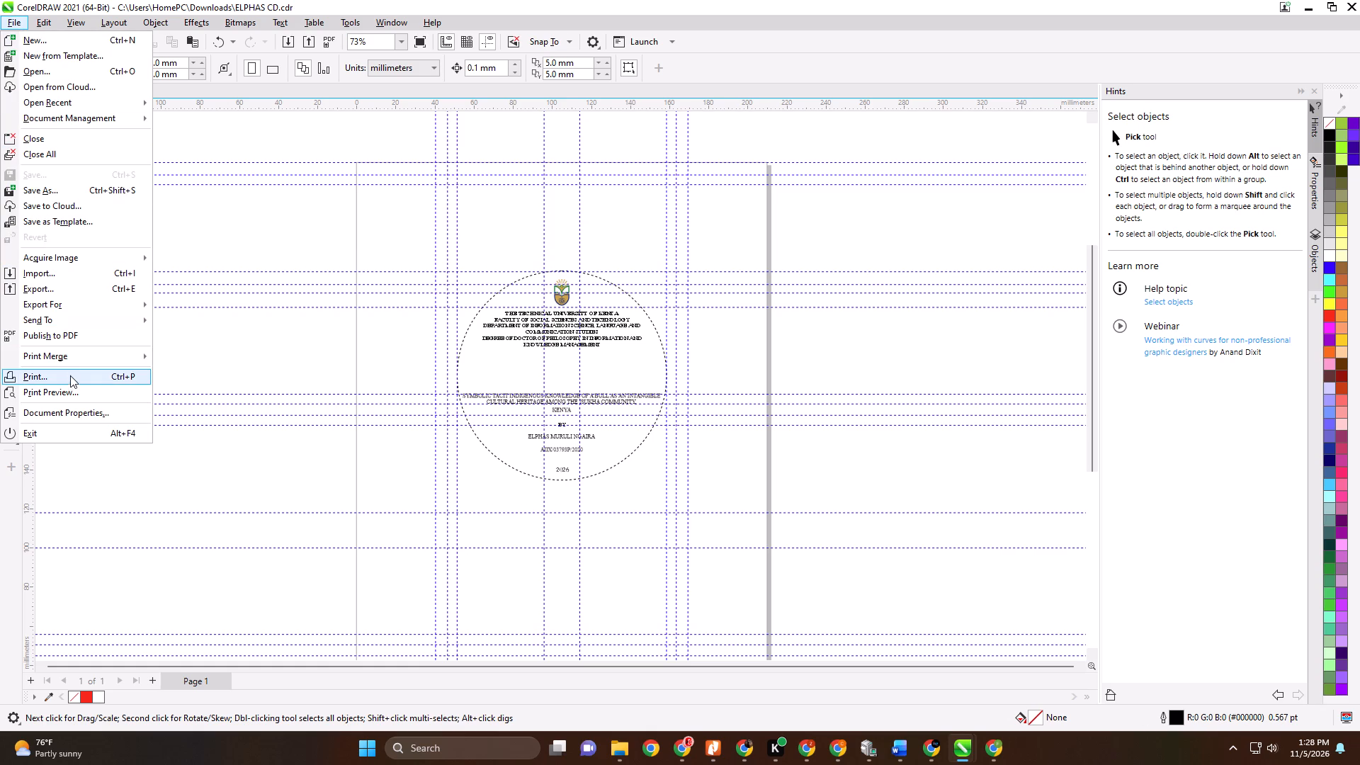
left_click(70, 376)
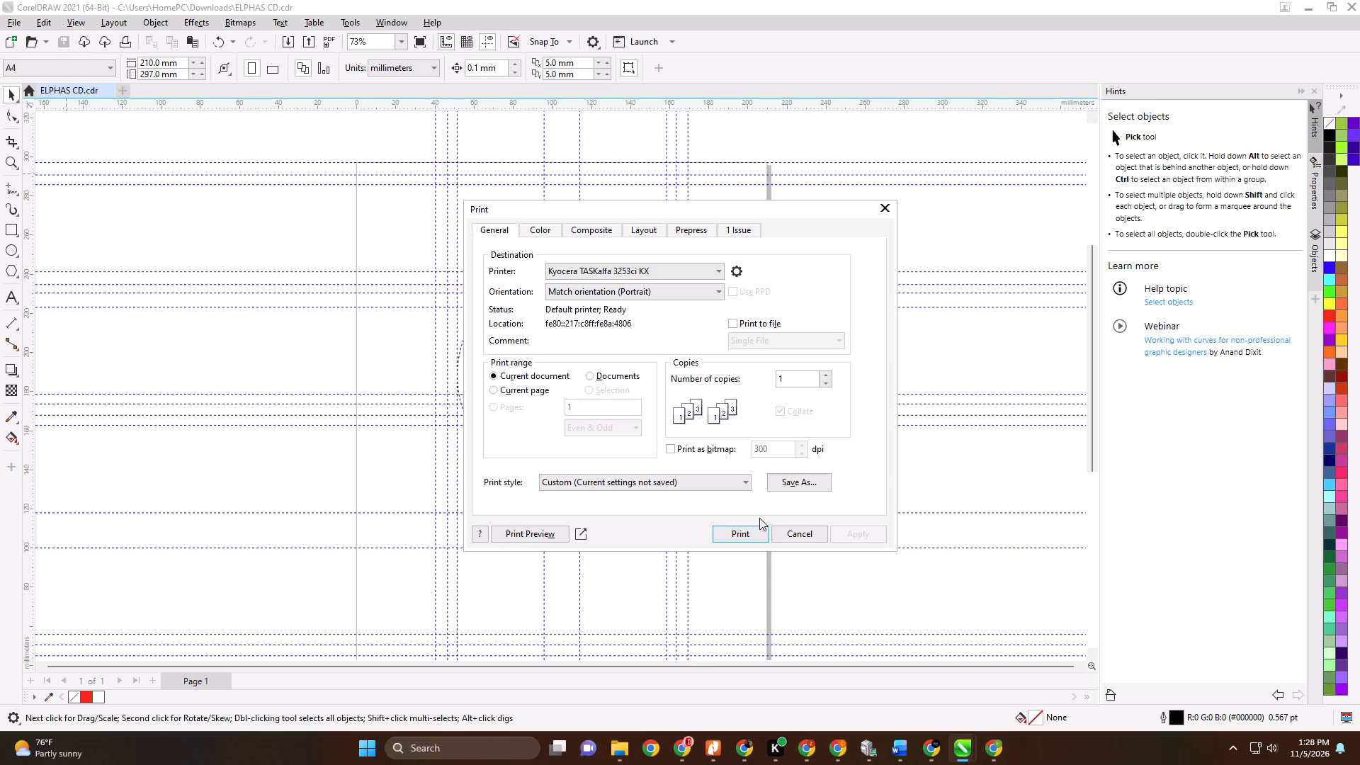
left_click(732, 534)
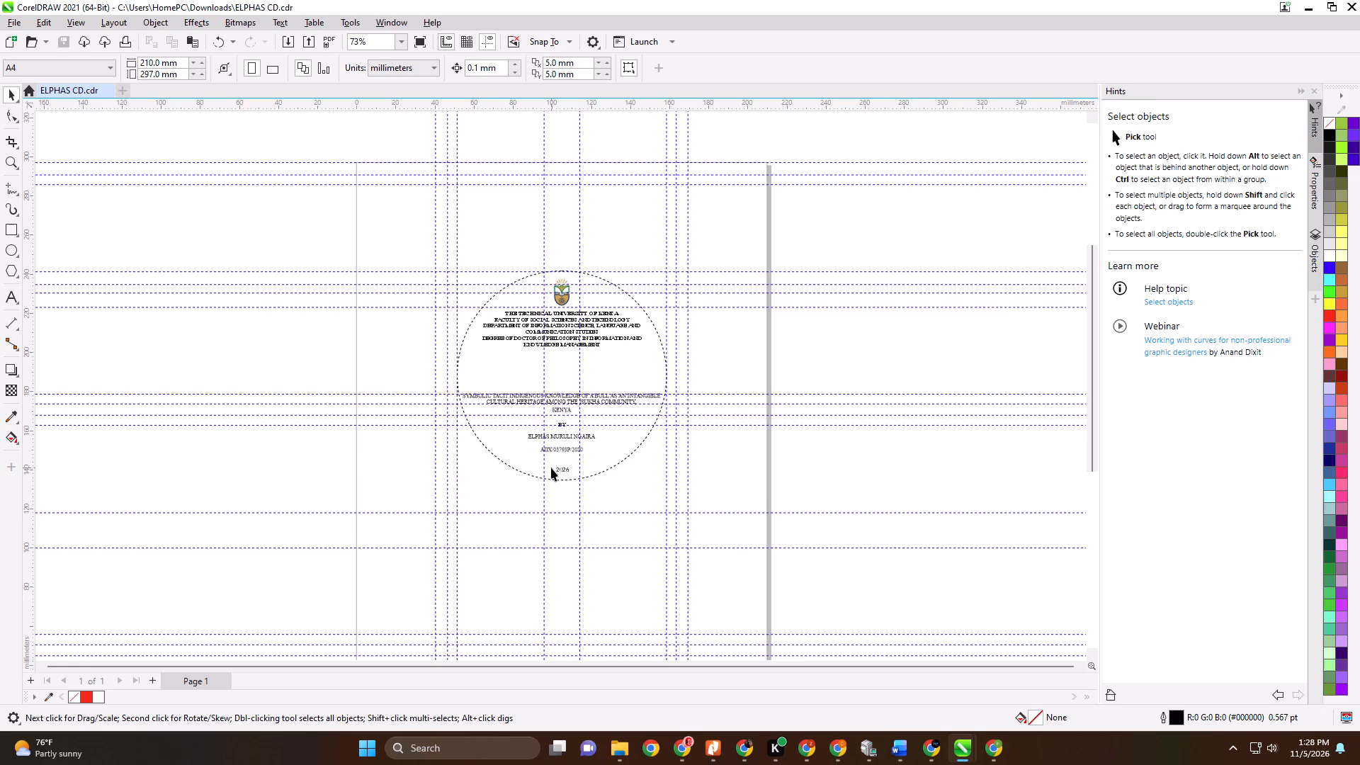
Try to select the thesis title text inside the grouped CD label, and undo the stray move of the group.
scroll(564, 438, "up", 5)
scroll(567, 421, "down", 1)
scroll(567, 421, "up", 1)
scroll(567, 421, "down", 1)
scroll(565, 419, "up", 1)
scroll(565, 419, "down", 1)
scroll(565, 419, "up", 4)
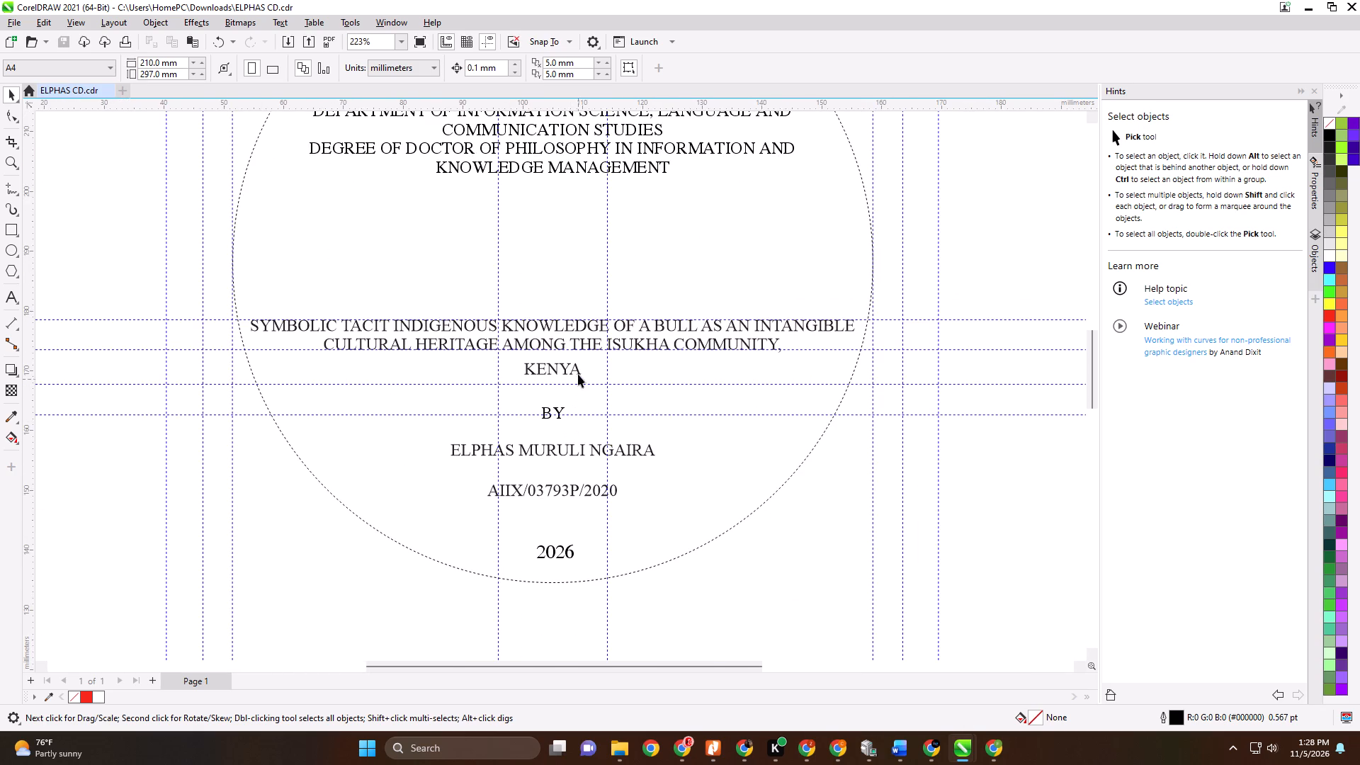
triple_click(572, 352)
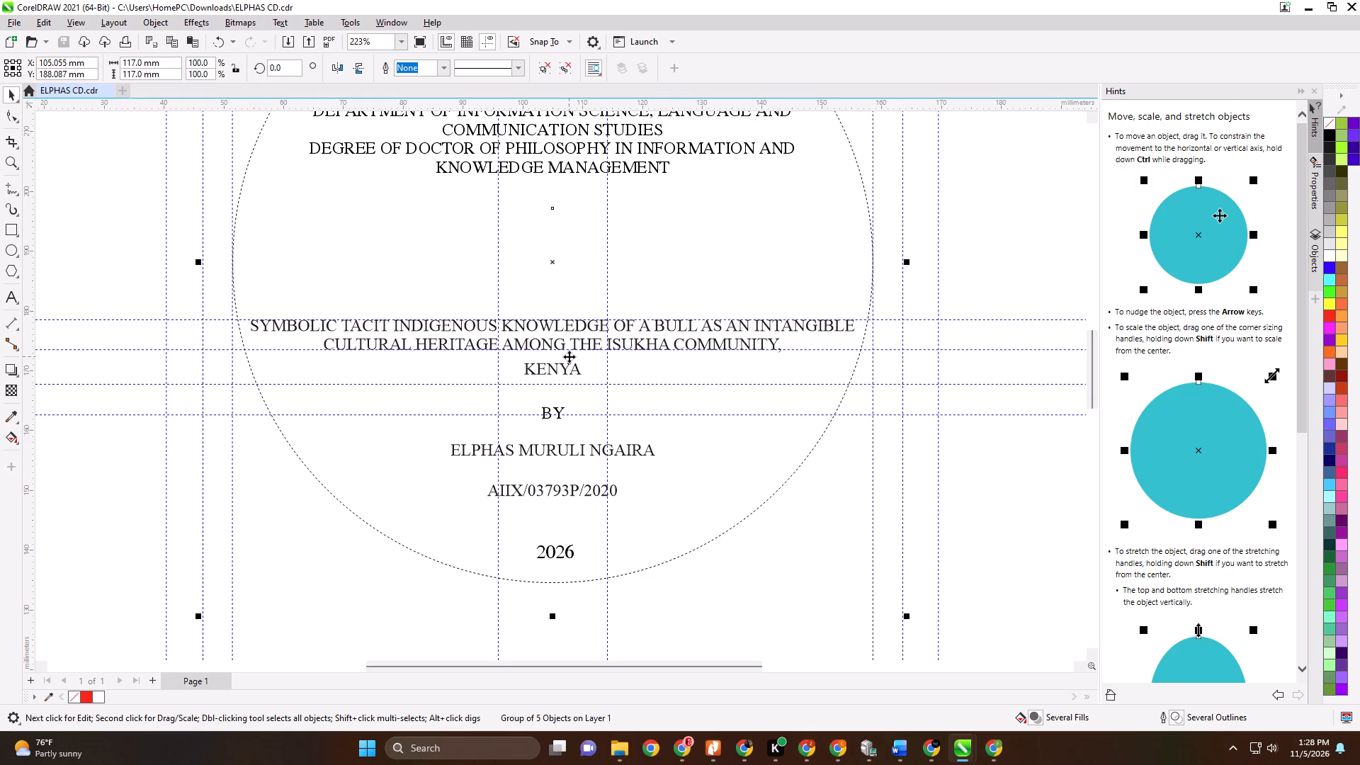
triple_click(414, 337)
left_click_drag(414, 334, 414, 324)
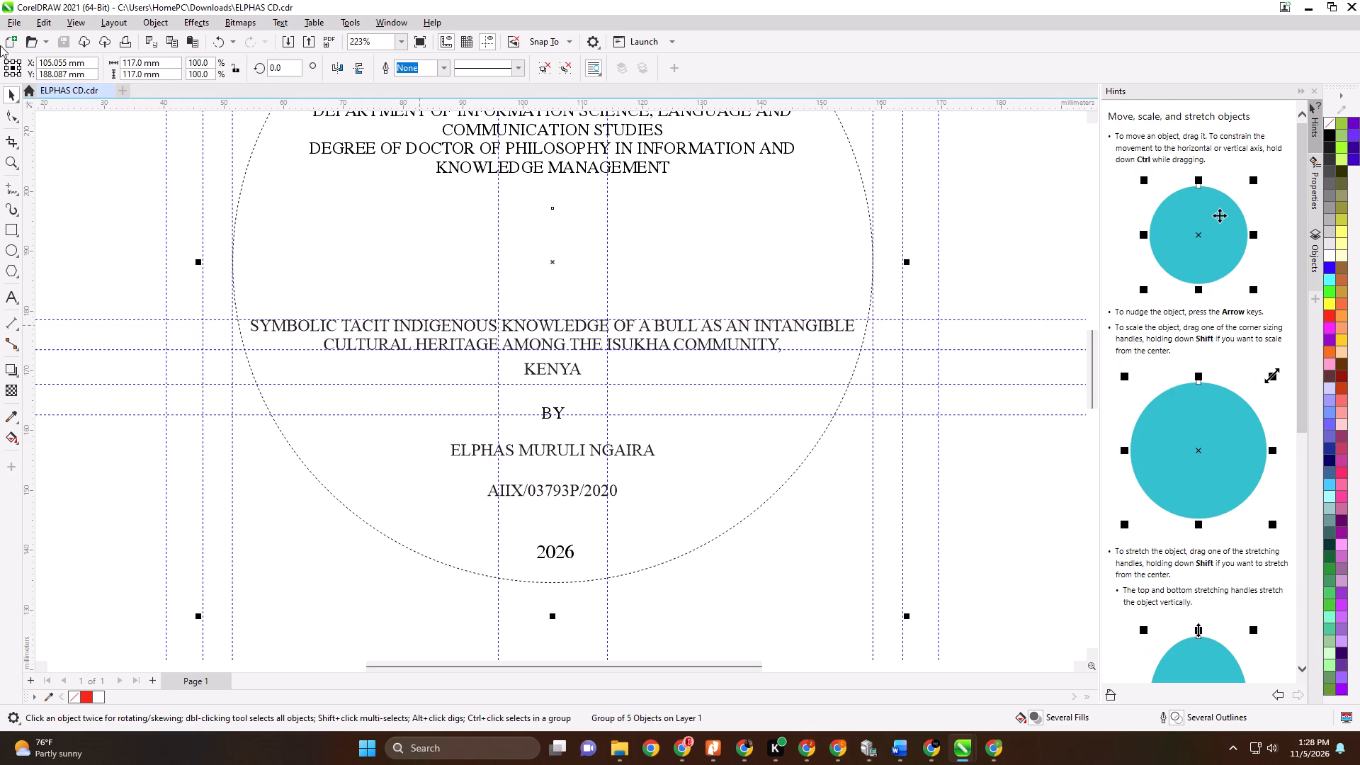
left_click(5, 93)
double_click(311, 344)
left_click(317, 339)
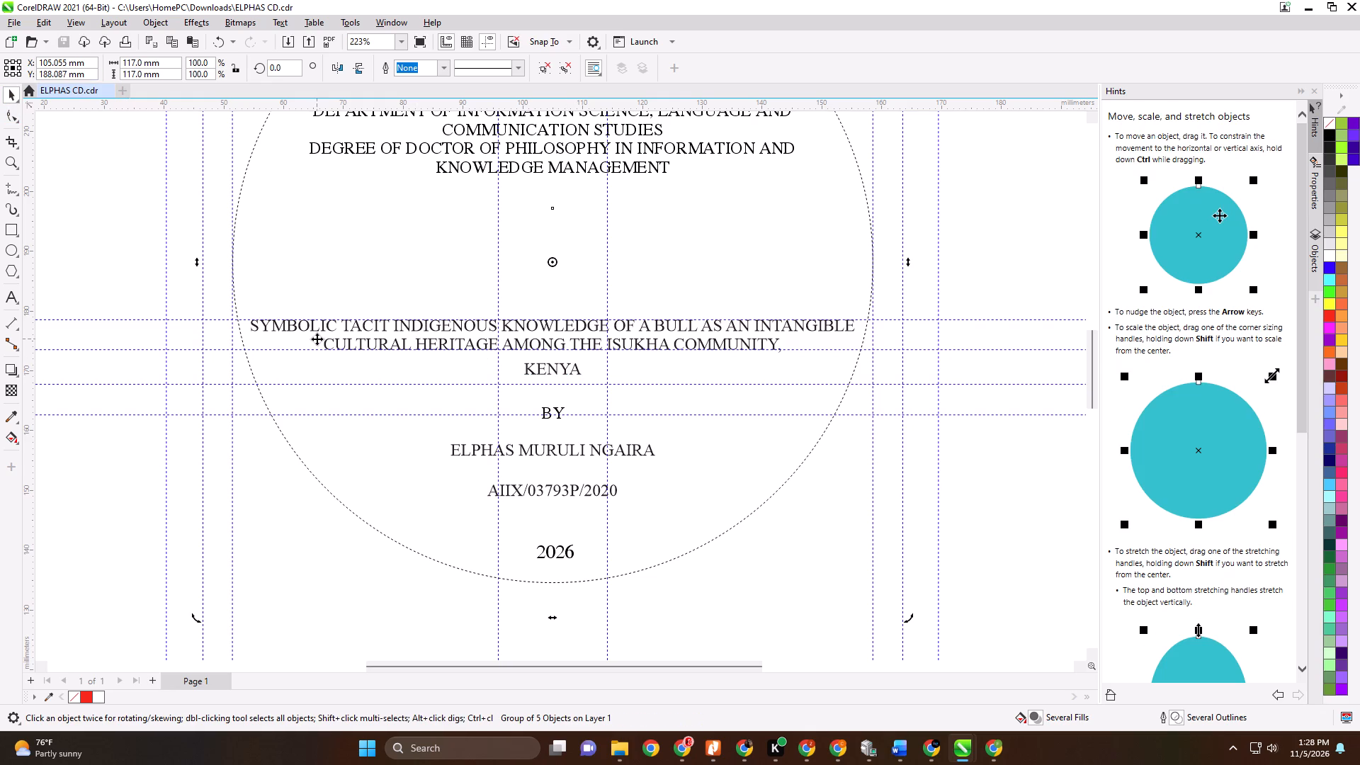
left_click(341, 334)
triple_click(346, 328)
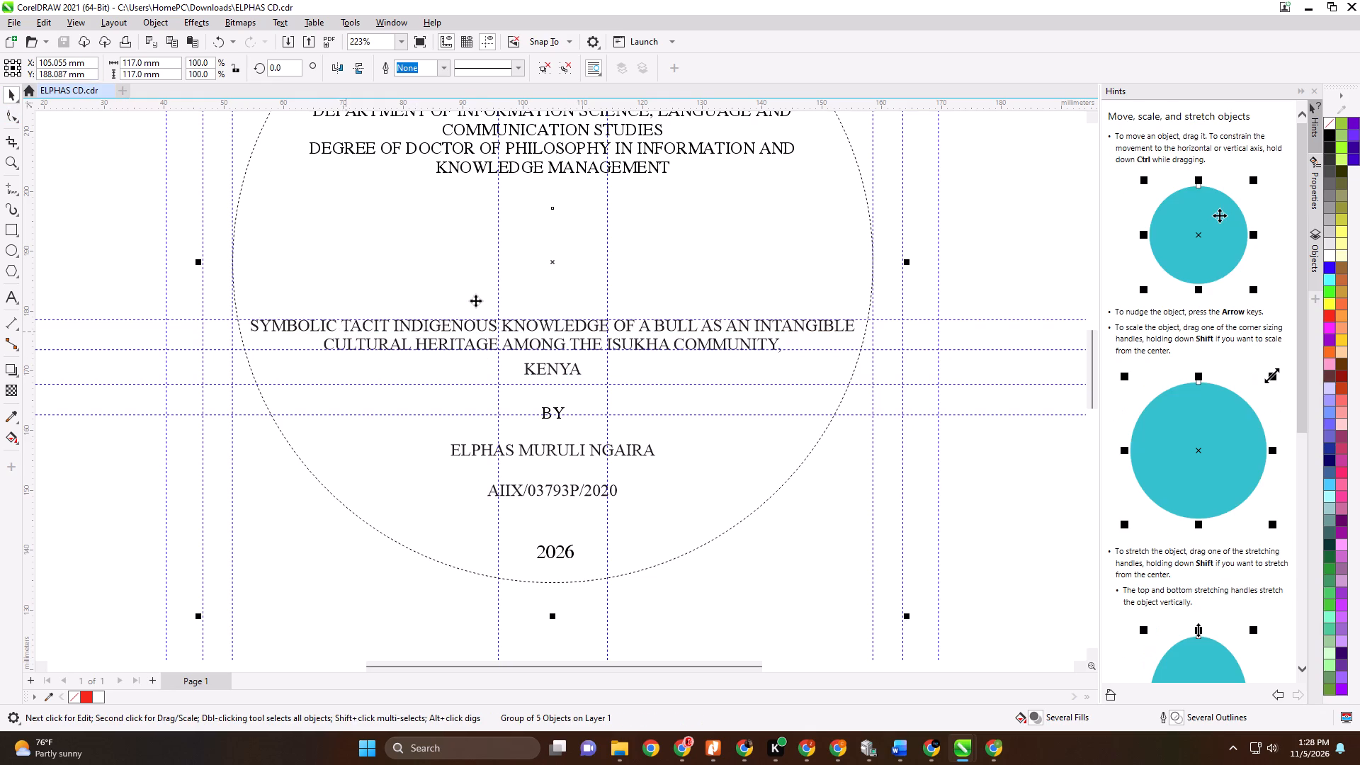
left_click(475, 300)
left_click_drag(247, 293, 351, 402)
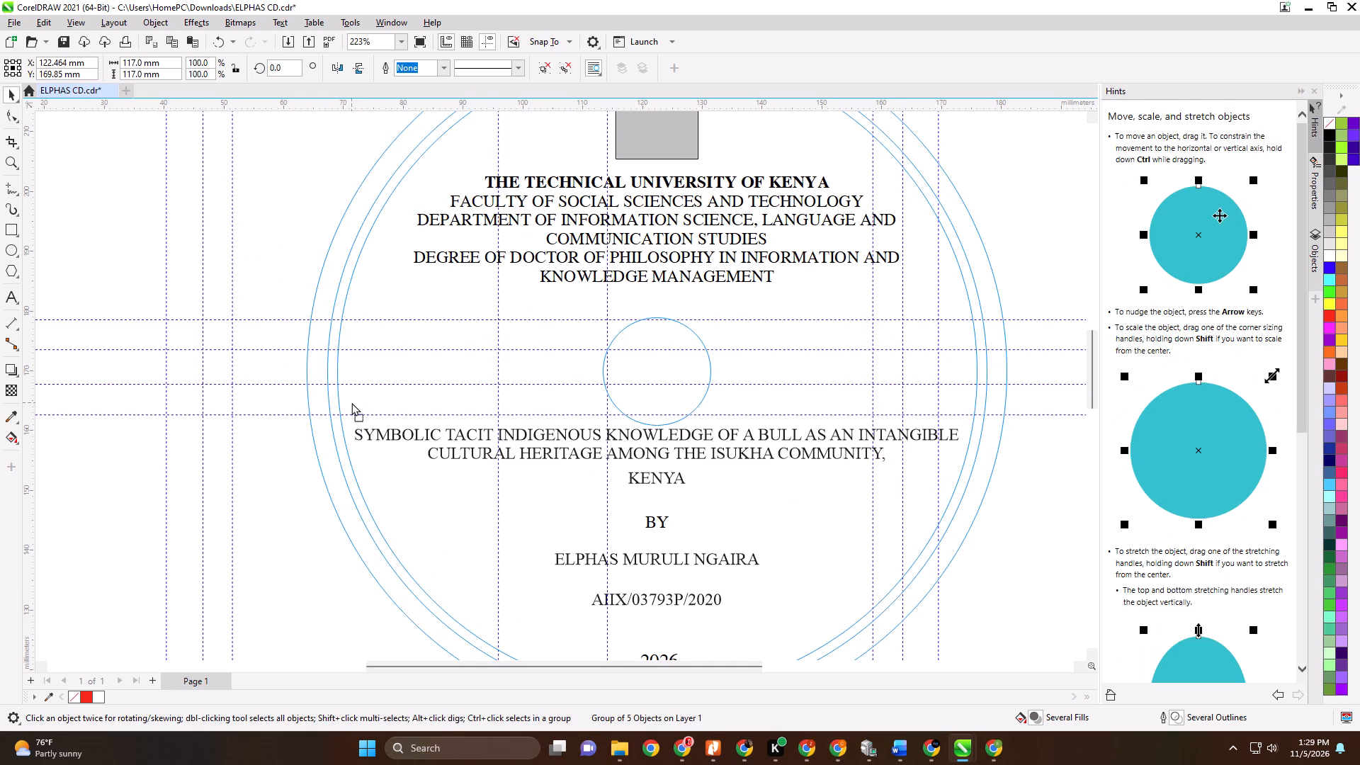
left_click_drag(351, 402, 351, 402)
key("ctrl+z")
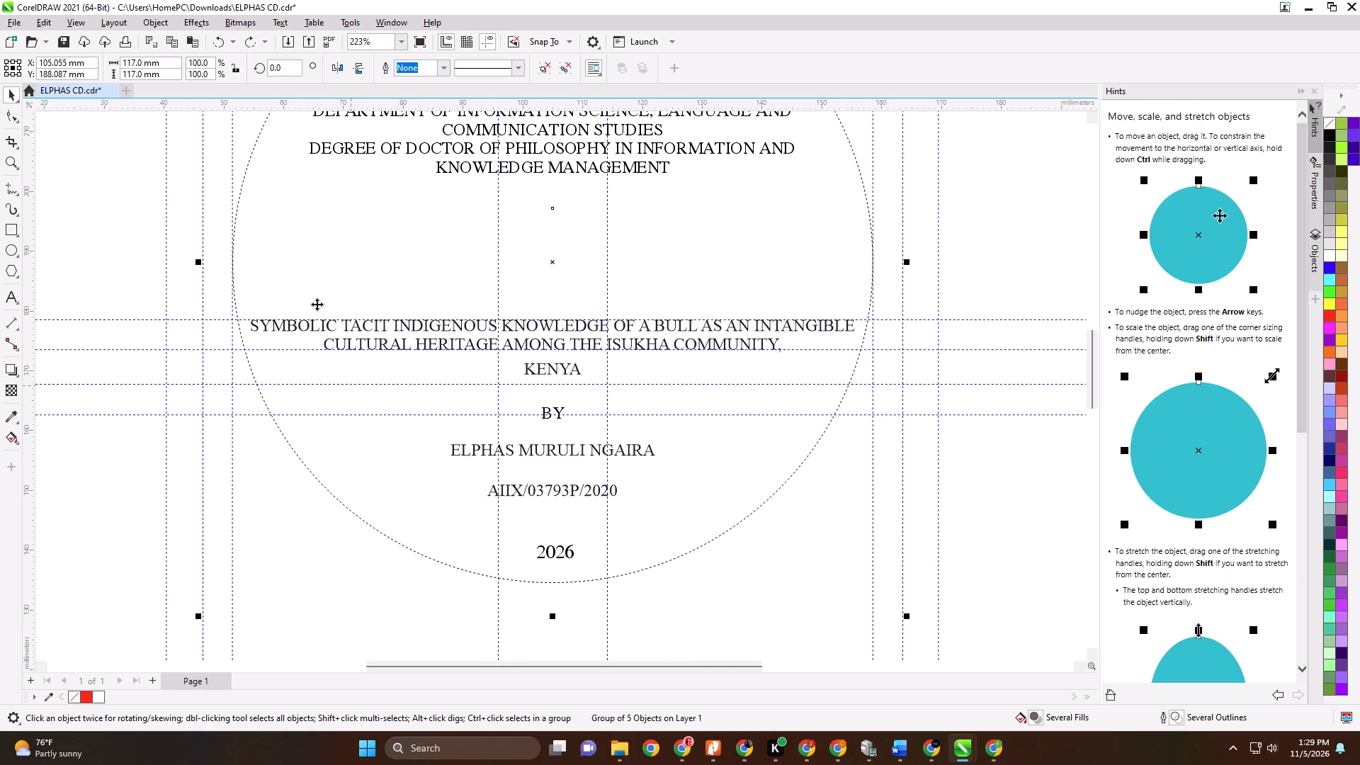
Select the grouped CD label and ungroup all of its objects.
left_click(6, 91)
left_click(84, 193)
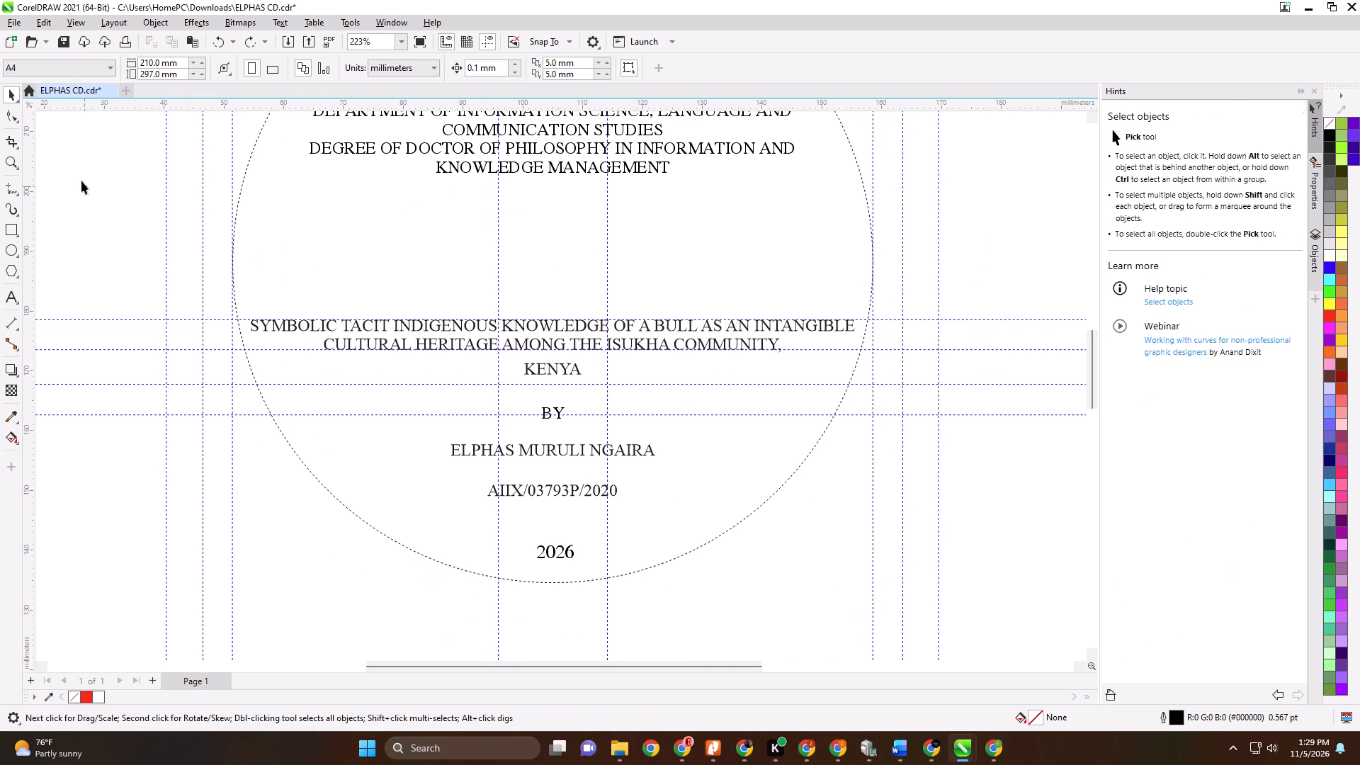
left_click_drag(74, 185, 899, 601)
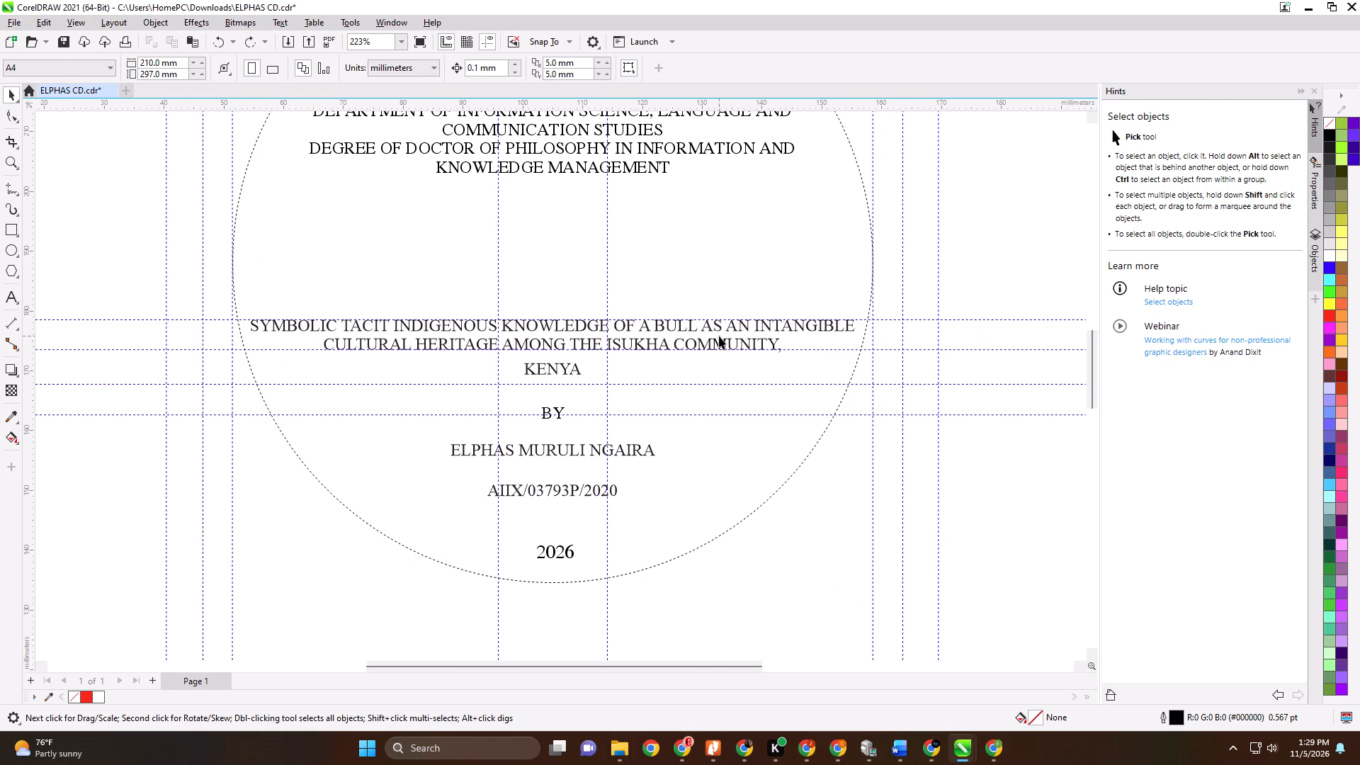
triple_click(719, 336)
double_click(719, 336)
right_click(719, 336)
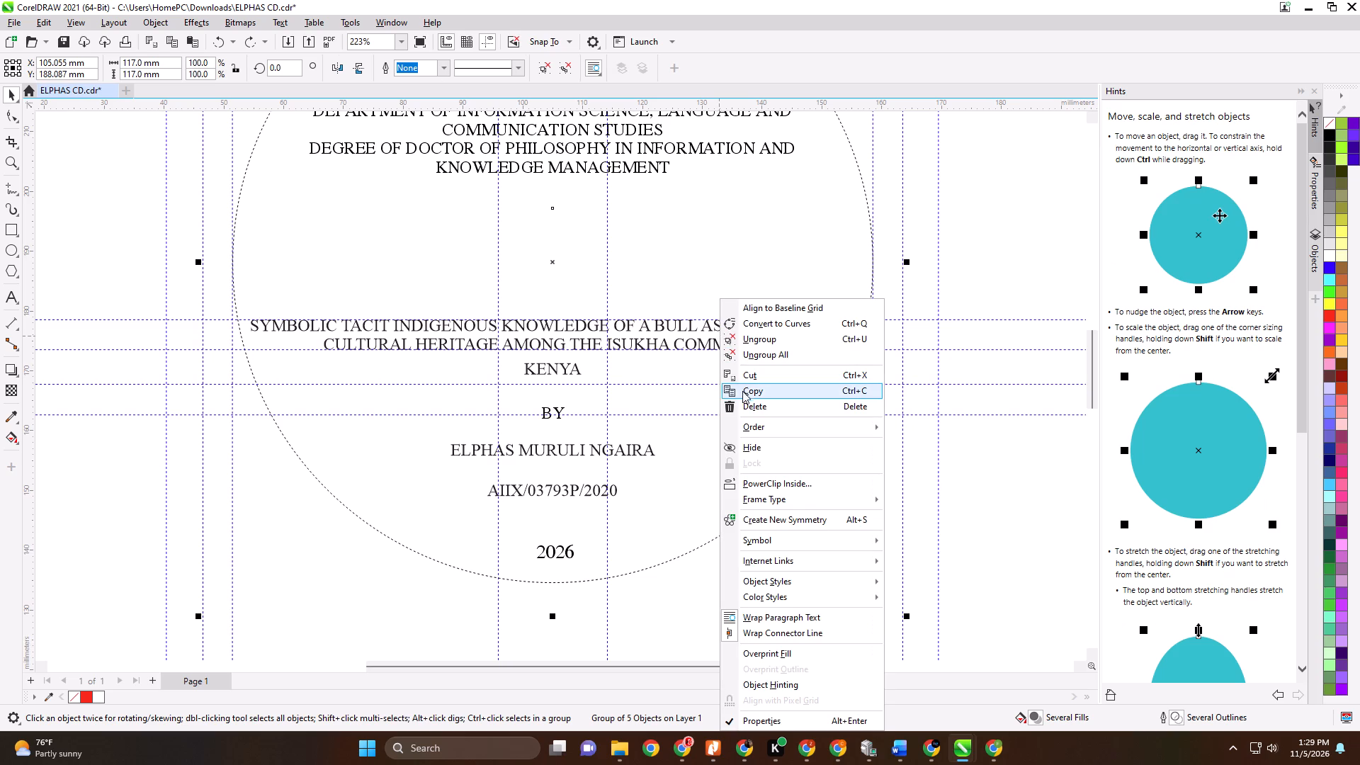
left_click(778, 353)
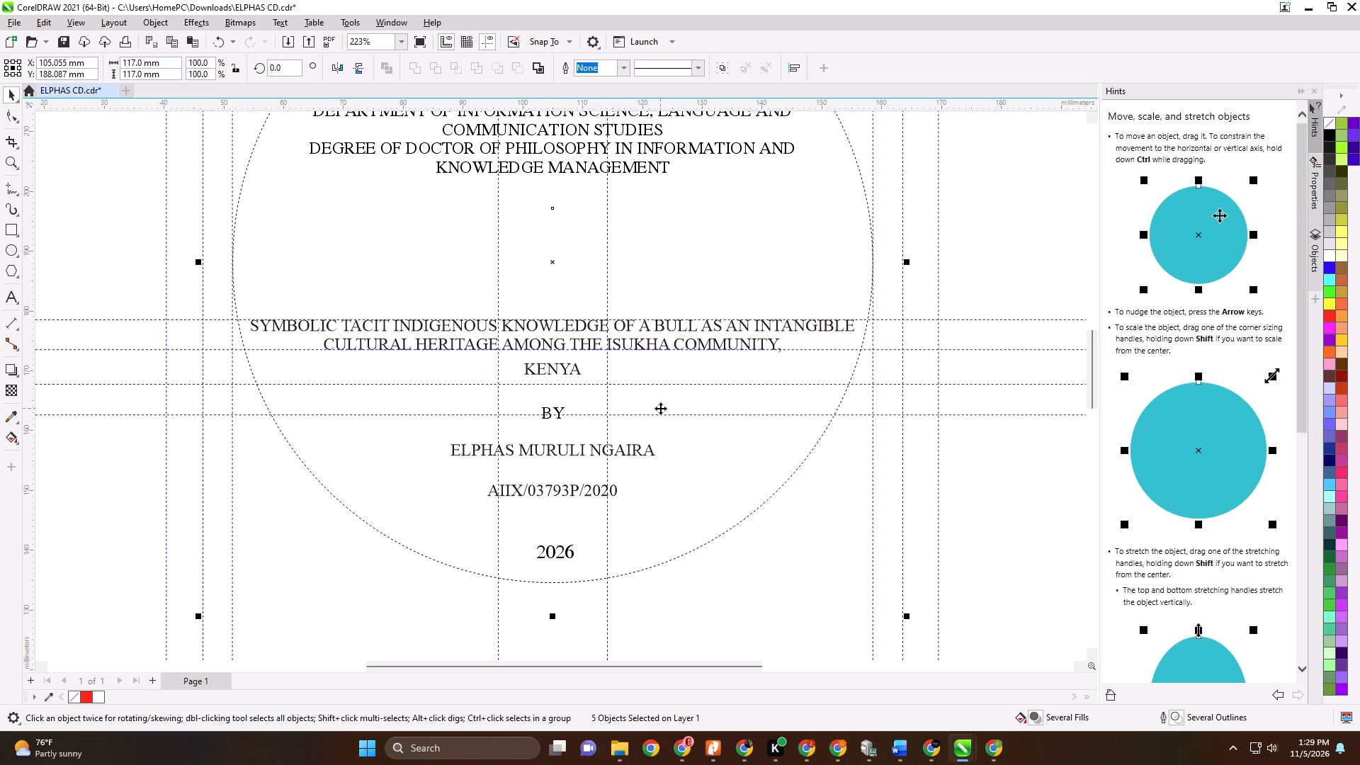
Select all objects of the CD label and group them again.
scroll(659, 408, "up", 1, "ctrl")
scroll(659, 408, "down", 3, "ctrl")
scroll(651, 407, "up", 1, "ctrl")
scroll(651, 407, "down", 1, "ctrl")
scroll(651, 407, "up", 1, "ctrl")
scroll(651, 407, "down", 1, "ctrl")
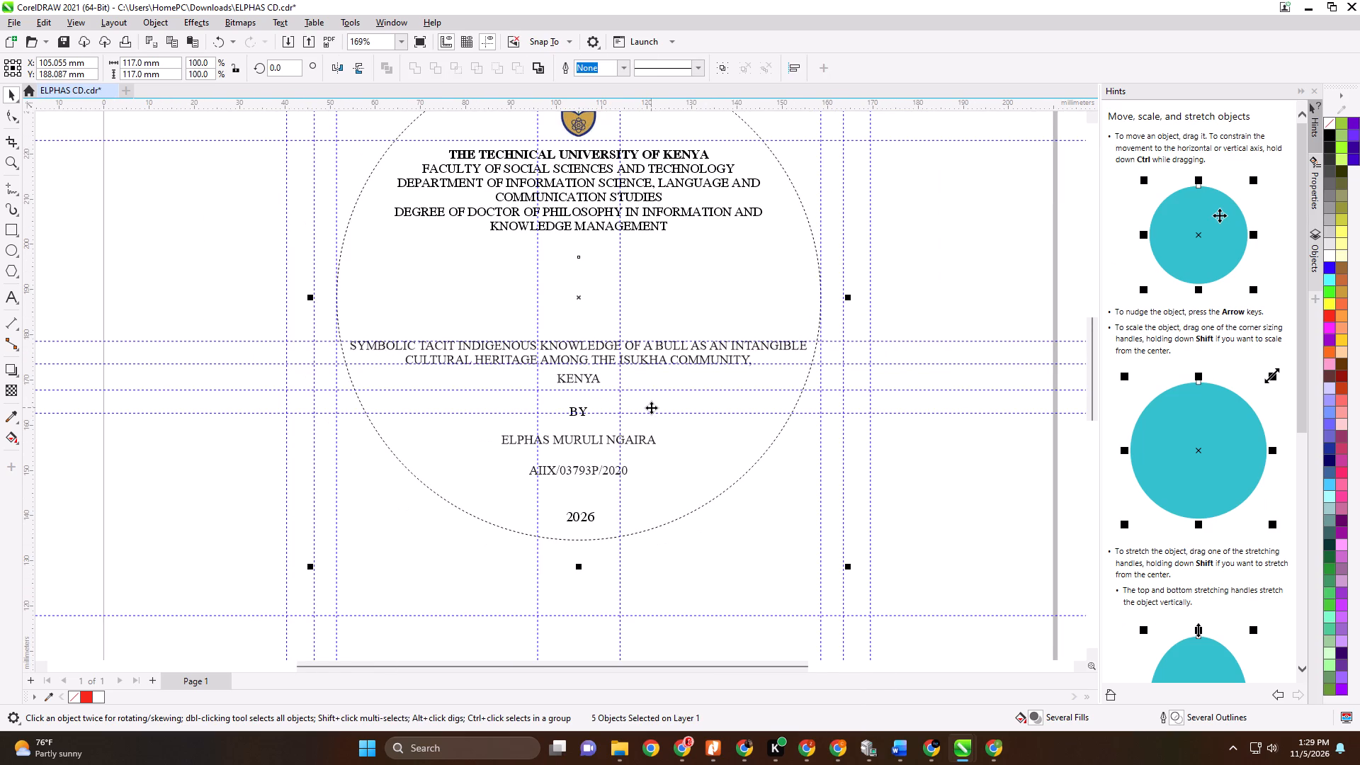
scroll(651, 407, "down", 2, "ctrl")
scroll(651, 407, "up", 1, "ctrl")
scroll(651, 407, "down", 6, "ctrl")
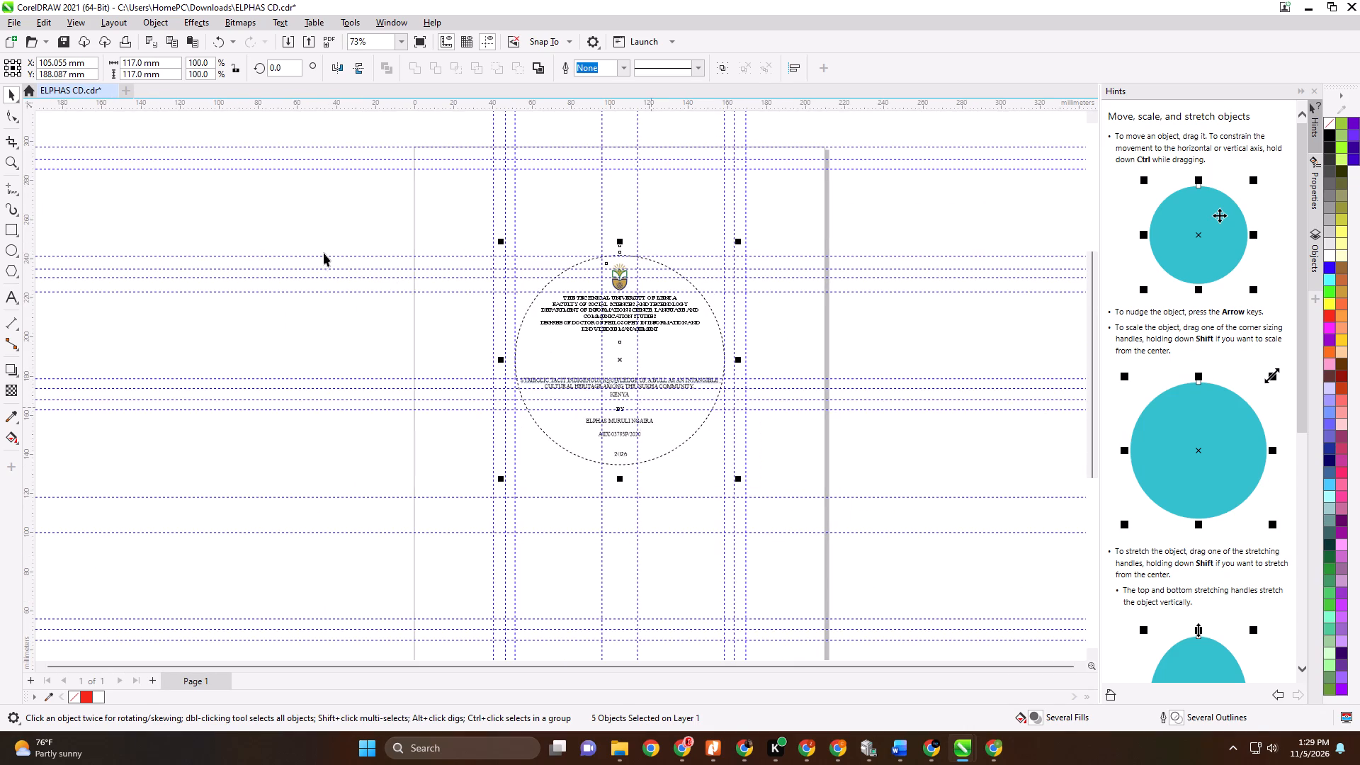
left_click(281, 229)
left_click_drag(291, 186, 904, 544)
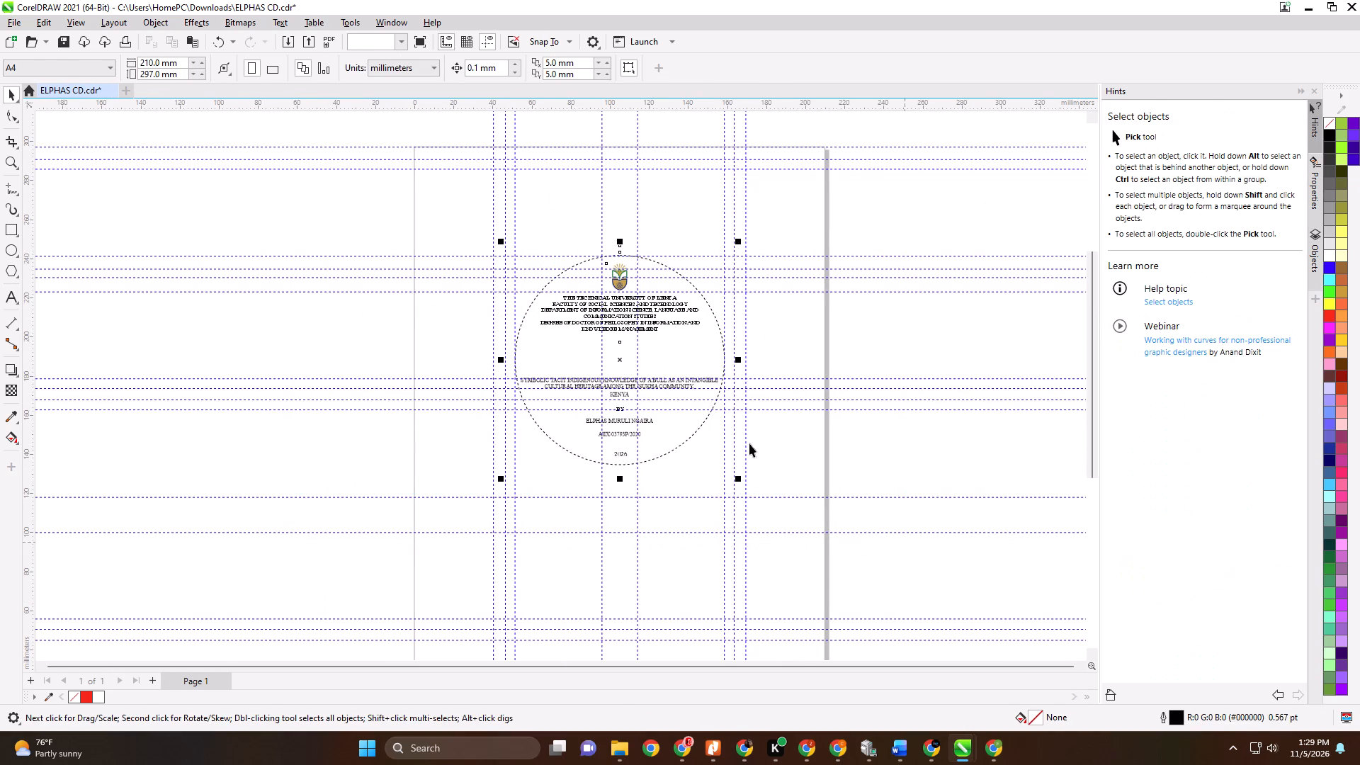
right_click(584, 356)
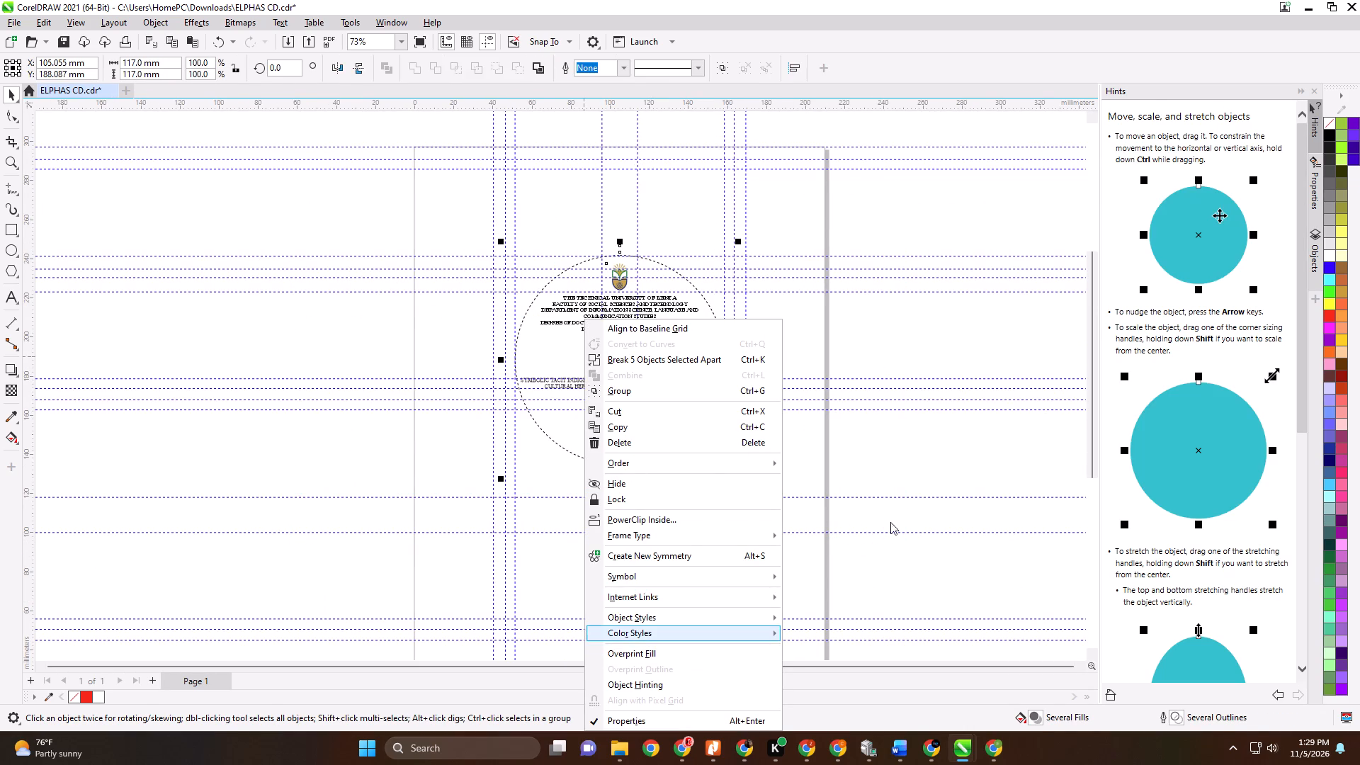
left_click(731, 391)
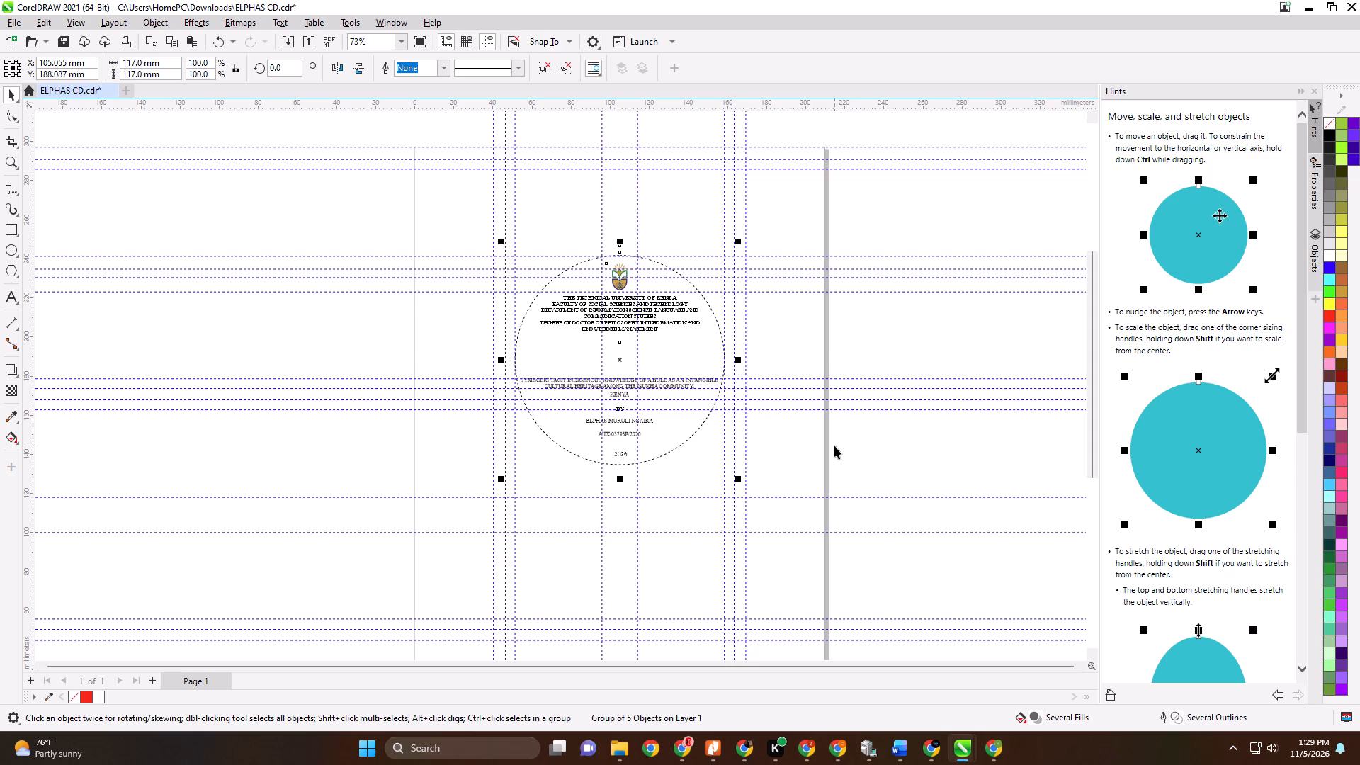
Open the print settings for the CD label.
key("ctrl+p")
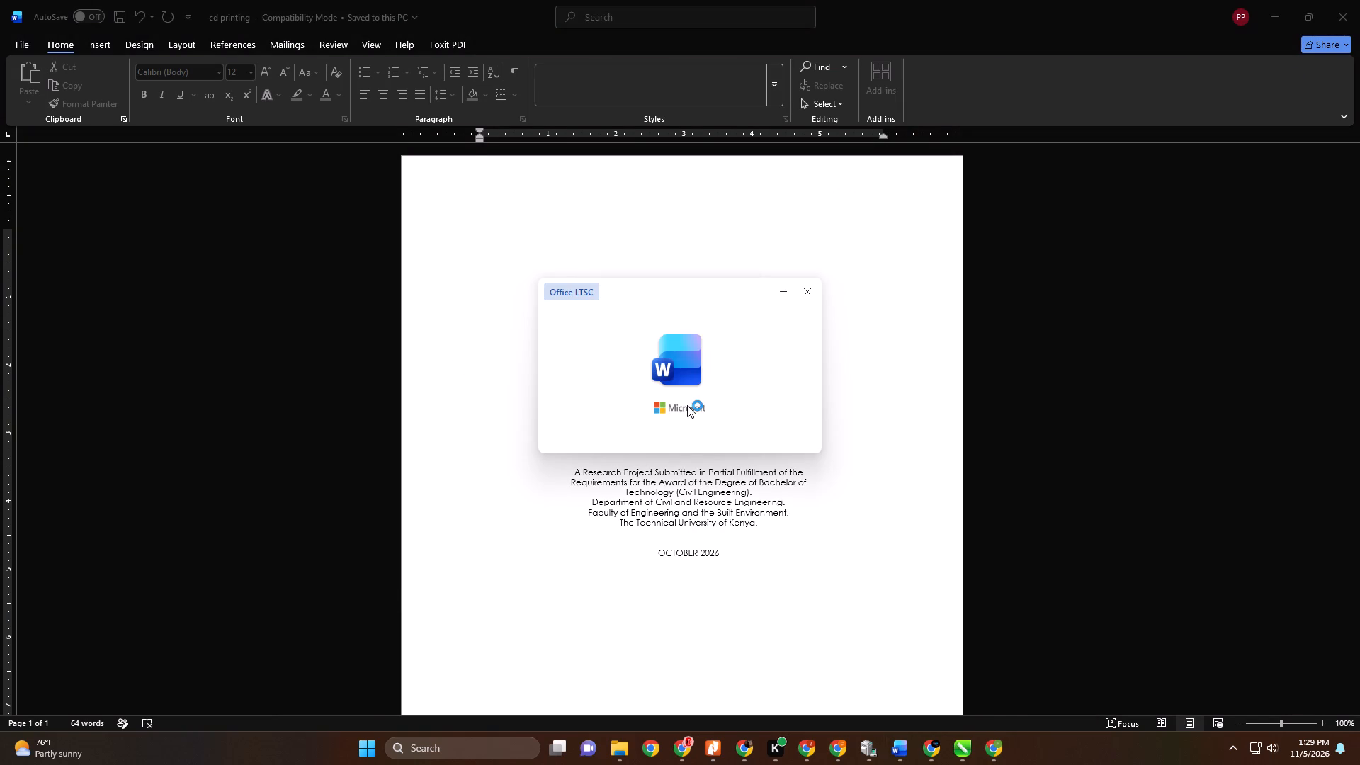
Enable editing of the industrial attachment report and accept updating its fields.
left_click(574, 67)
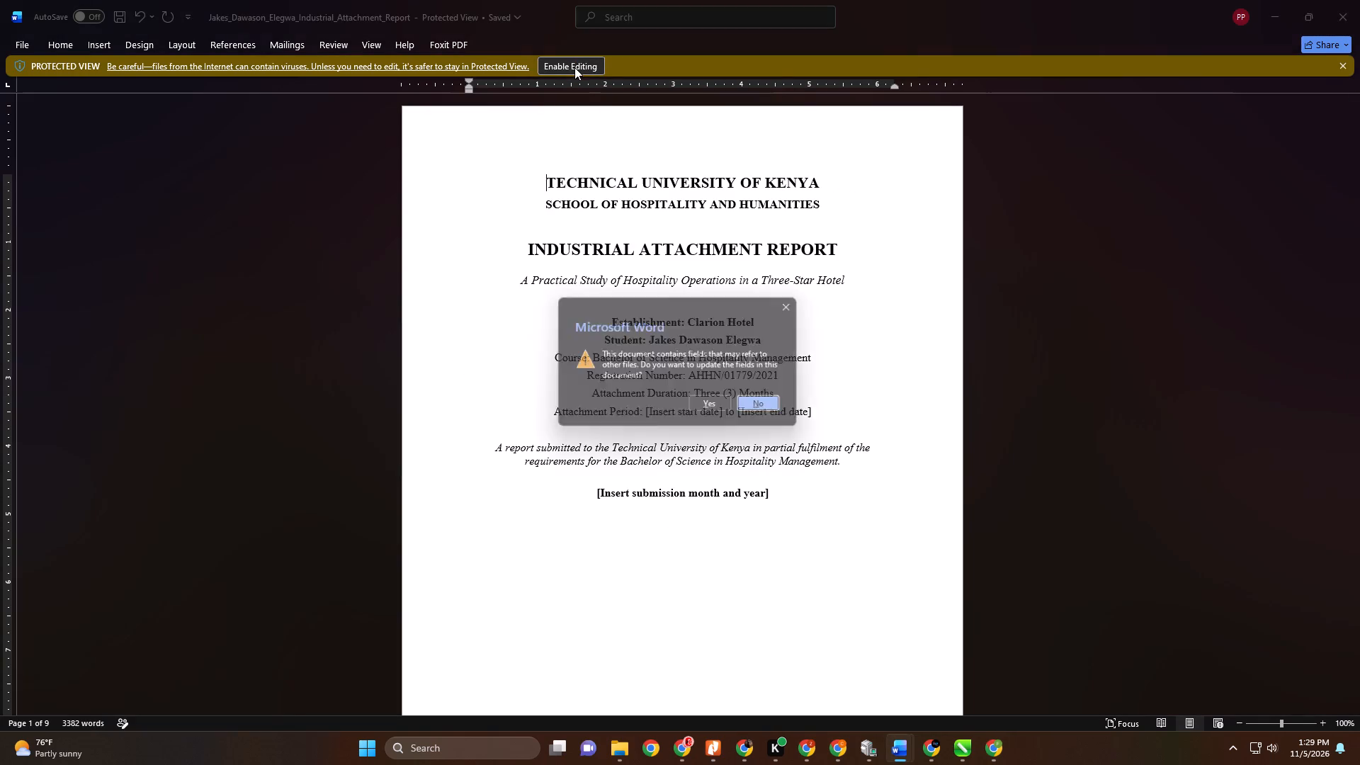
left_click(708, 413)
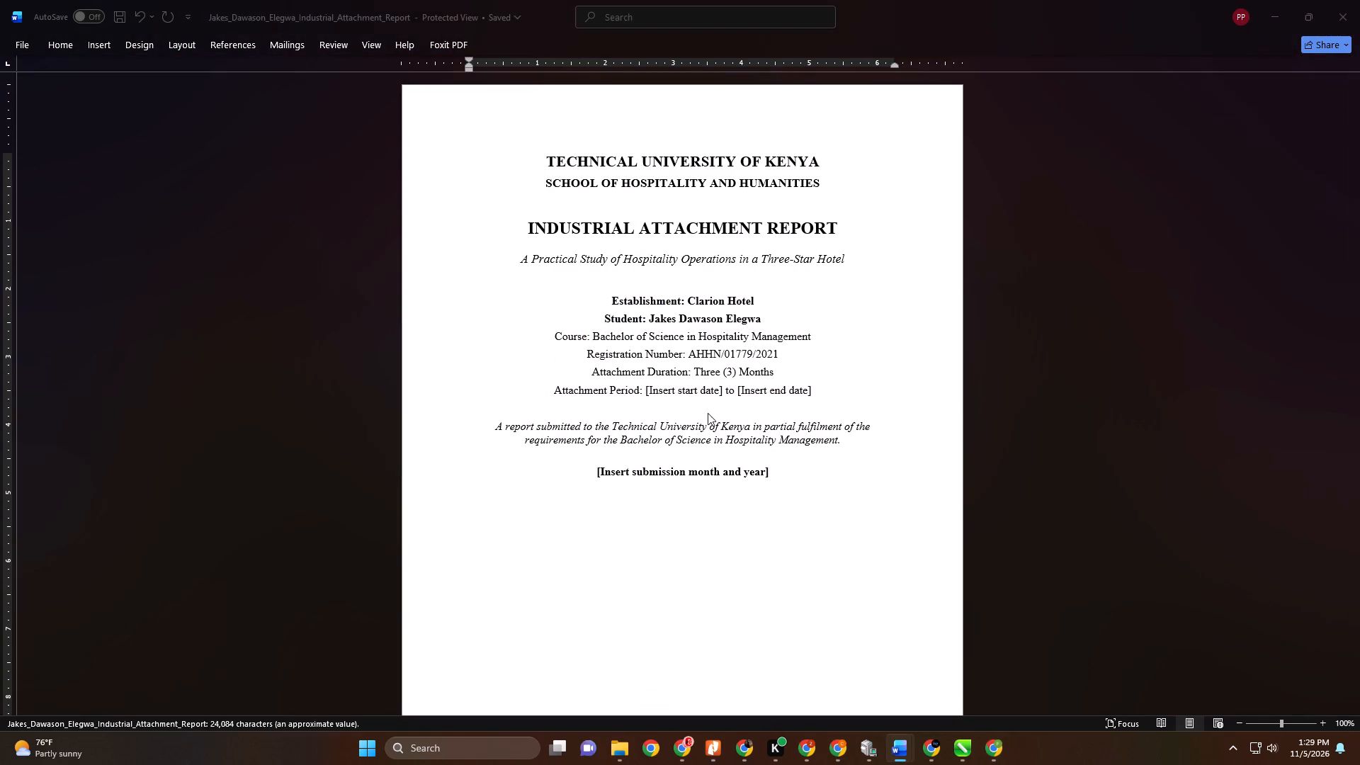
Replace the submission month and year placeholder on the report's cover page with NOVEMBER 2026.
scroll(406, 487, "up", 2)
scroll(409, 486, "down", 1)
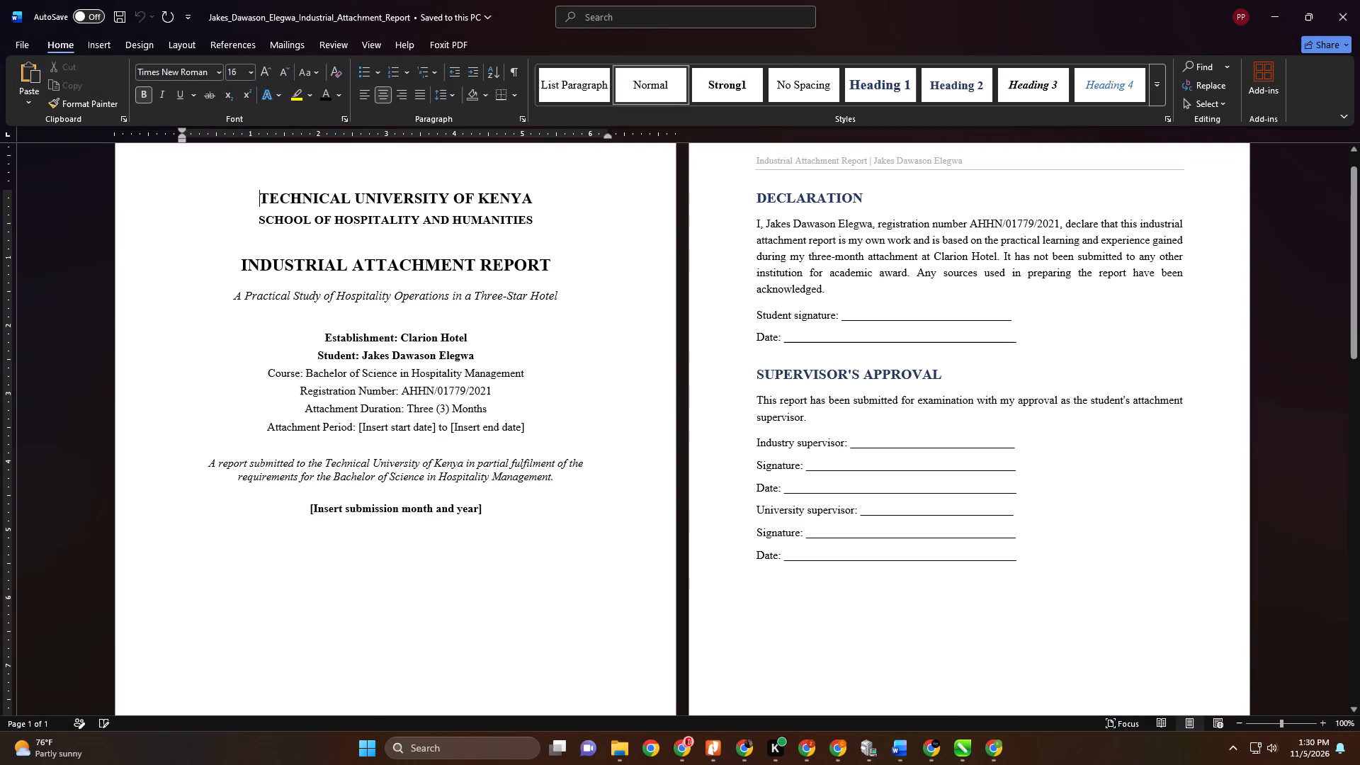
left_click(450, 427)
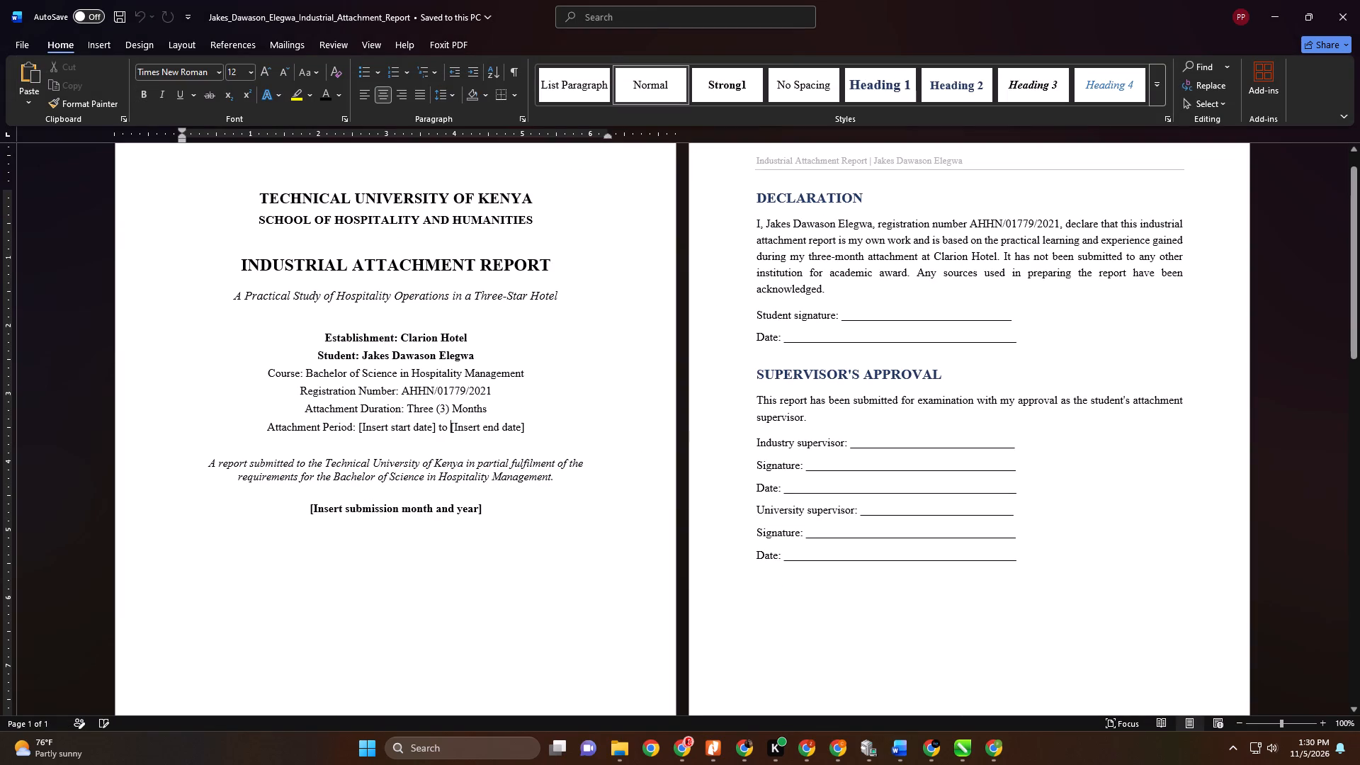
left_click_drag(490, 511, 489, 511)
left_click_drag(489, 511, 288, 512)
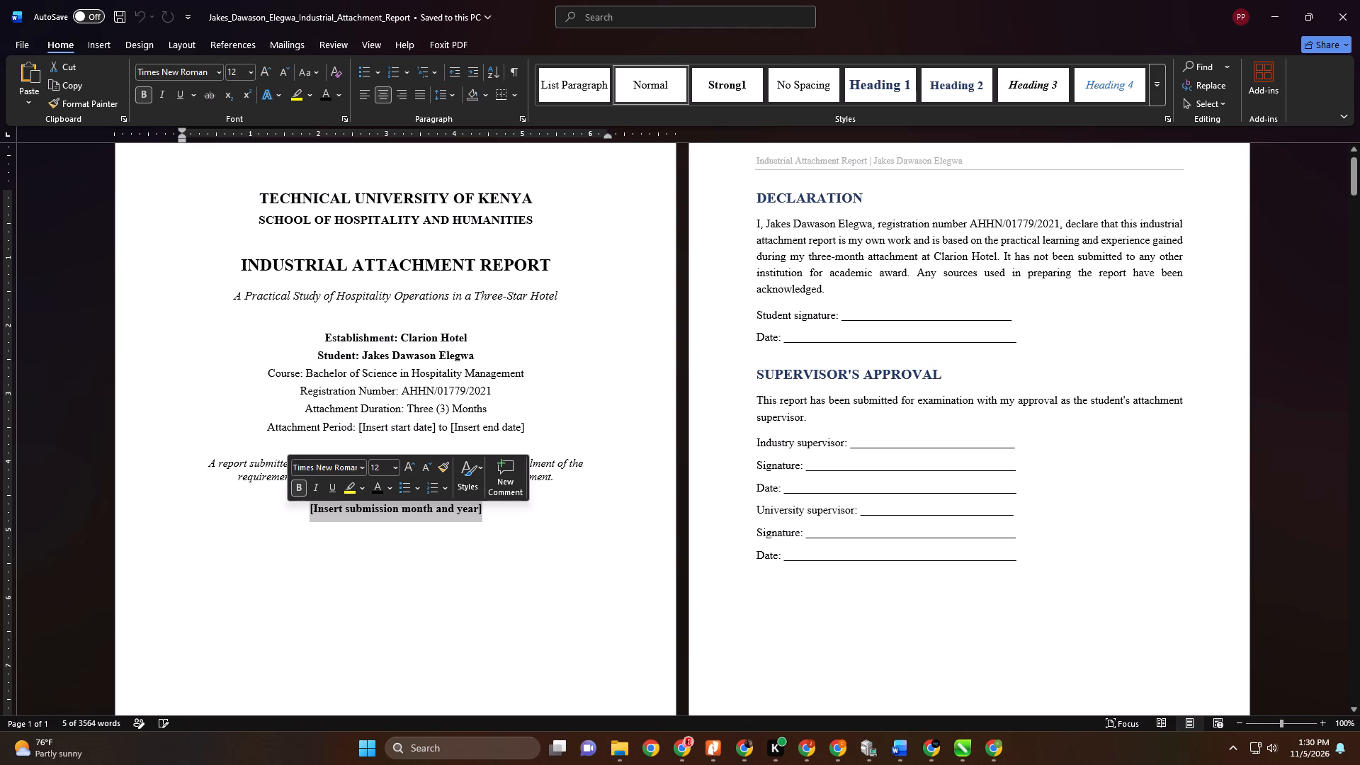
type("2026")
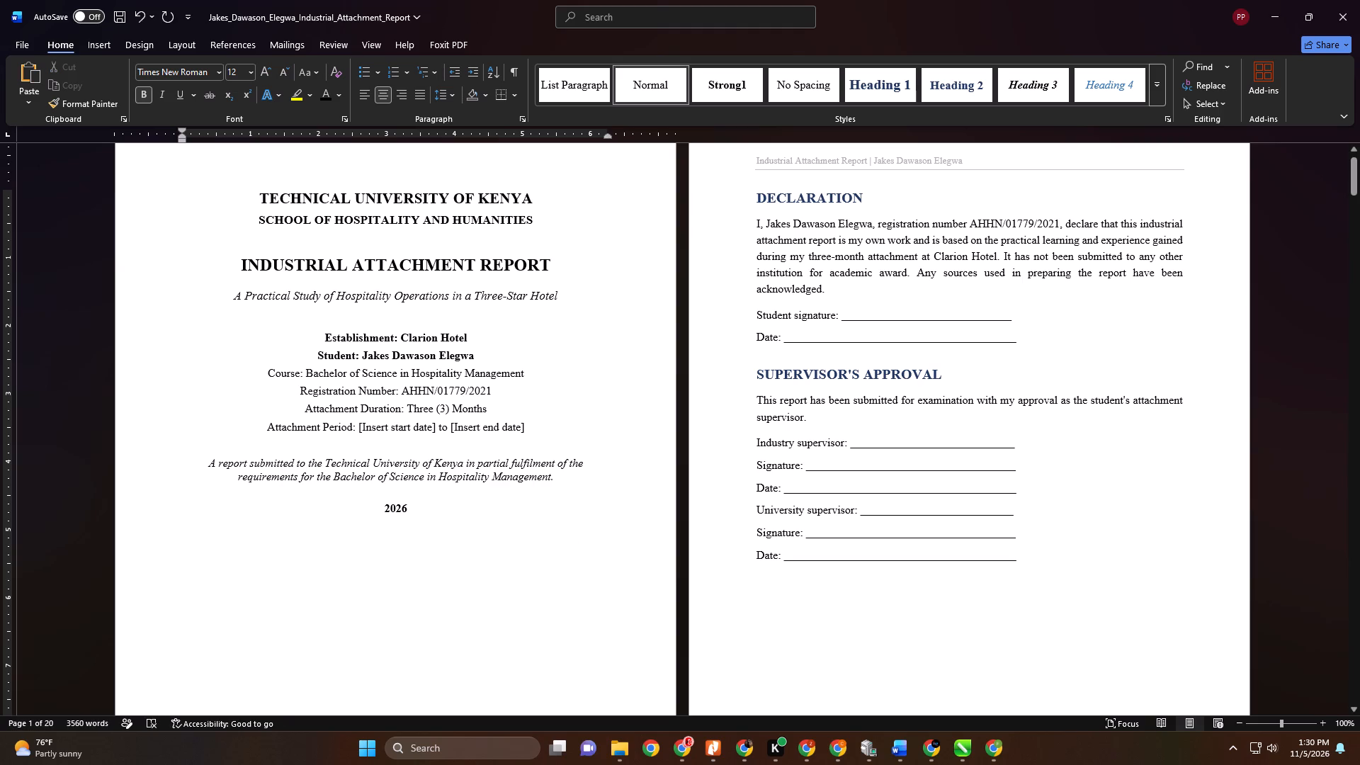
left_click(387, 506)
left_click(381, 505)
type("NOB")
key("BackSpace")
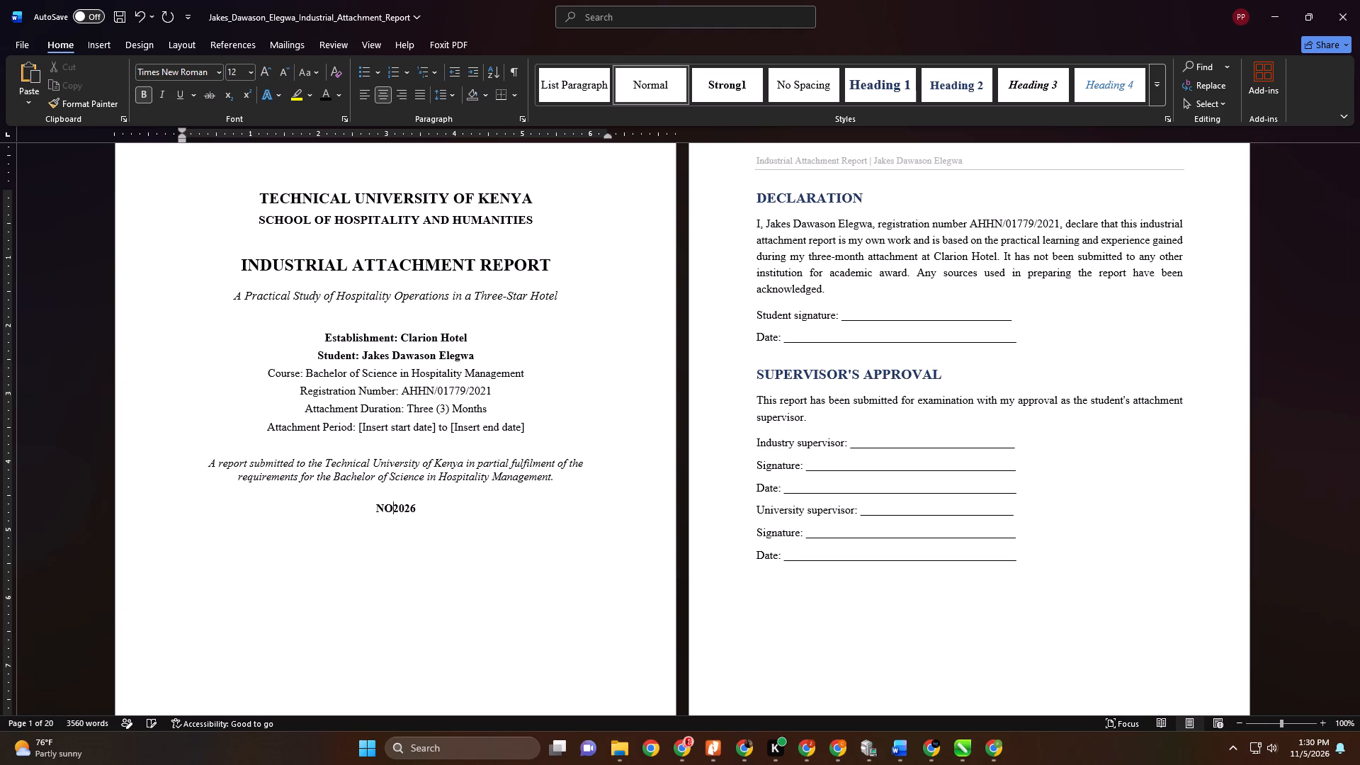
type("VE")
key("m")
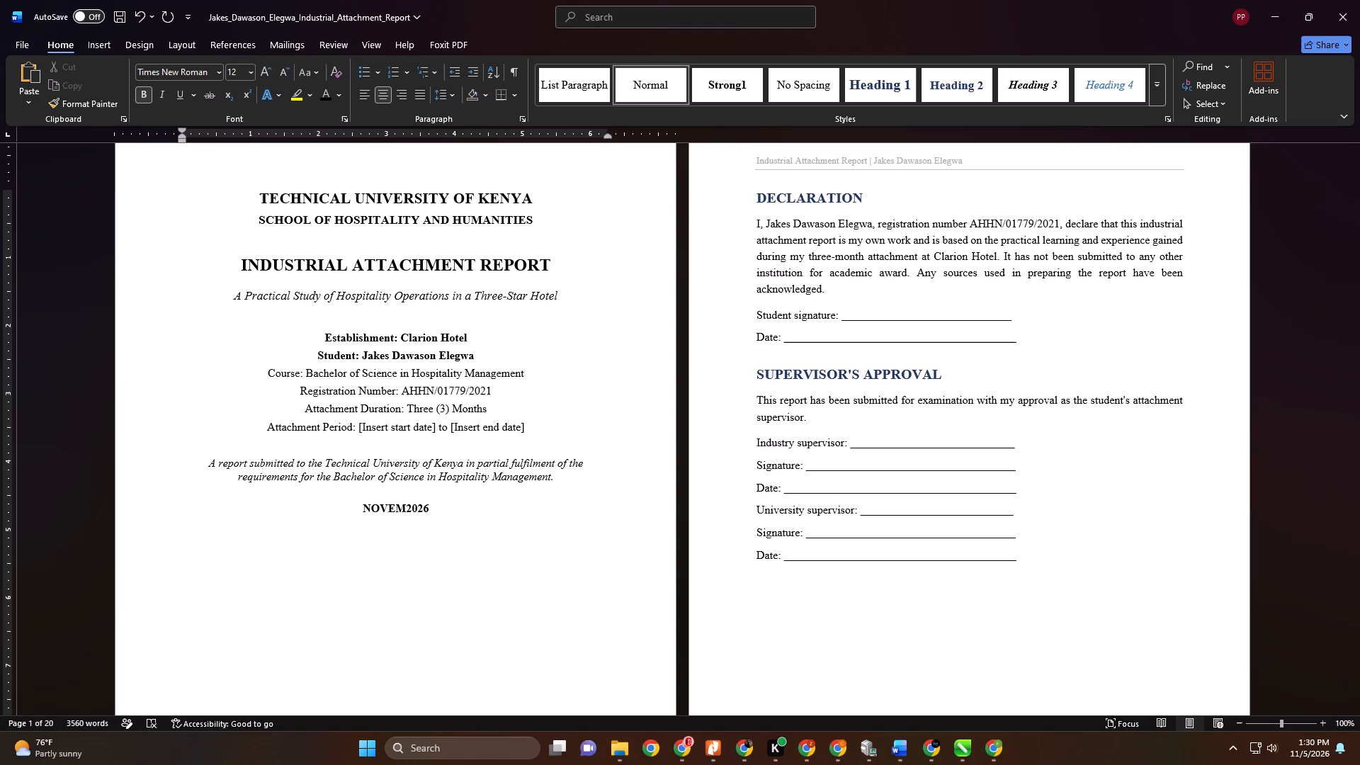
type("BER")
key("space")
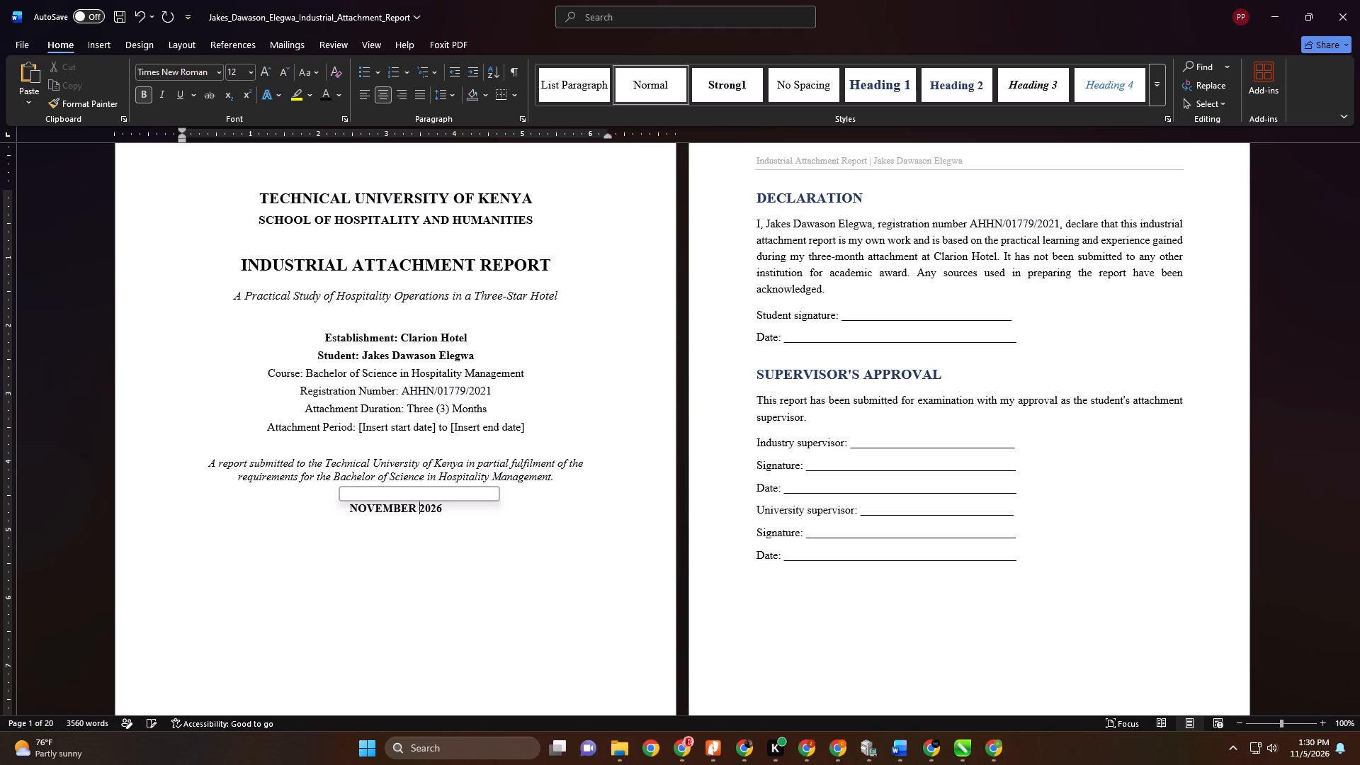
Insert four blank lines above NOVEMBER 2026 on the cover page.
left_click(347, 511)
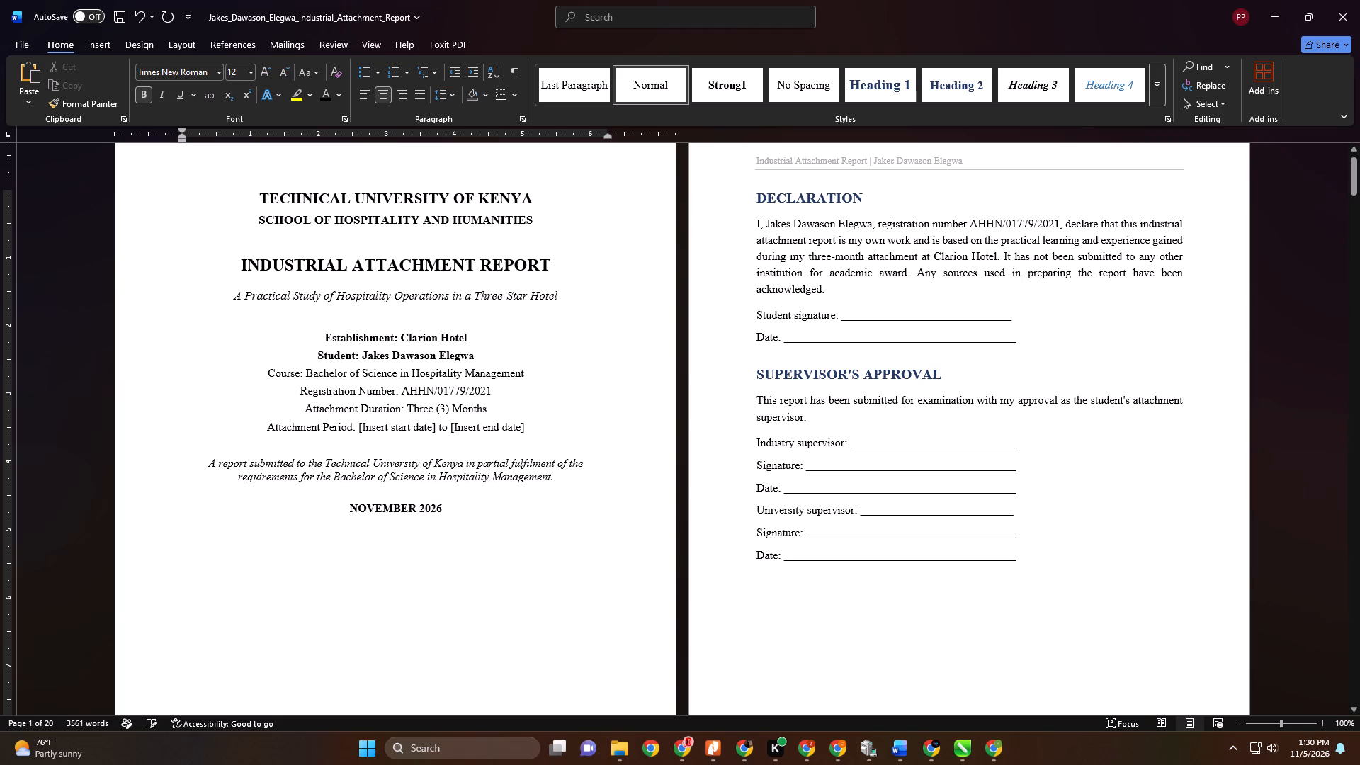
key("Return")
key("Return")
key("Return")
key("Return")
Delete the Attachment Period line from the cover page and insert two blank lines above the submission statement.
left_click(408, 416)
left_click_drag(435, 429, 358, 427)
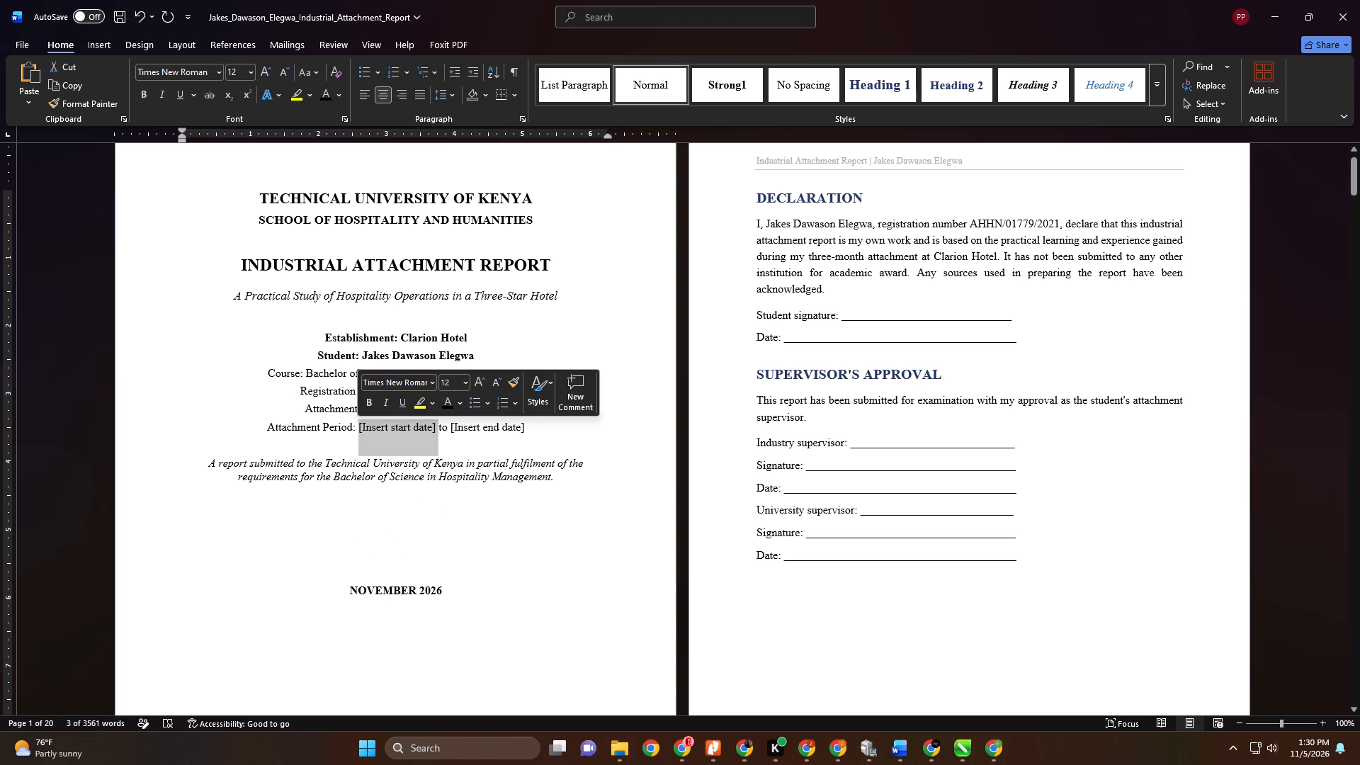
left_click(142, 421)
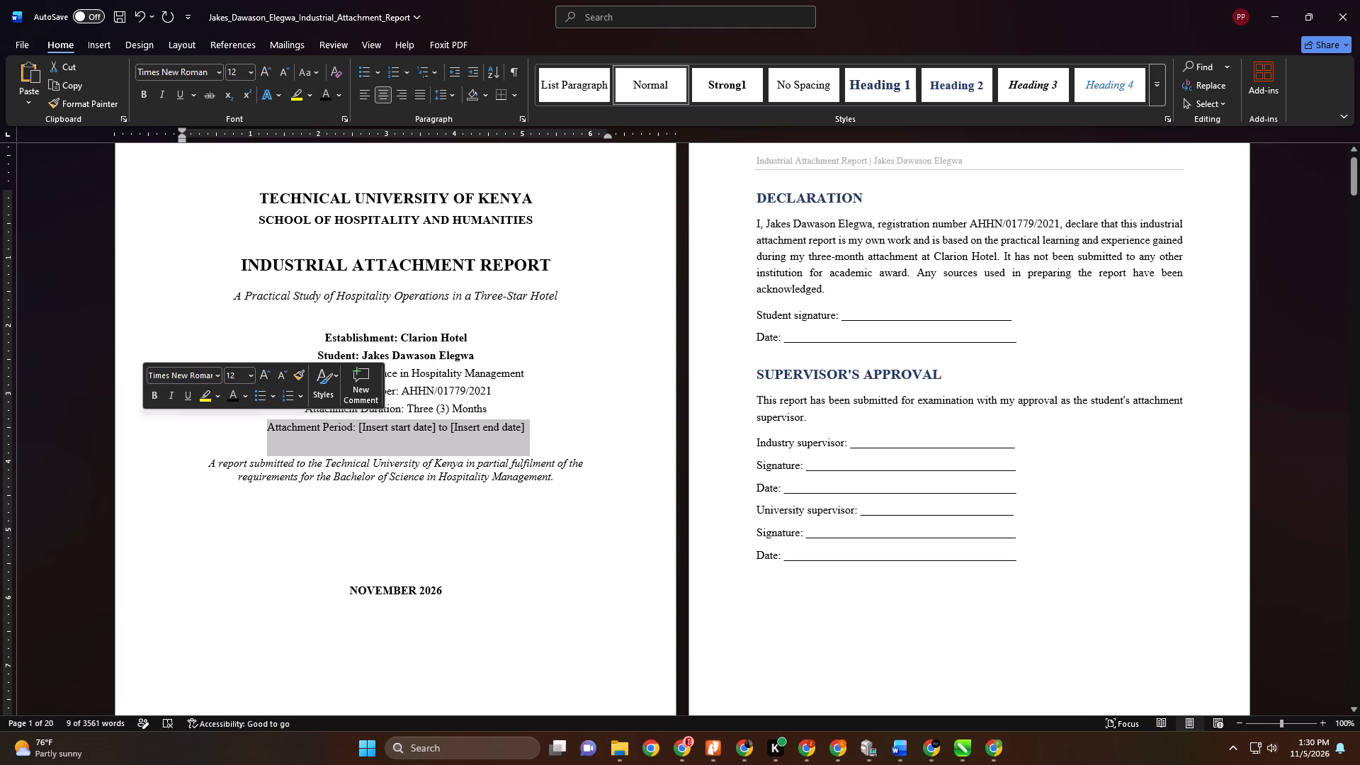
key("Delete")
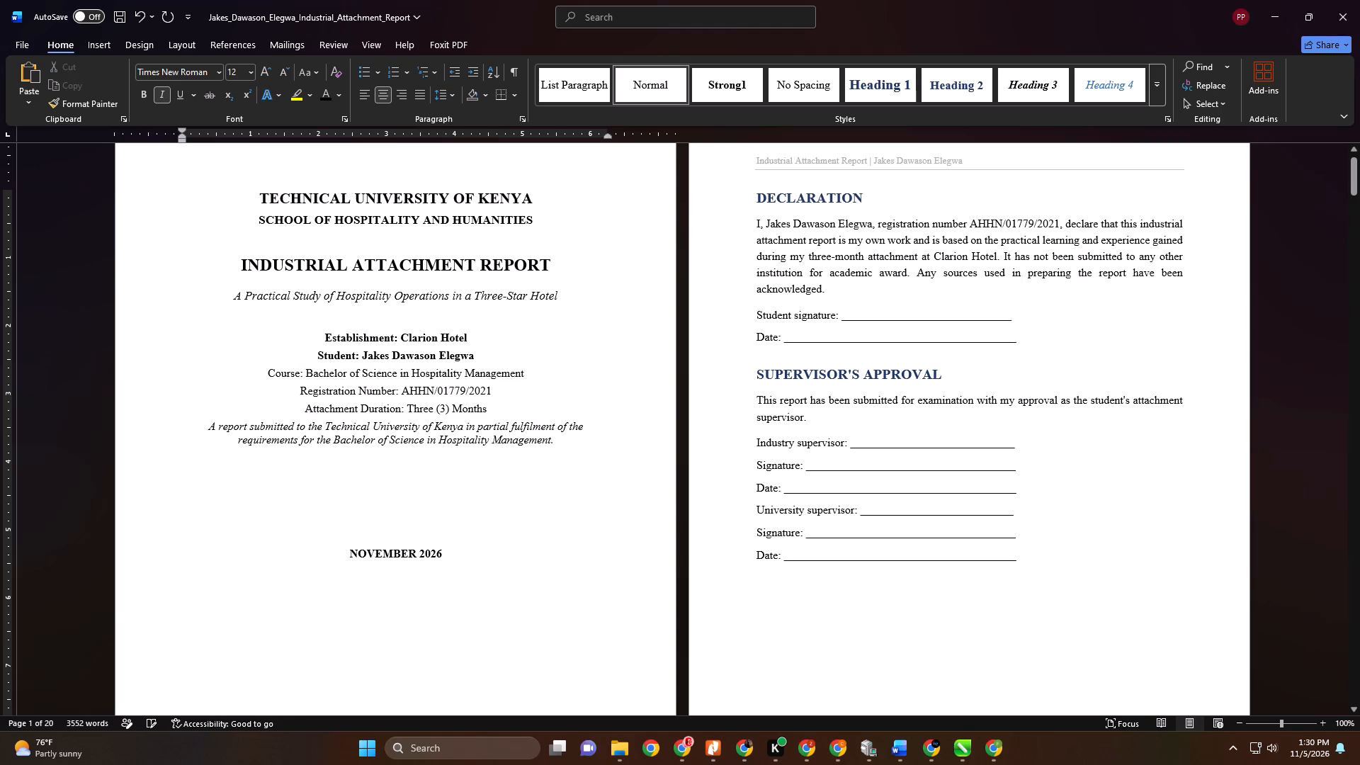
key("Return")
key("Return")
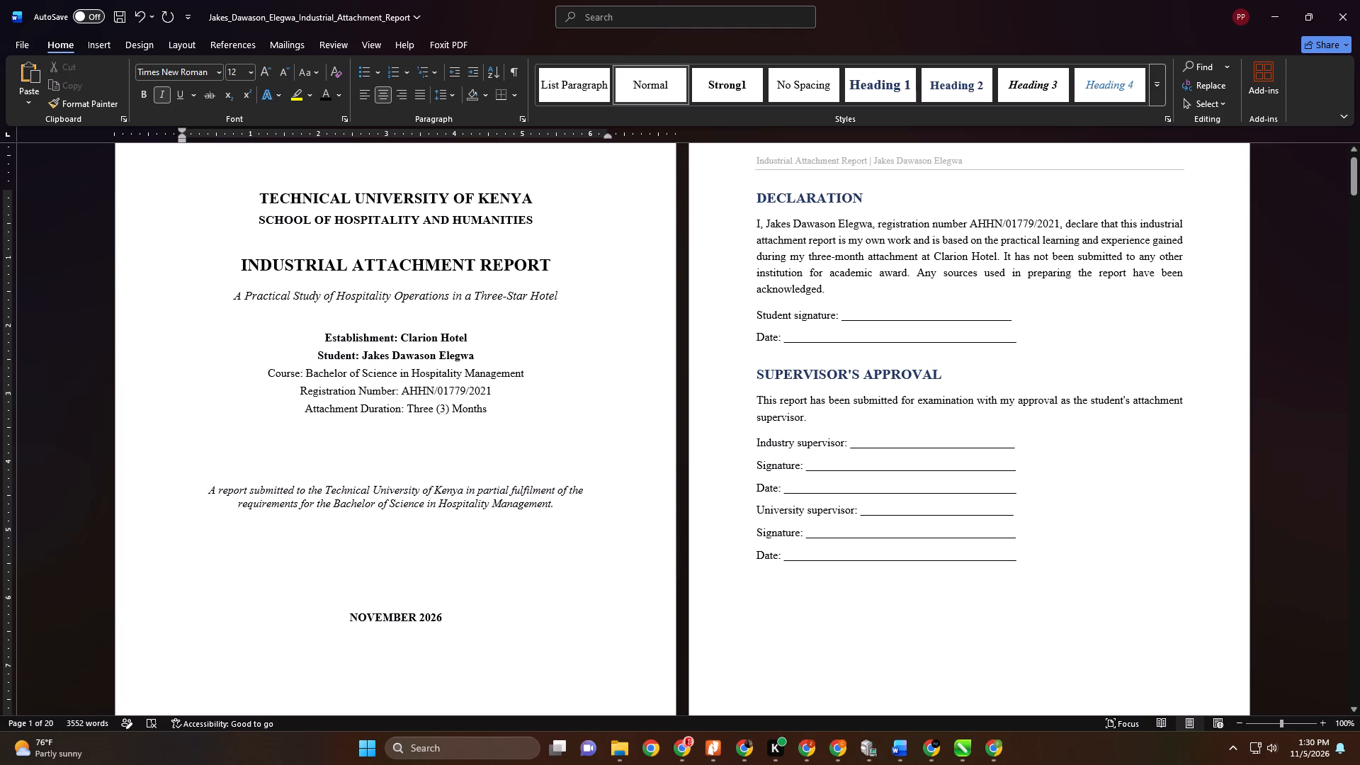
Format all the cover page text as non-italic, UPPERCASE and bold.
scroll(355, 414, "up", 5)
scroll(355, 414, "down", 3)
left_click_drag(535, 591, 355, 291)
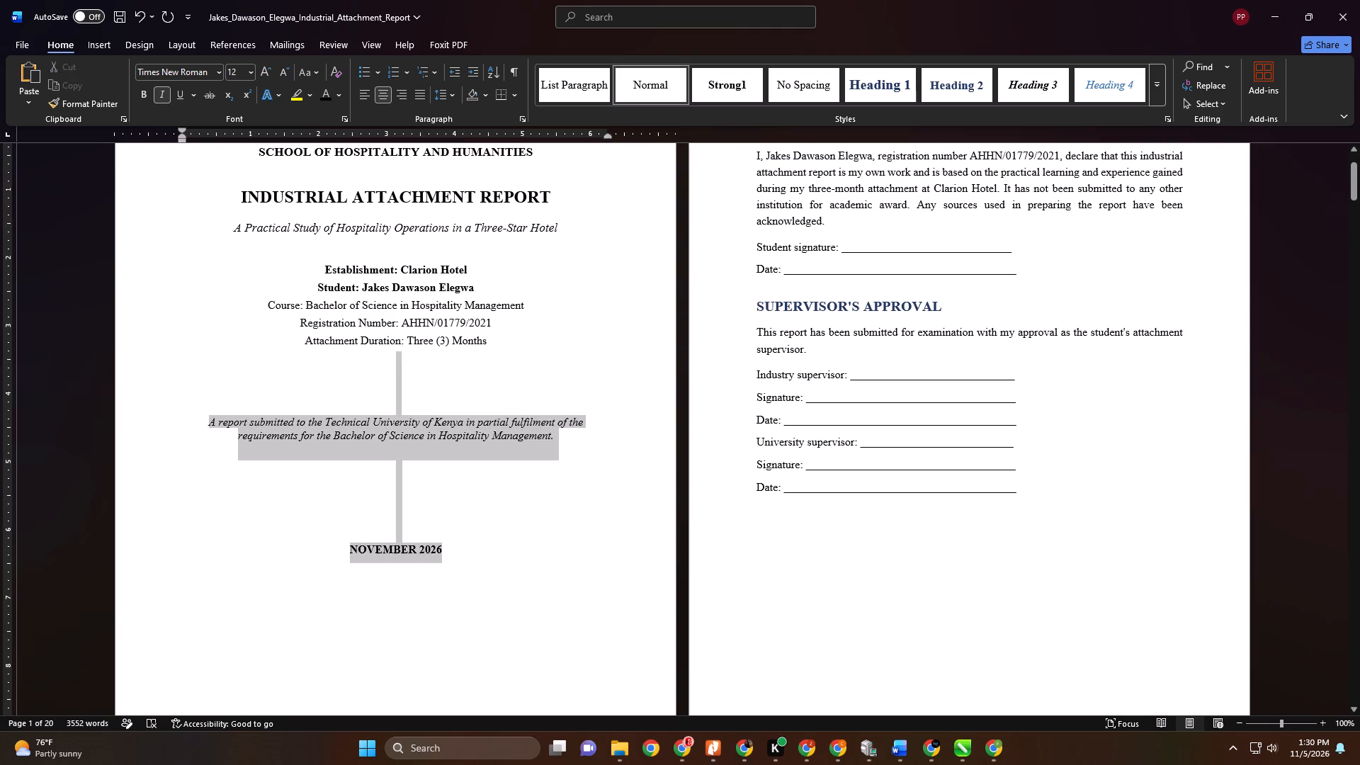
left_click_drag(355, 291, 254, 108)
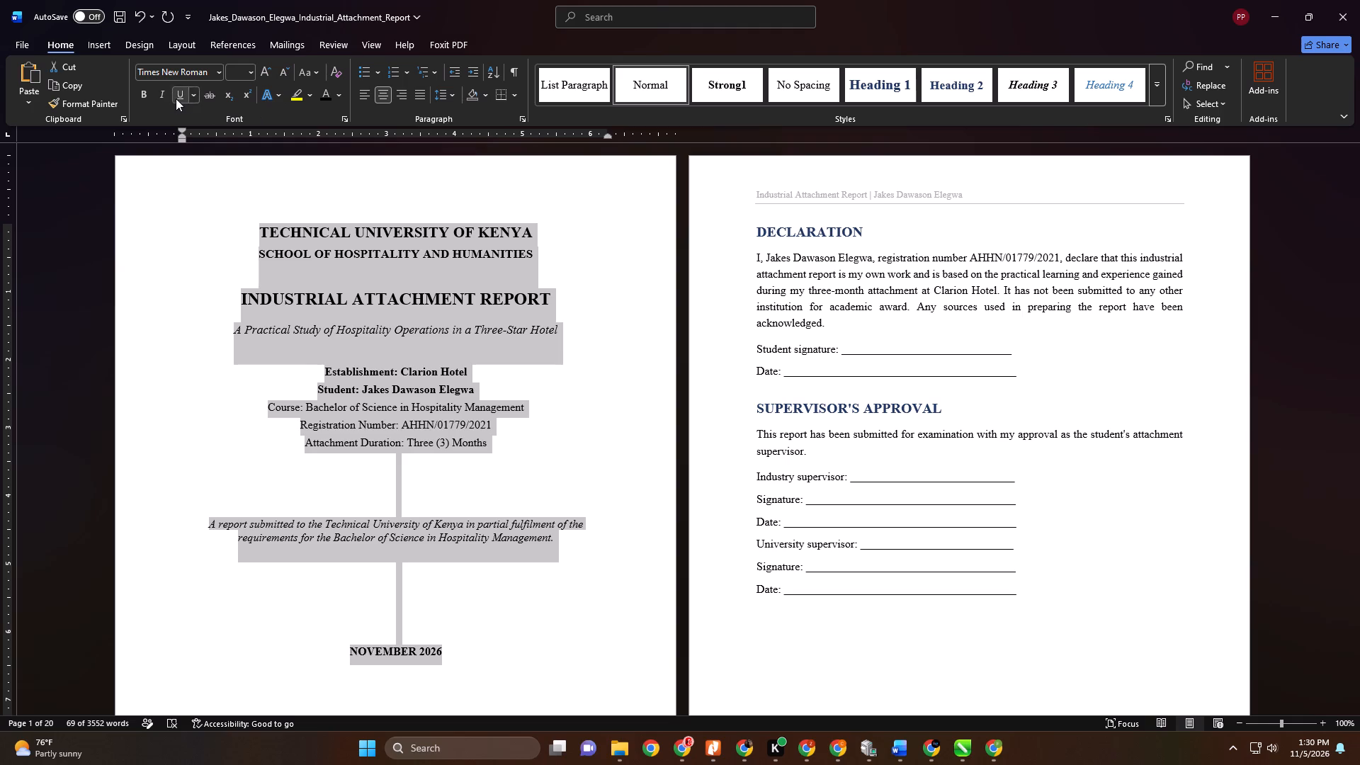
left_click(163, 98)
left_click(162, 98)
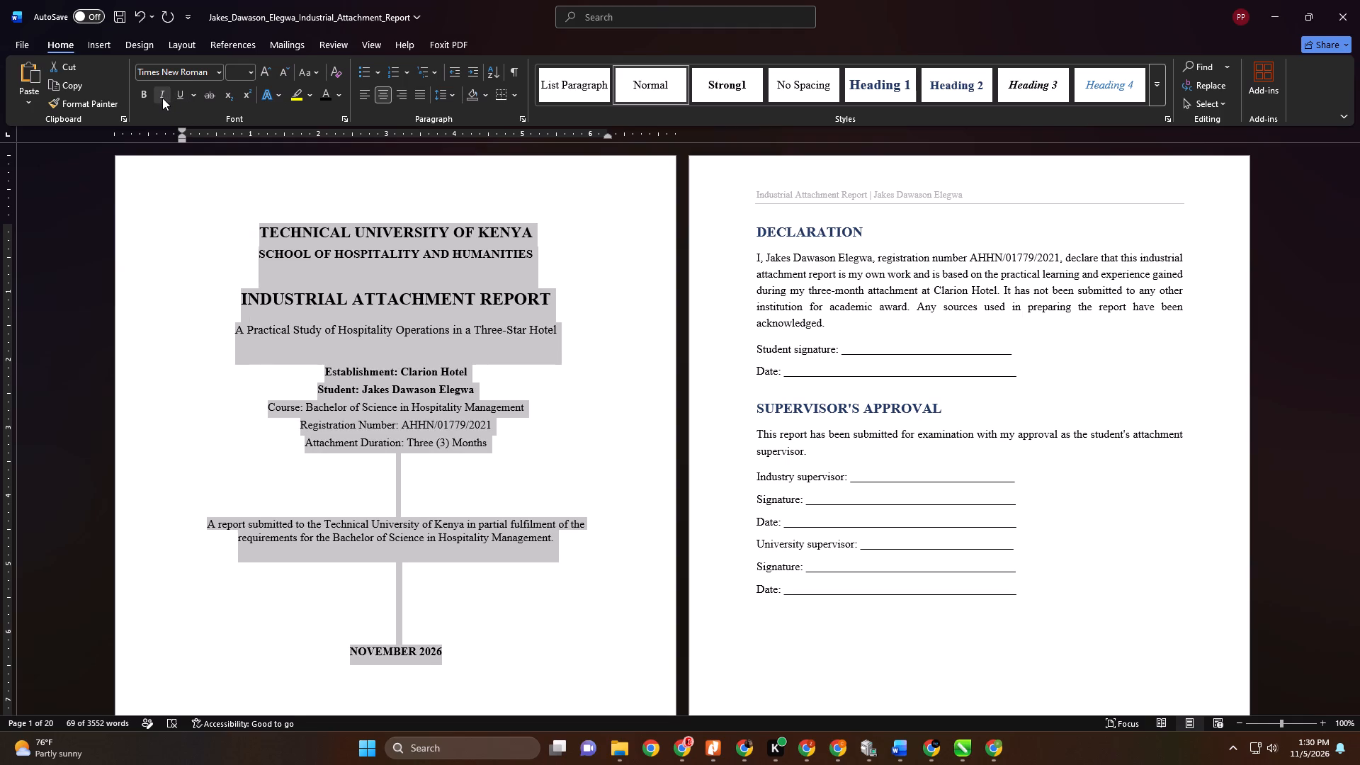
left_click(302, 68)
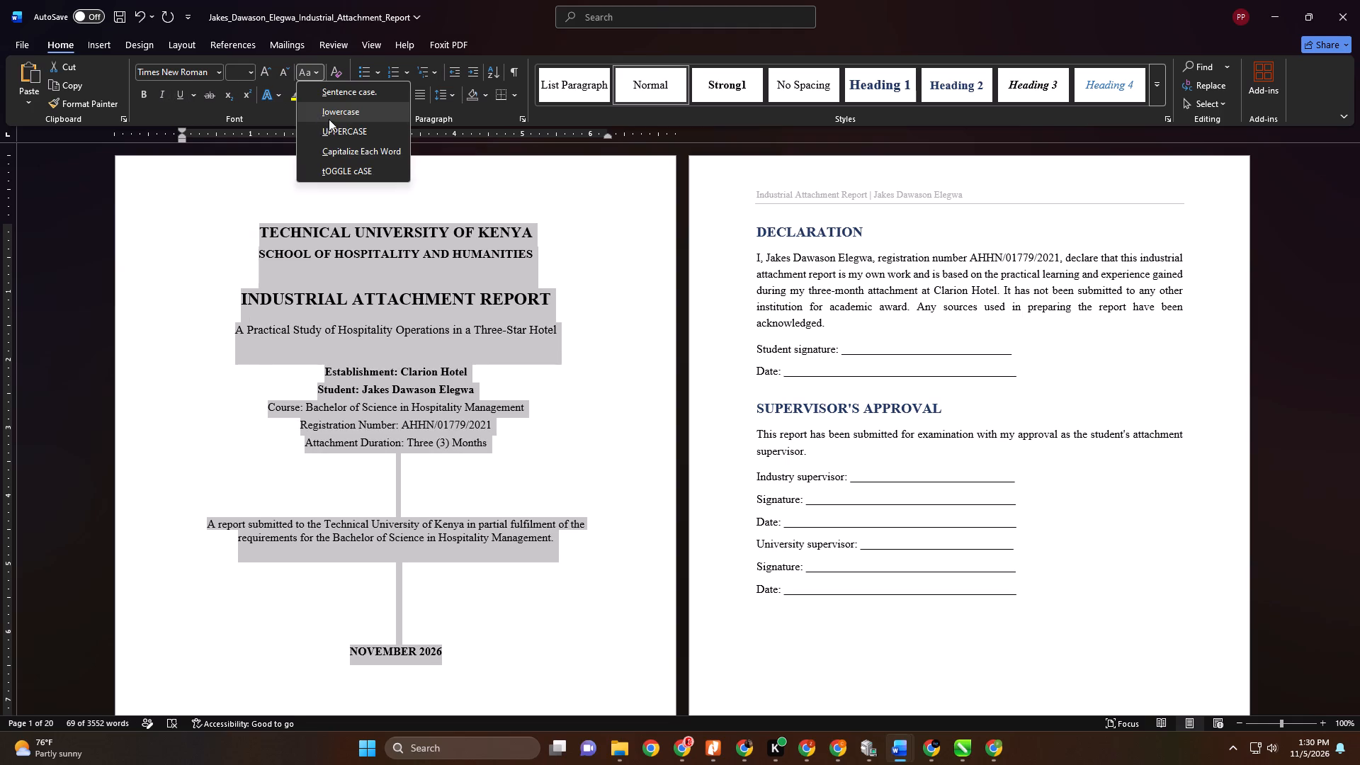
left_click(339, 132)
left_click(145, 94)
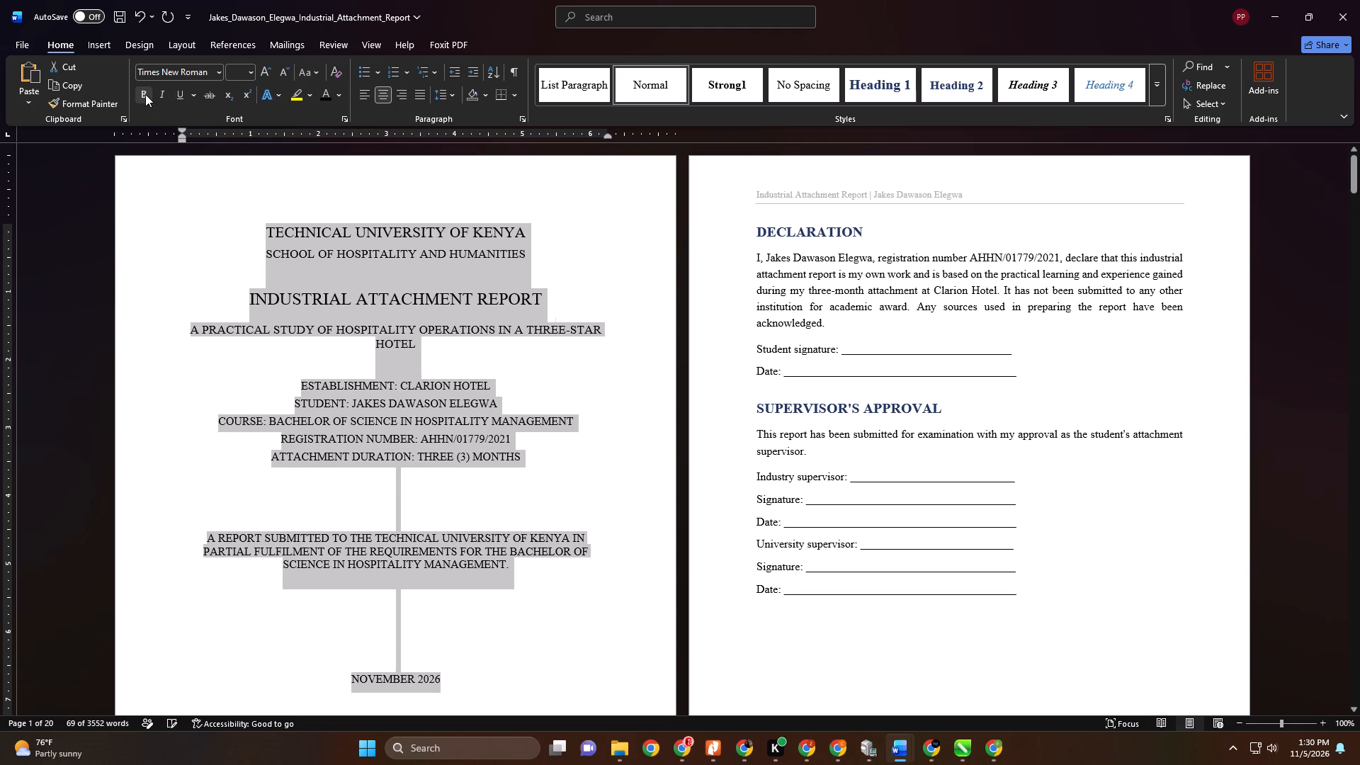
left_click(145, 94)
left_click(363, 243)
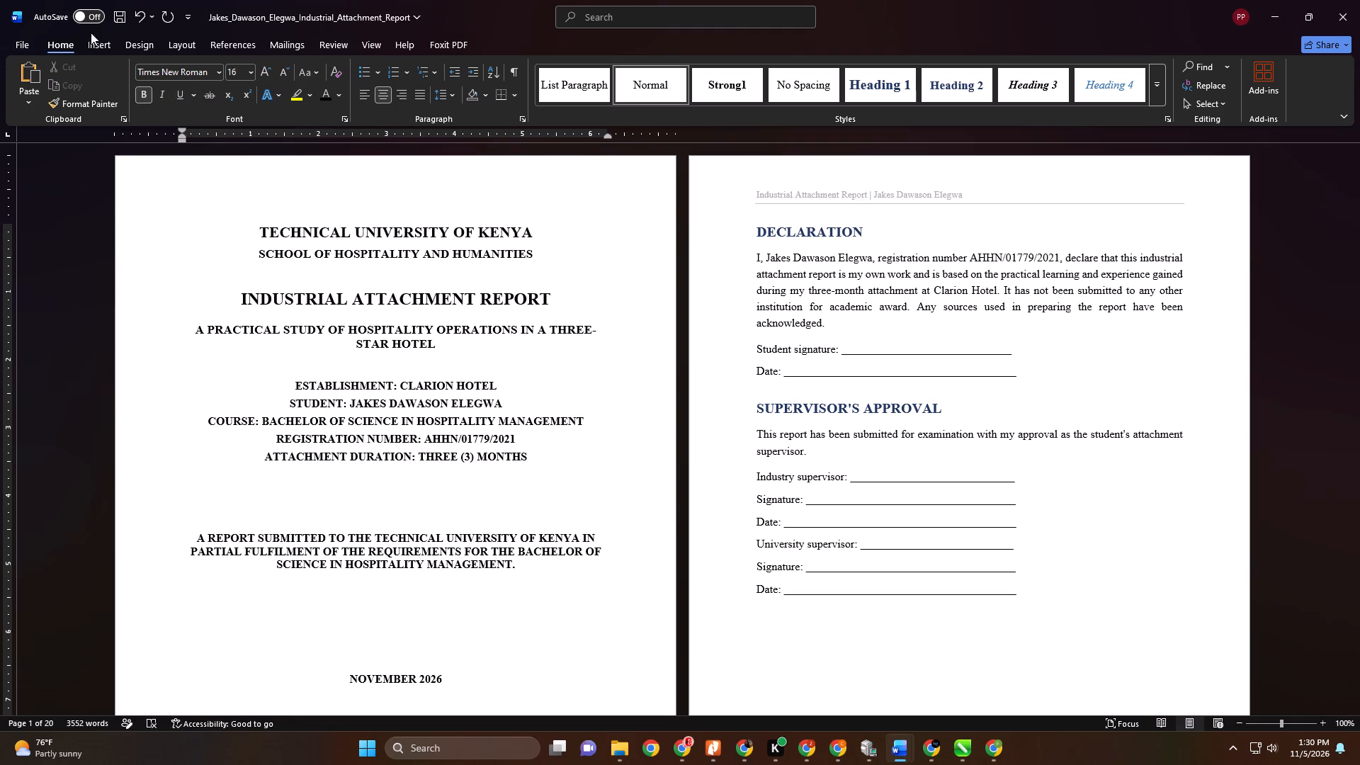
Save the industrial attachment report.
double_click(120, 14)
Start exporting the report as a PDF, with the Downloads folder as the destination.
left_click(25, 52)
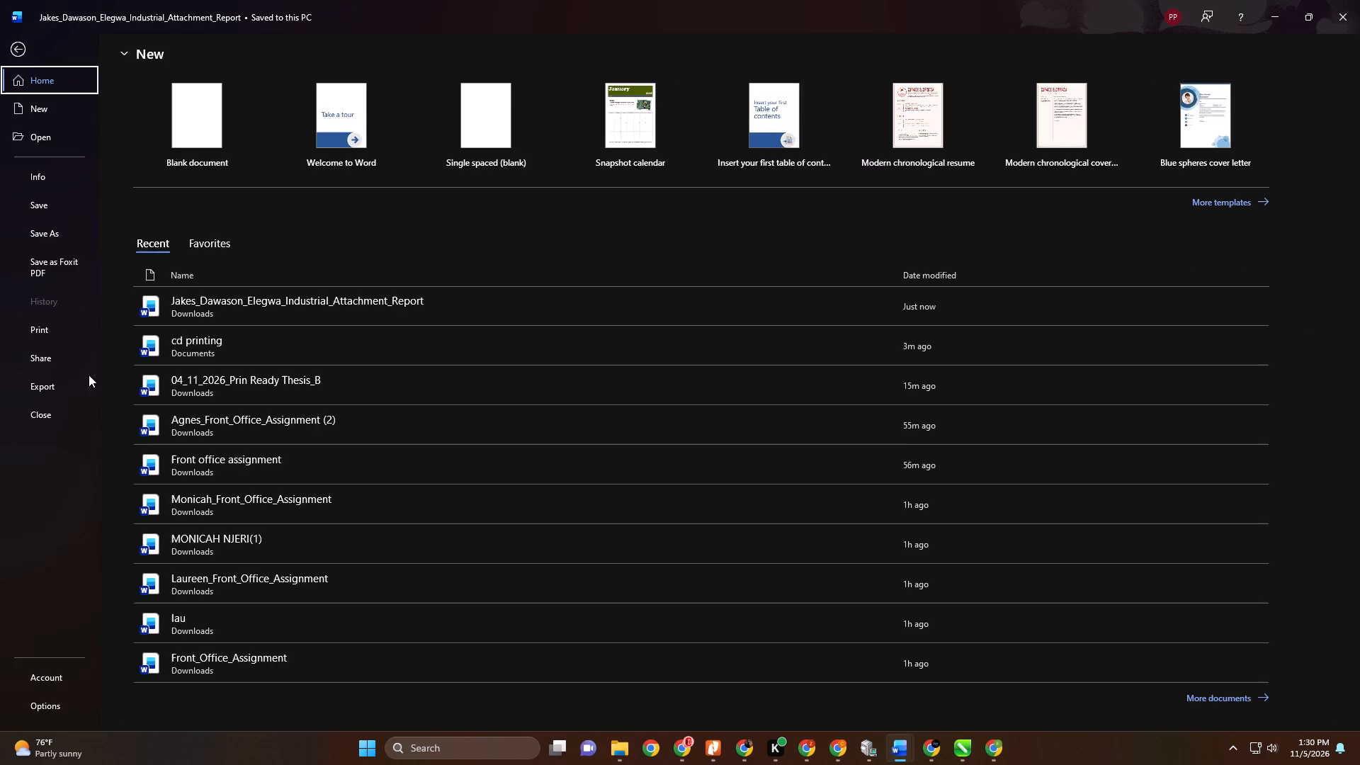
left_click(70, 382)
left_click(404, 169)
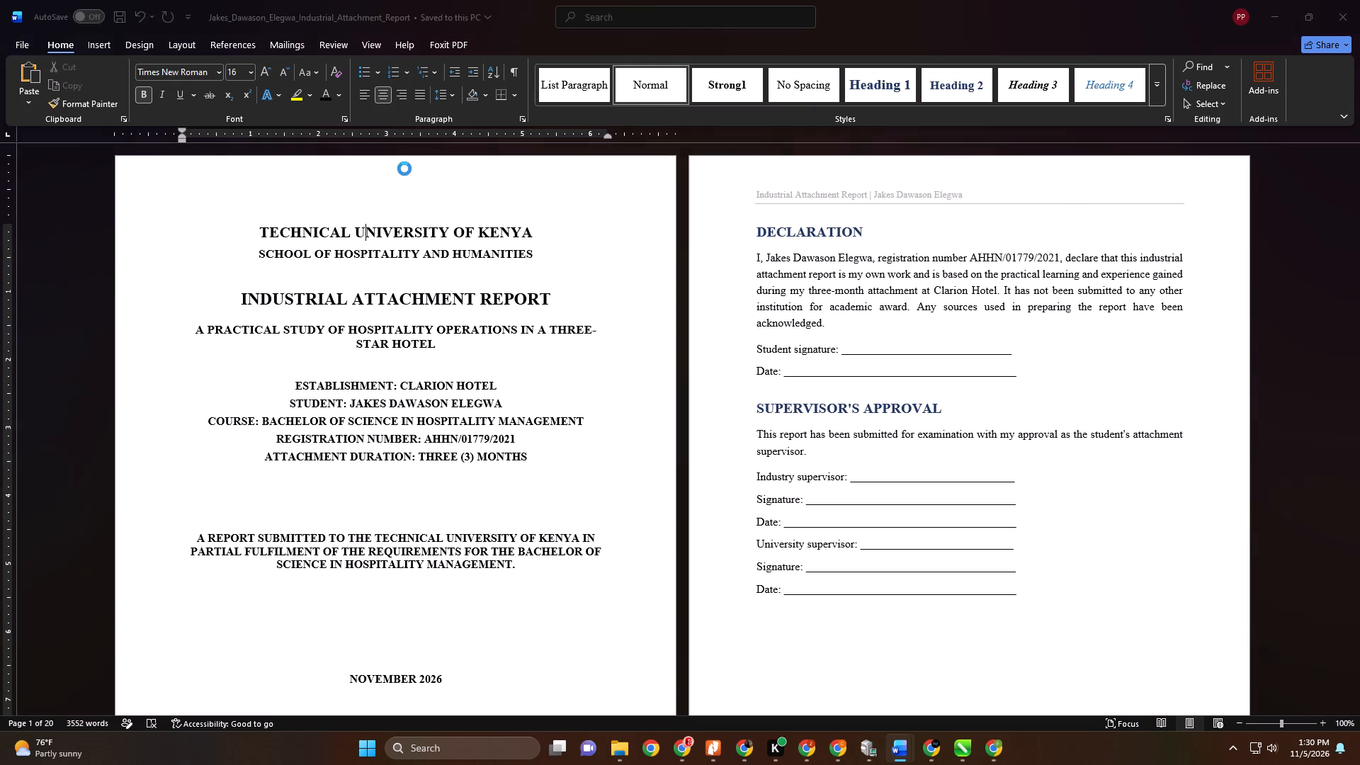
scroll(52, 215, "up", 2)
left_click(76, 140)
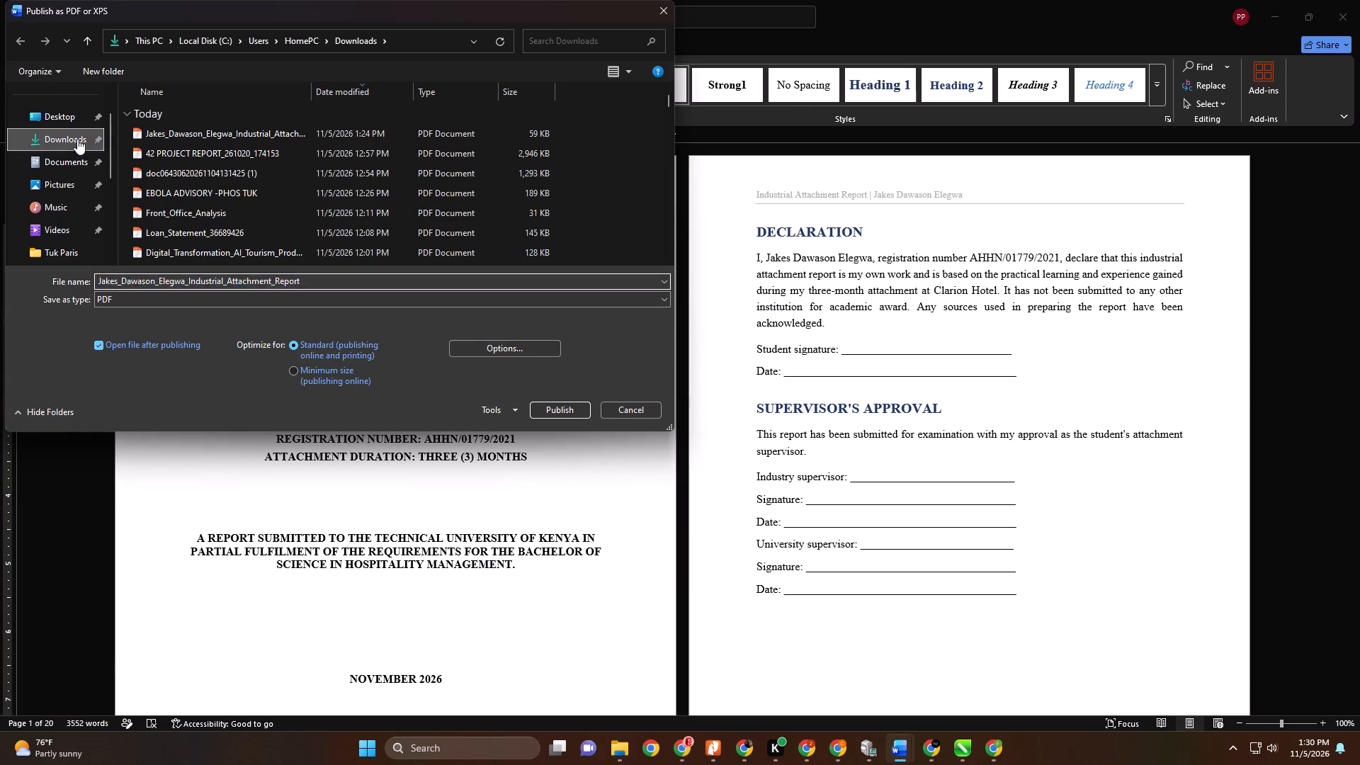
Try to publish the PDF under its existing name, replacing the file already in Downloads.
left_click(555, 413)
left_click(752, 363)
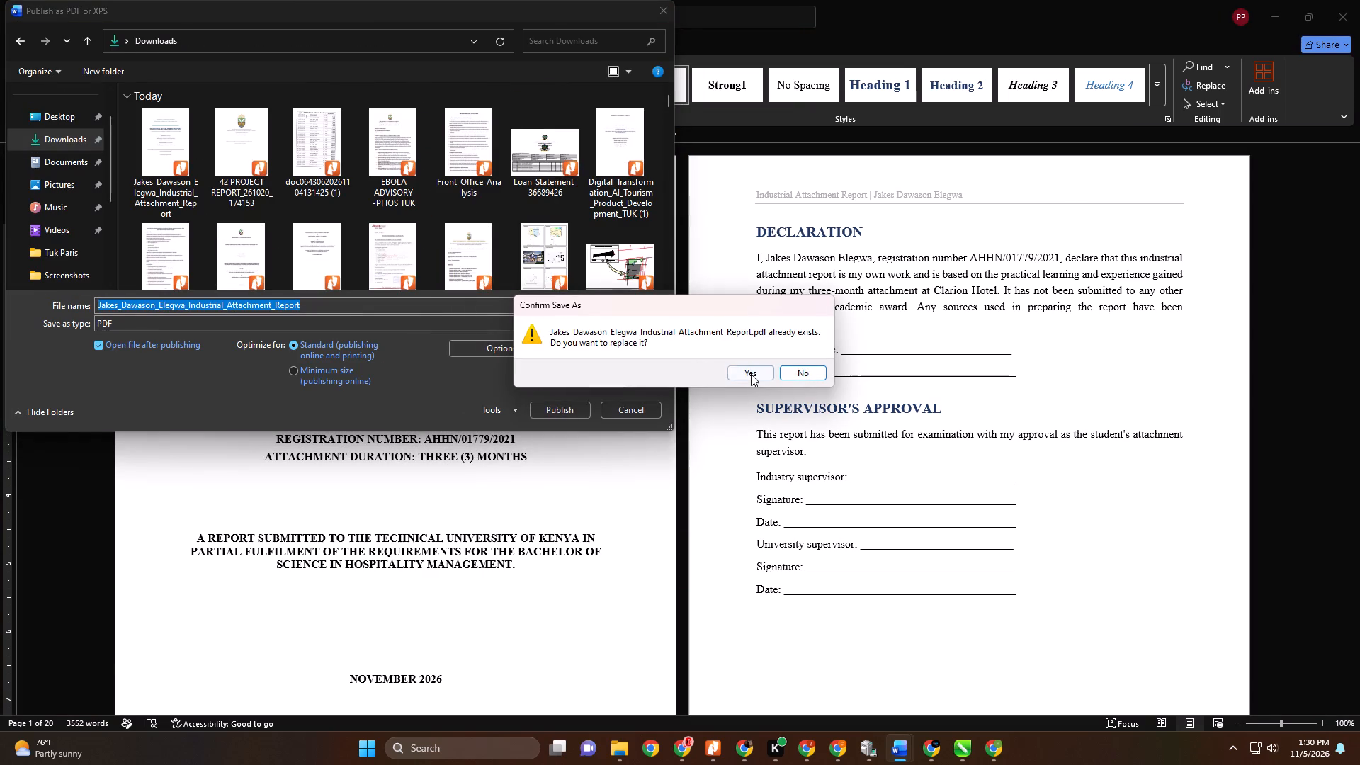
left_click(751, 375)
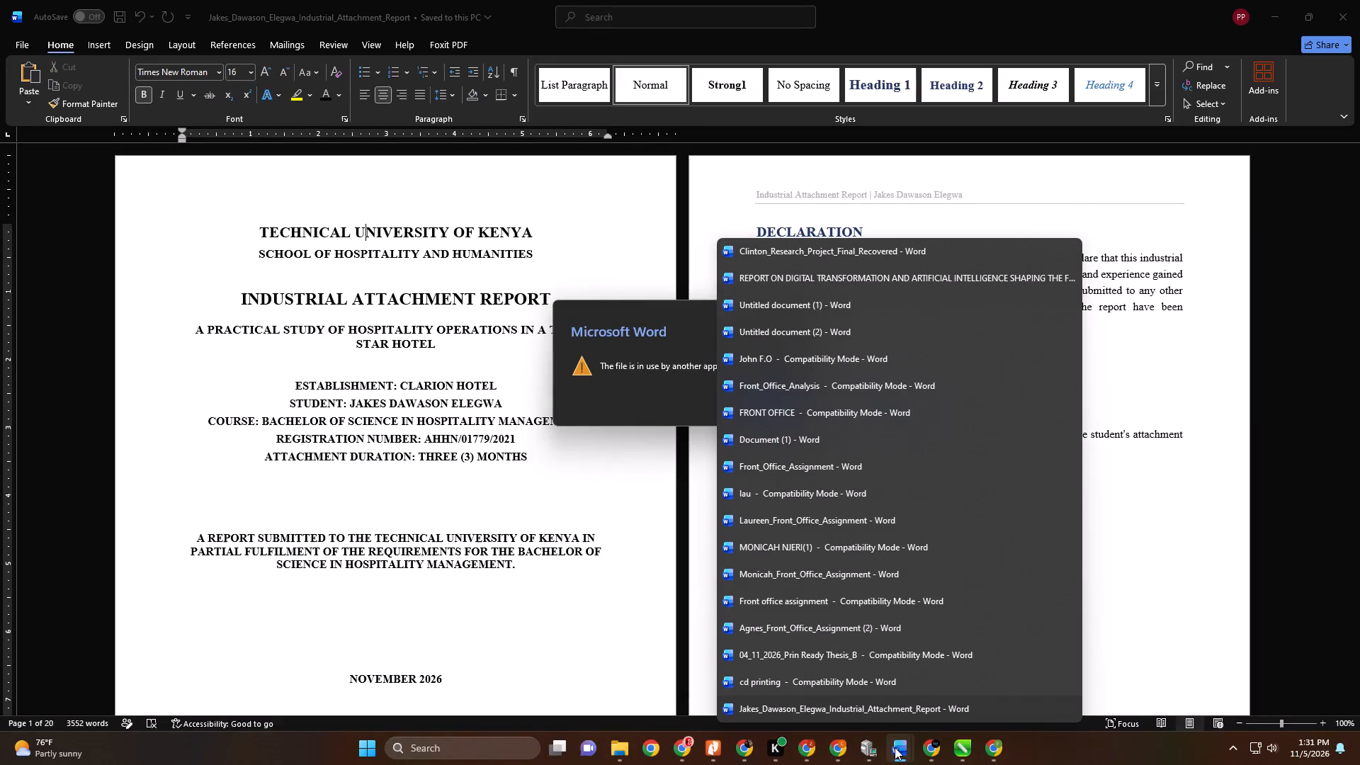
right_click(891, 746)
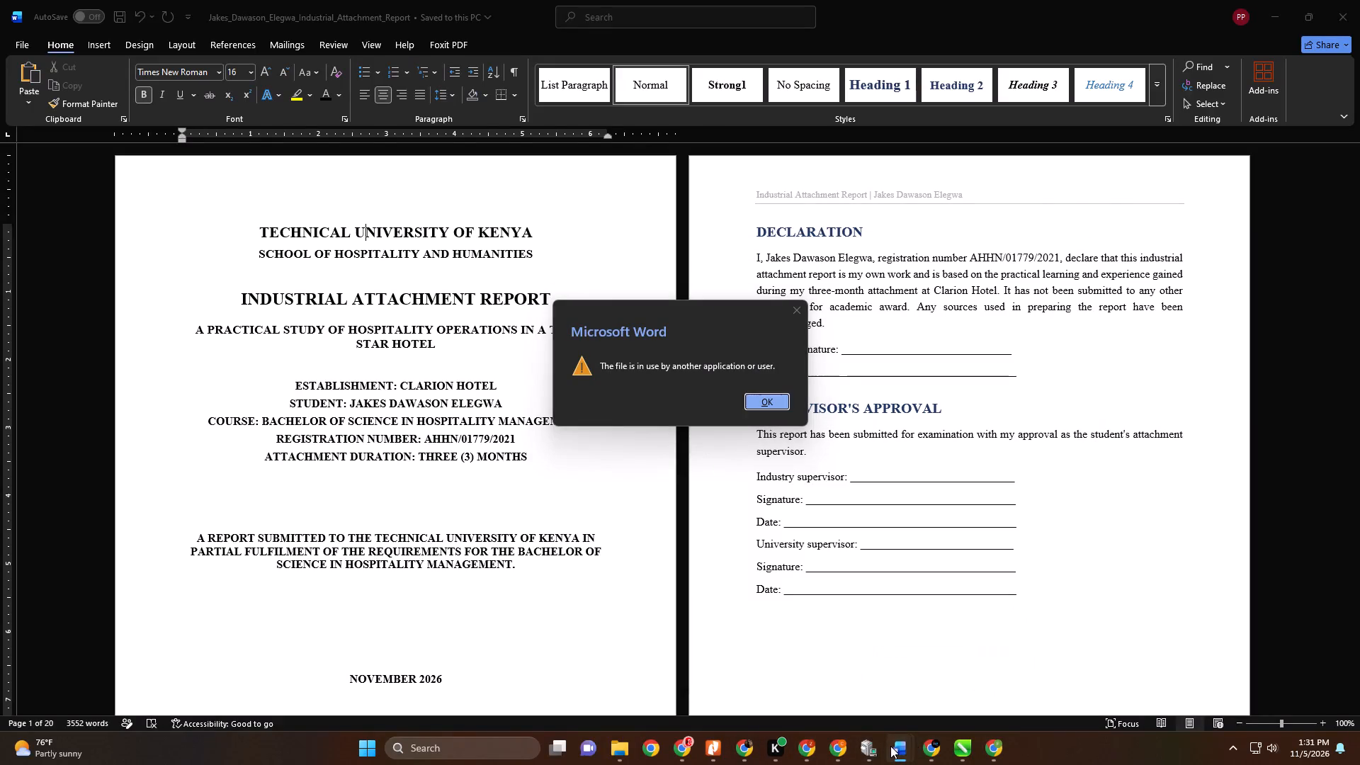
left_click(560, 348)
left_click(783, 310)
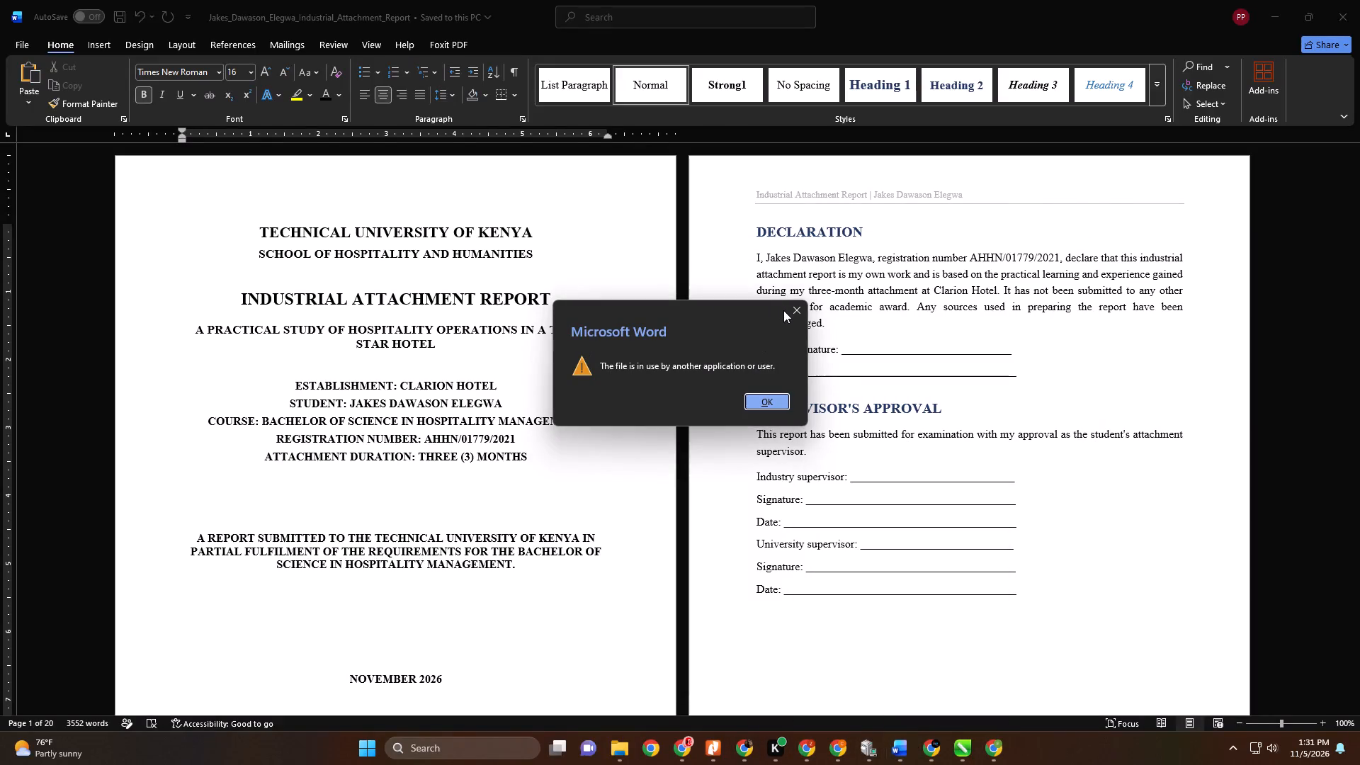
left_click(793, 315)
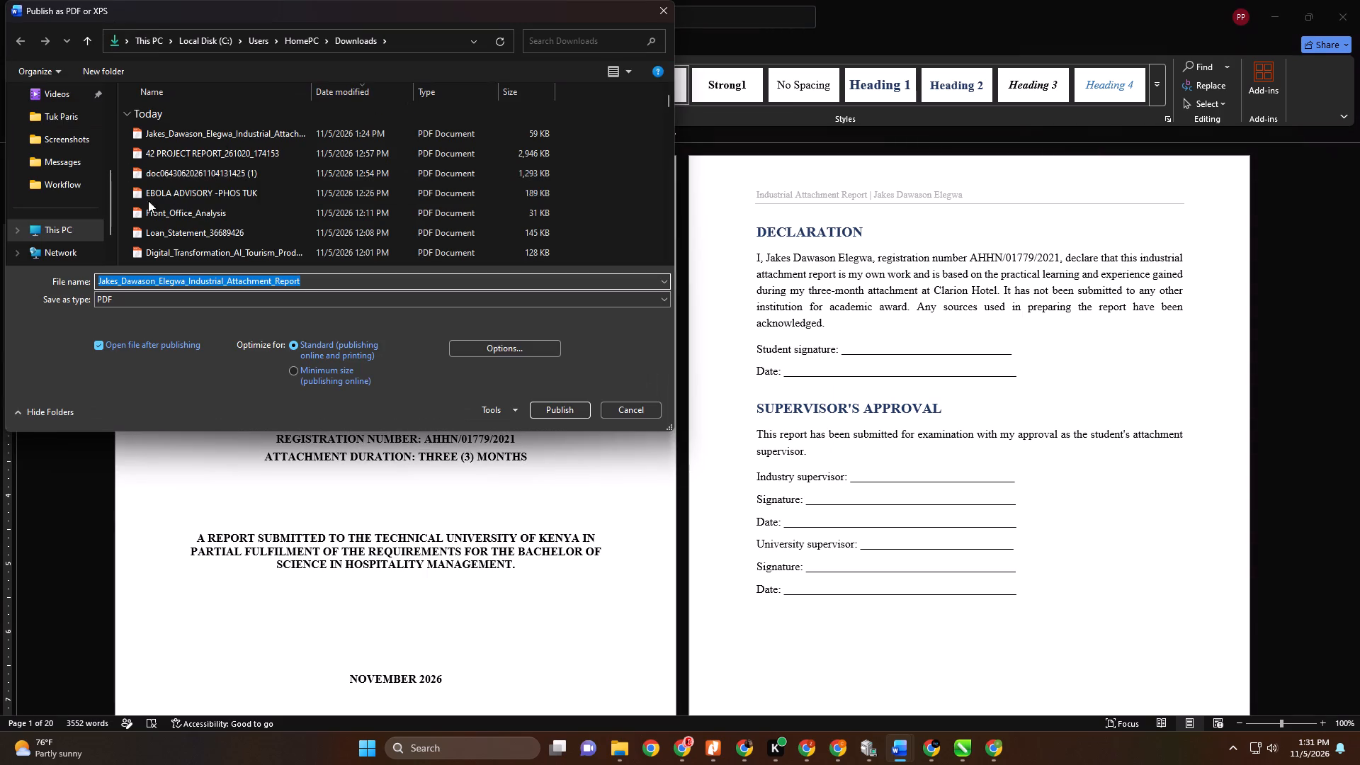
Shorten the PDF file name to Attachment_Report and publish it in the Downloads folder.
left_click(277, 279)
left_click_drag(277, 279, 214, 280)
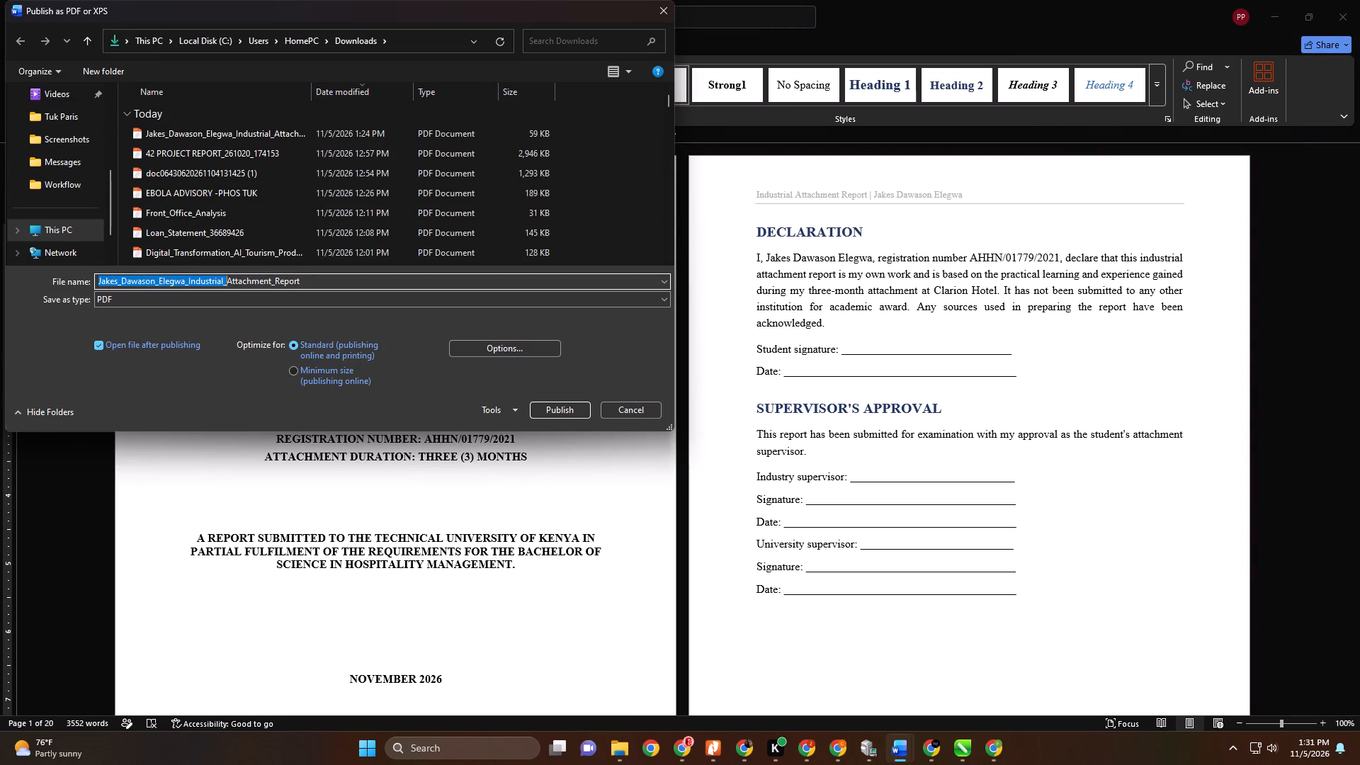
key("Delete")
scroll(59, 166, "up", 4)
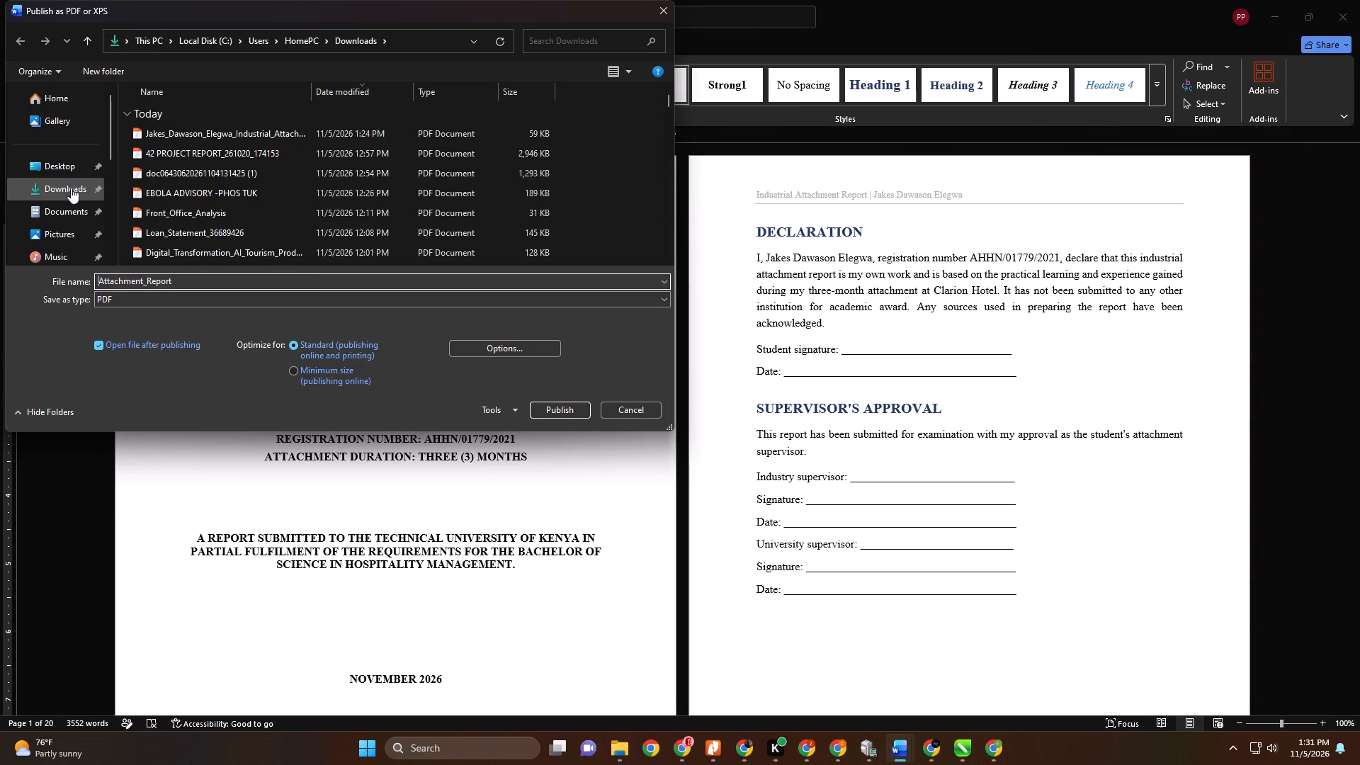
left_click(71, 188)
left_click(556, 402)
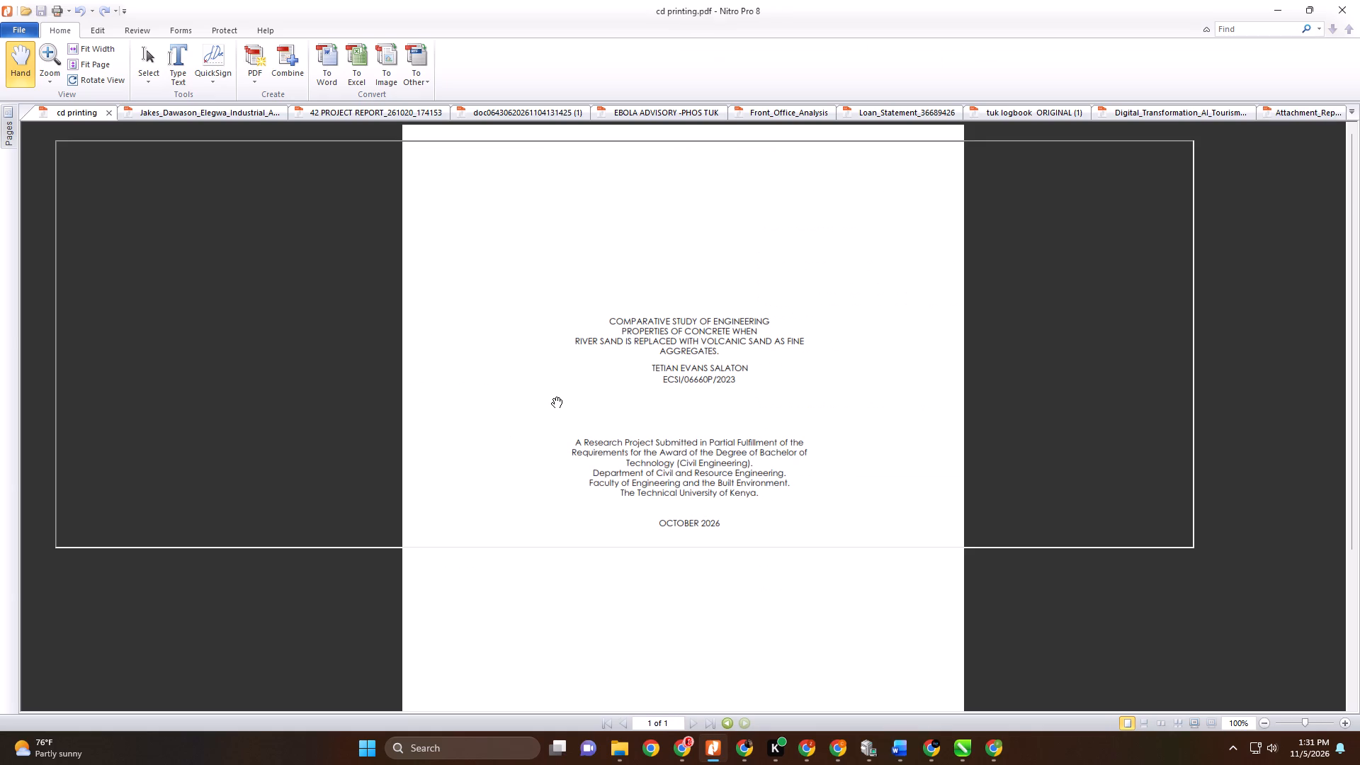
Print only the current cover page of the published PDF, one copy on the Kyocera TASKalfa 3253ci KX.
key("ctrl+p")
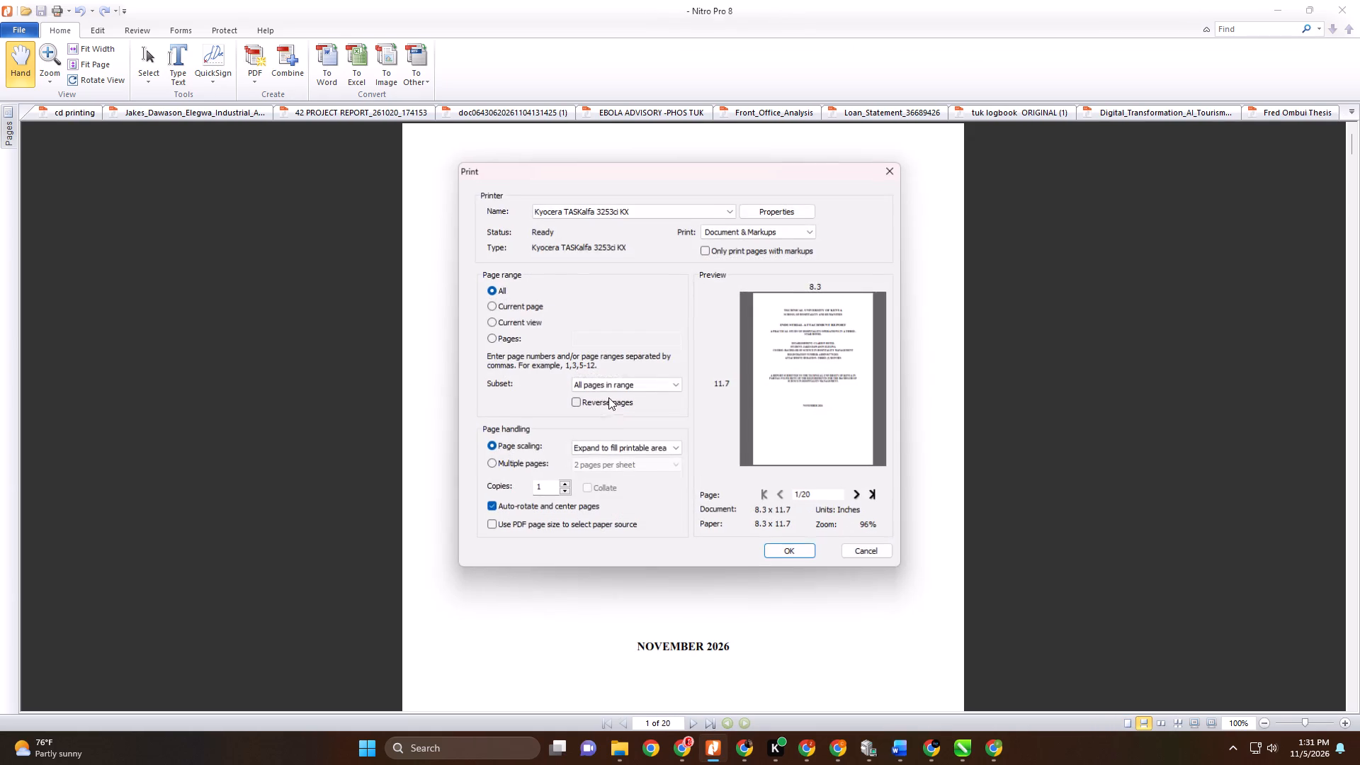
left_click(495, 305)
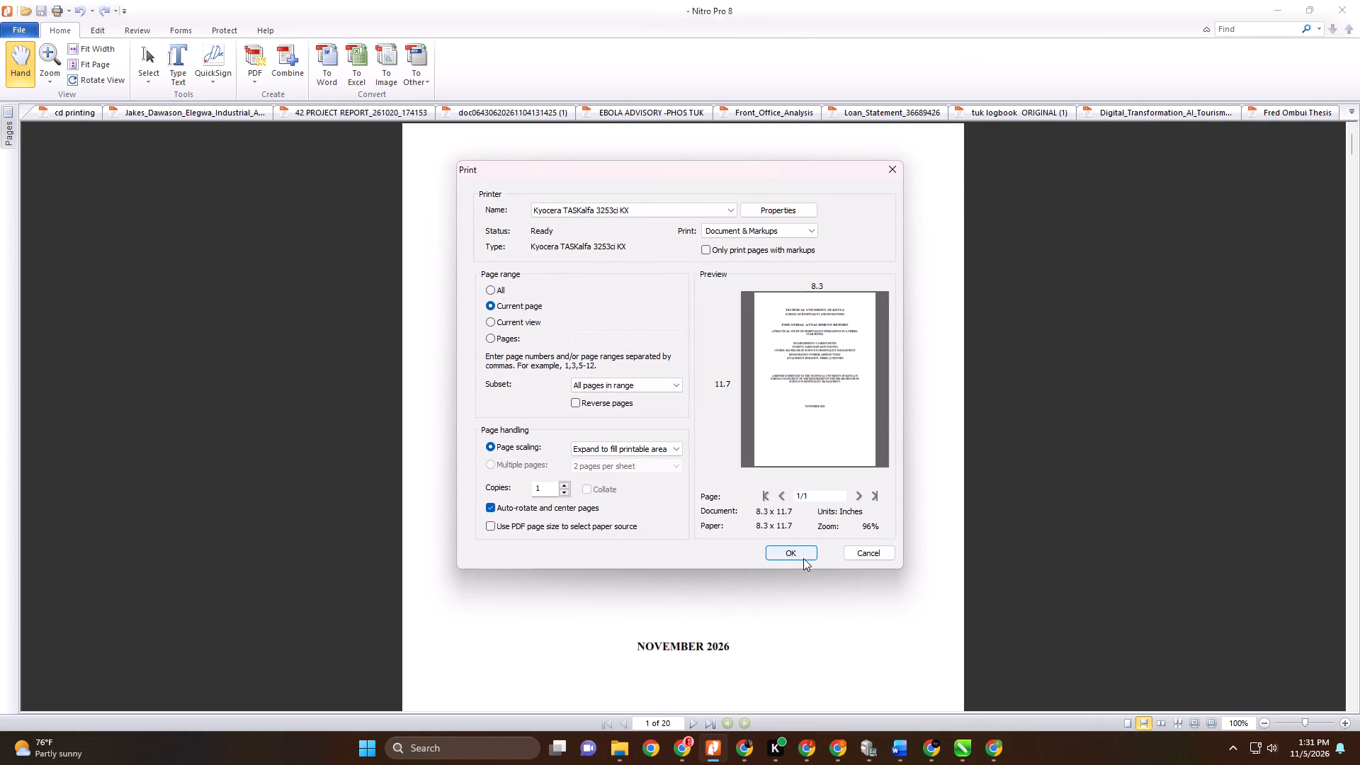
left_click(799, 555)
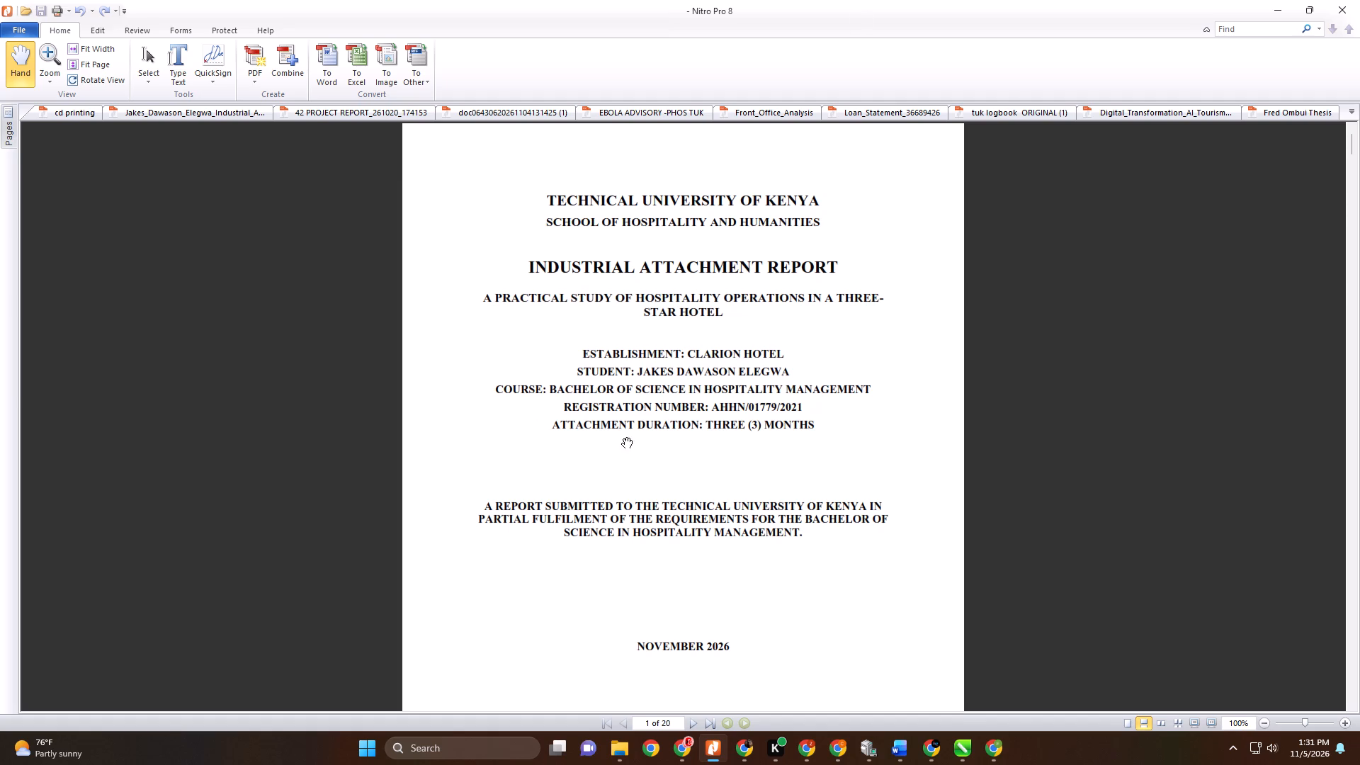
Switch to CorelDRAW, dismiss the pending print of the CD label and deselect the label.
left_click(969, 751)
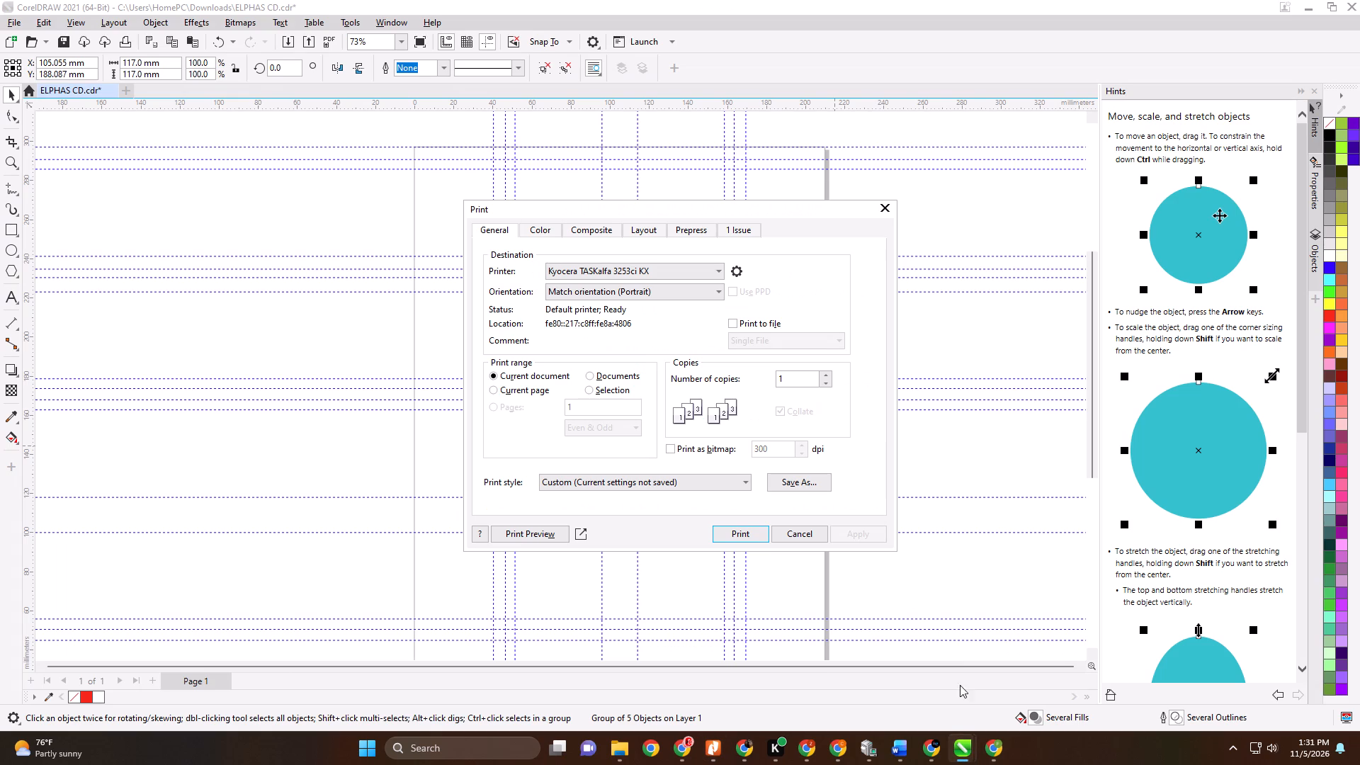
left_click(885, 210)
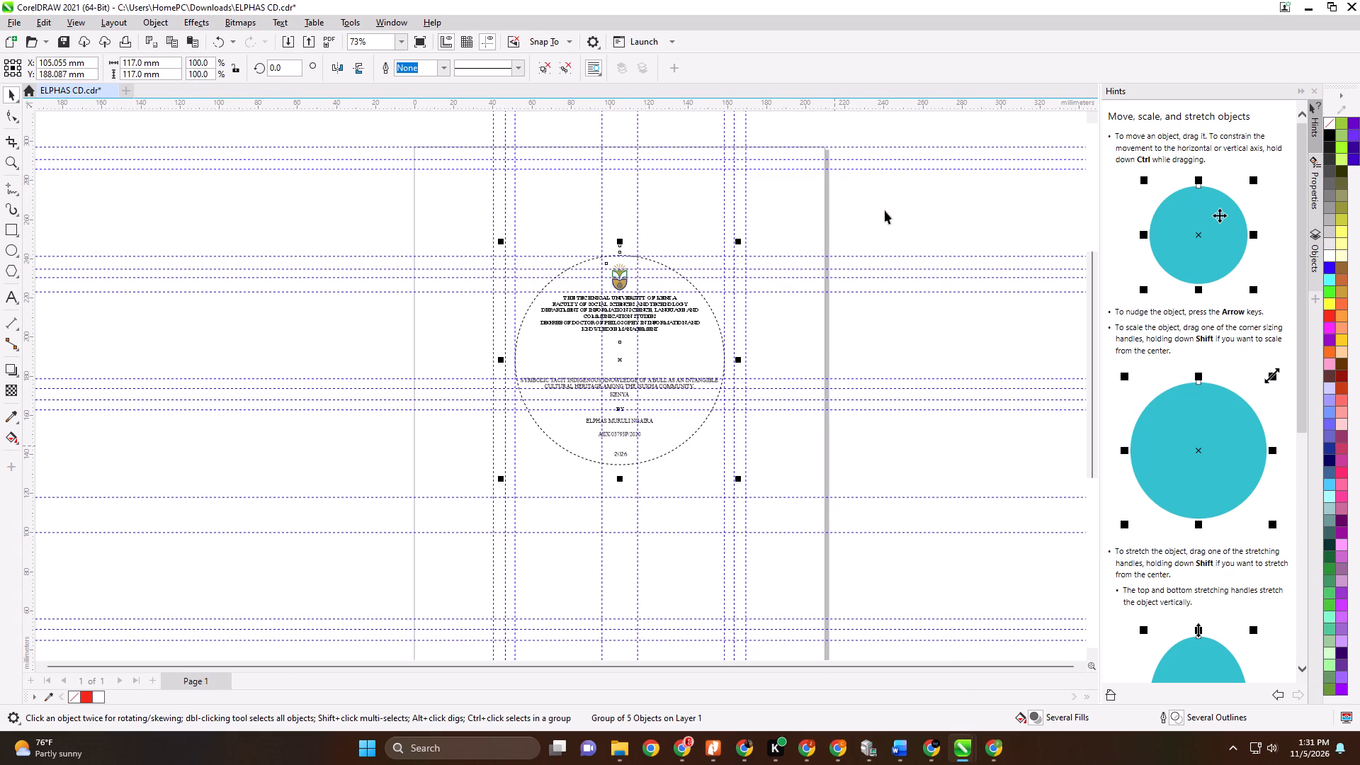
left_click(896, 218)
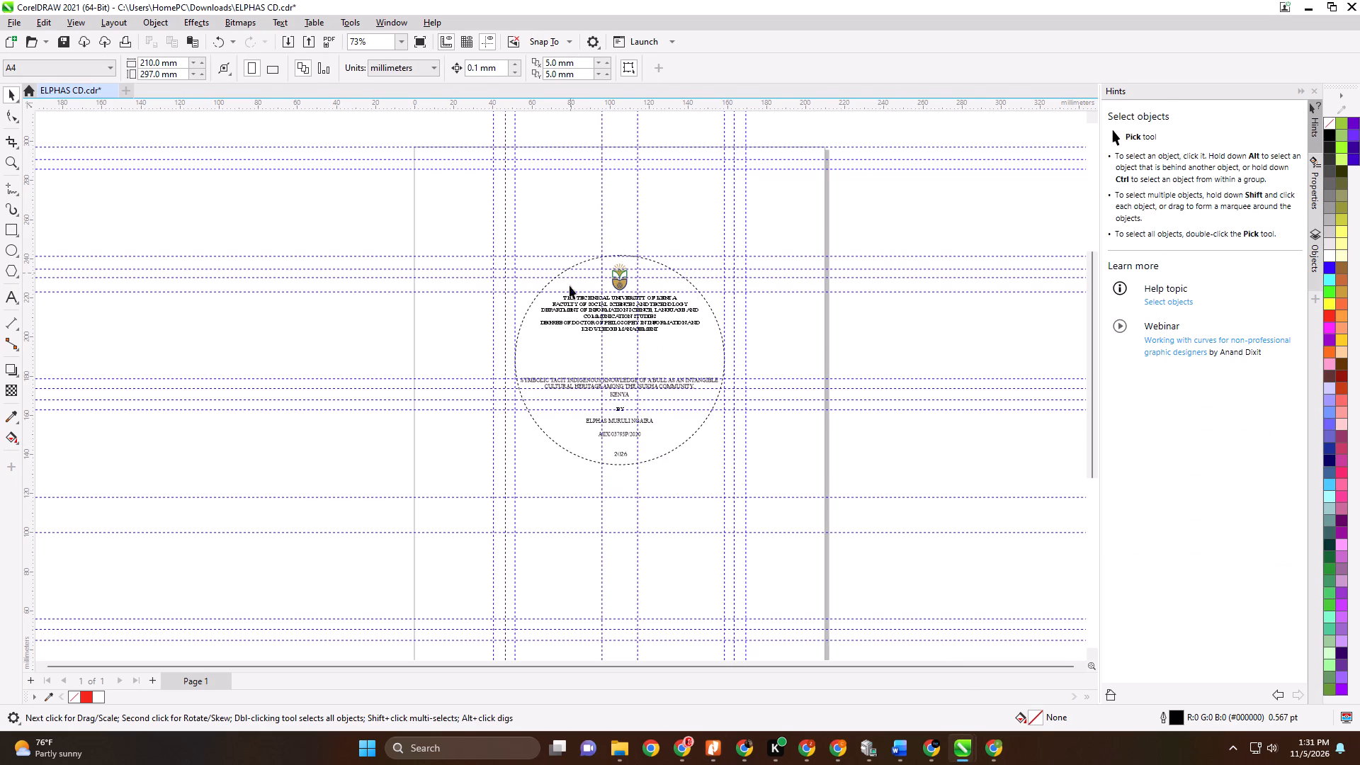
Select the whole CD label and ungroup its objects.
scroll(605, 412, "up", 1)
scroll(605, 412, "down", 1)
scroll(605, 412, "up", 1)
scroll(605, 412, "down", 1)
scroll(605, 412, "up", 8)
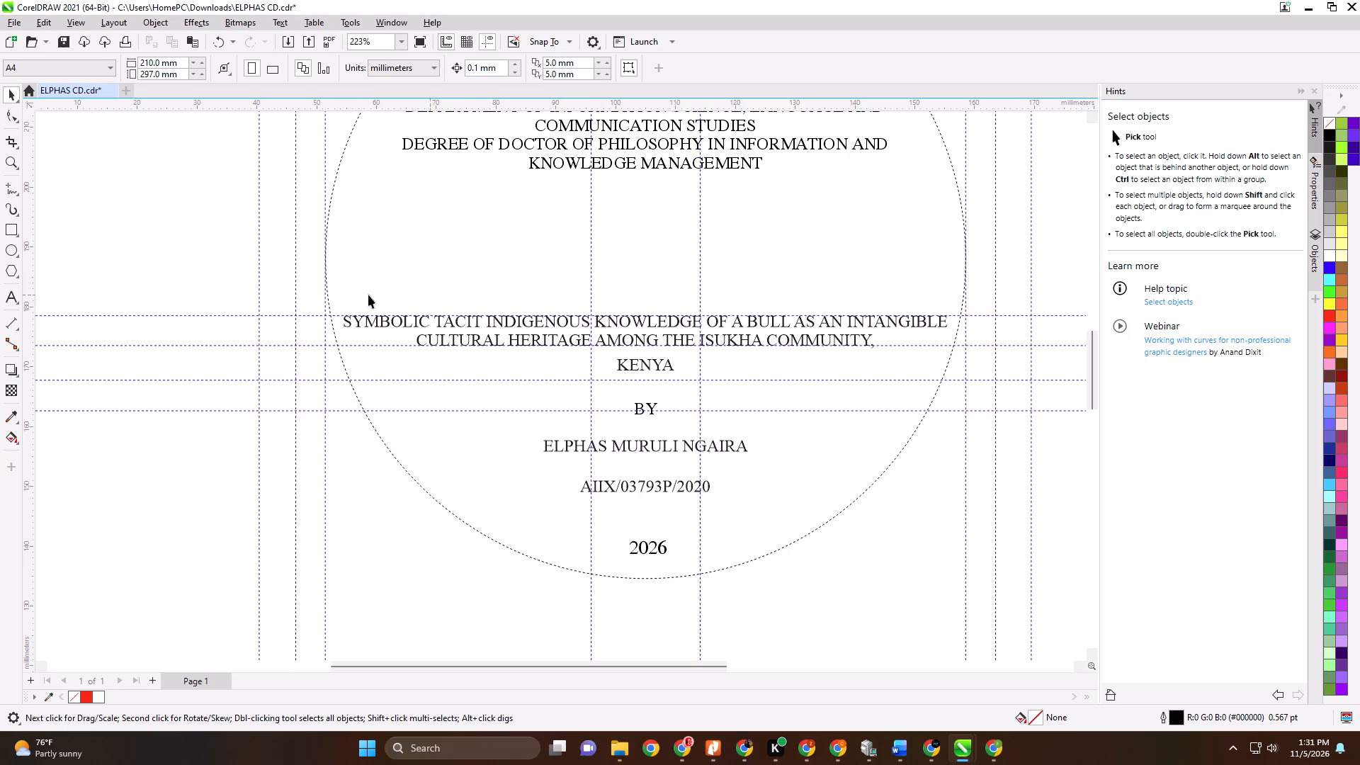
left_click_drag(180, 272, 1145, 531)
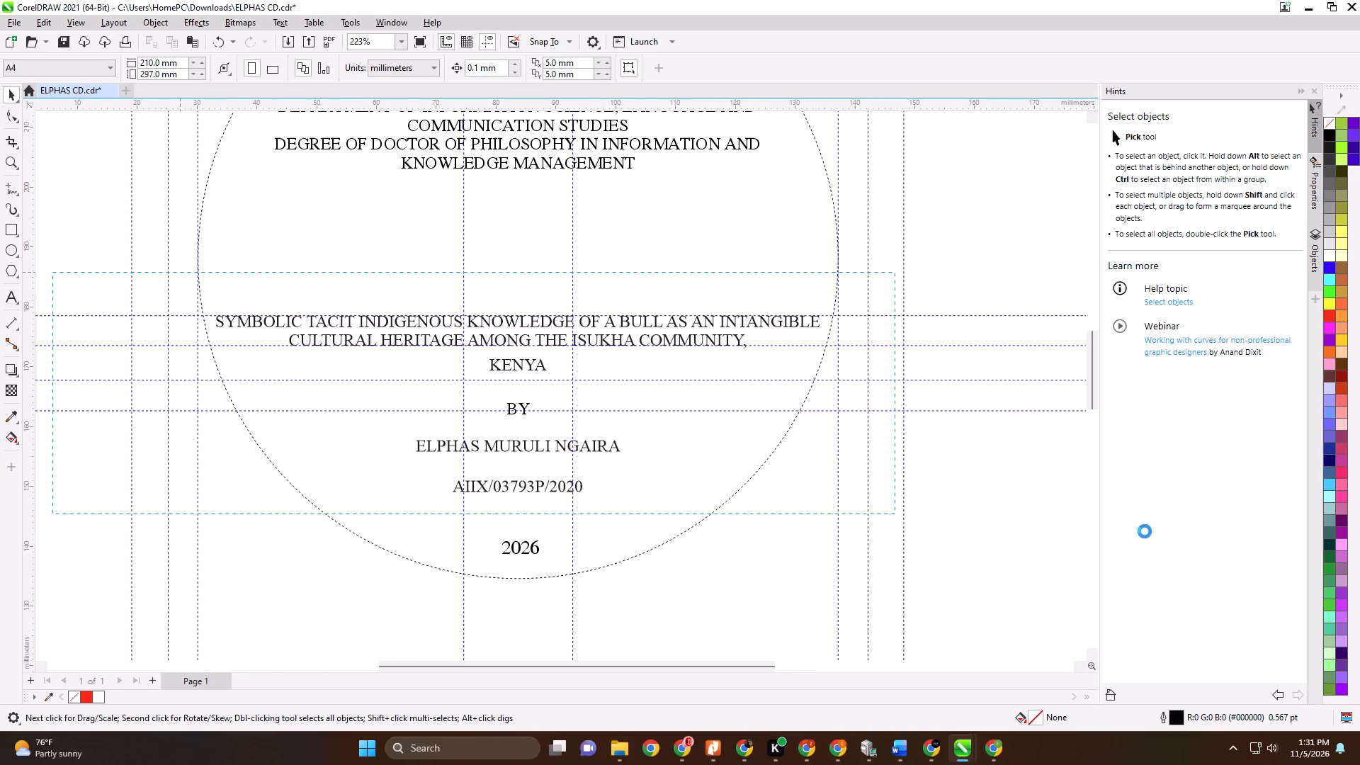
scroll(476, 449, "up", 3)
scroll(478, 455, "down", 3)
scroll(482, 459, "up", 1)
scroll(482, 459, "down", 1)
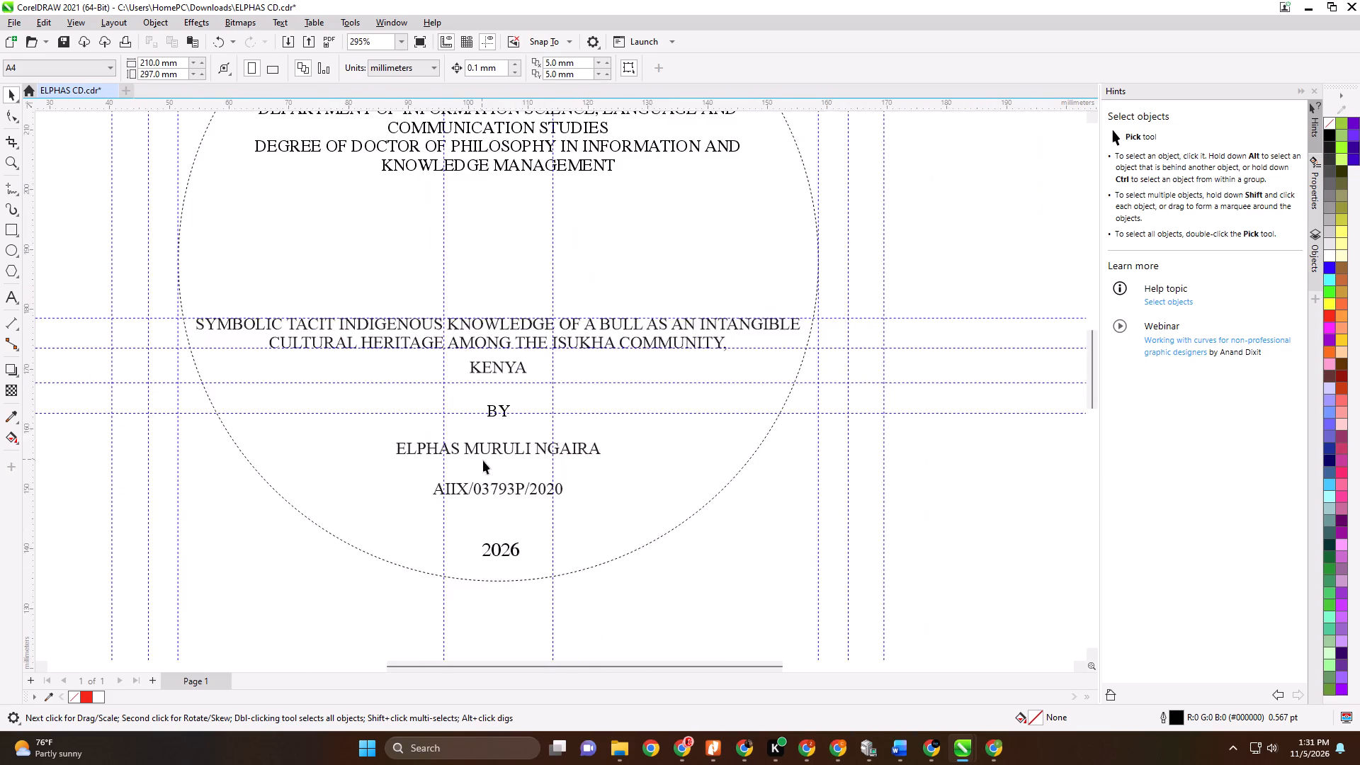
scroll(483, 460, "up", 1)
scroll(483, 460, "down", 1)
scroll(483, 460, "up", 1)
scroll(484, 463, "down", 5)
scroll(484, 463, "up", 1)
scroll(484, 463, "down", 7)
left_click_drag(243, 261, 285, 290)
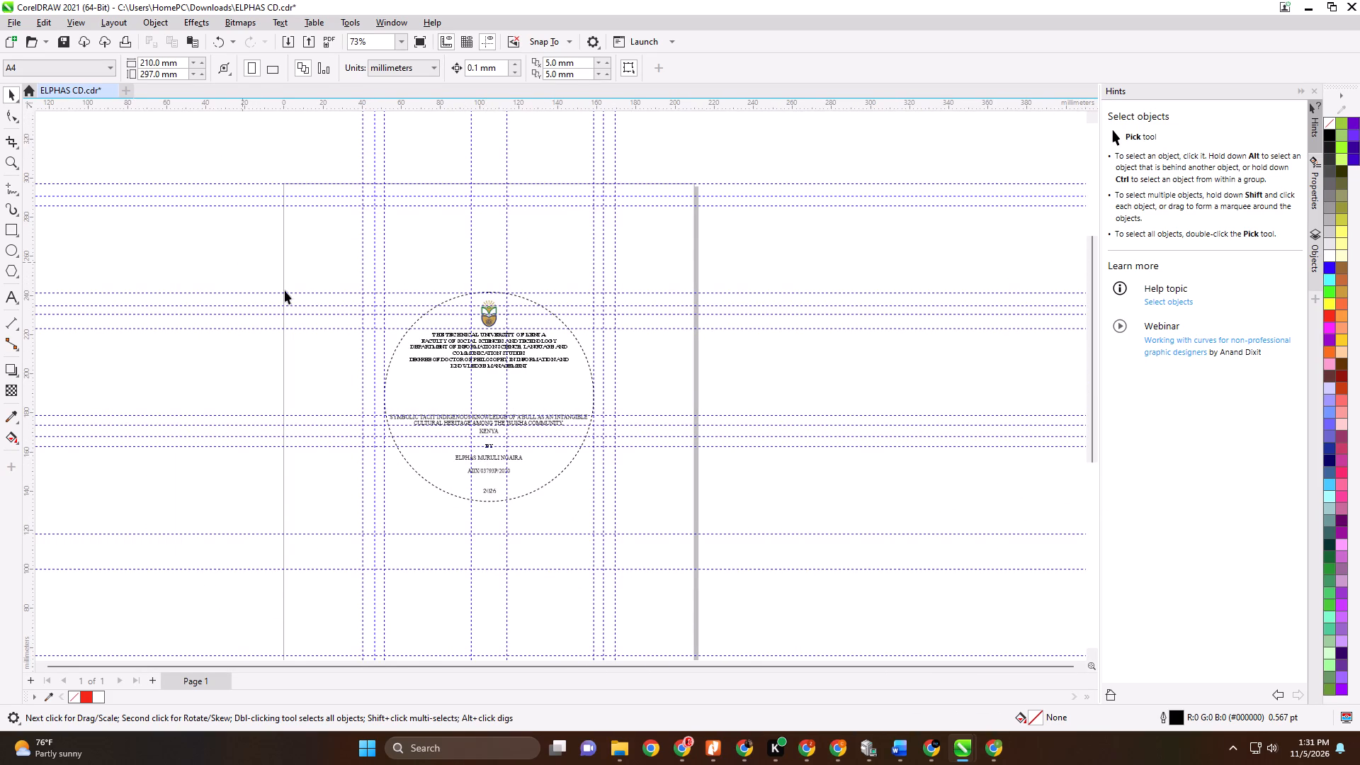
left_click_drag(285, 290, 465, 431)
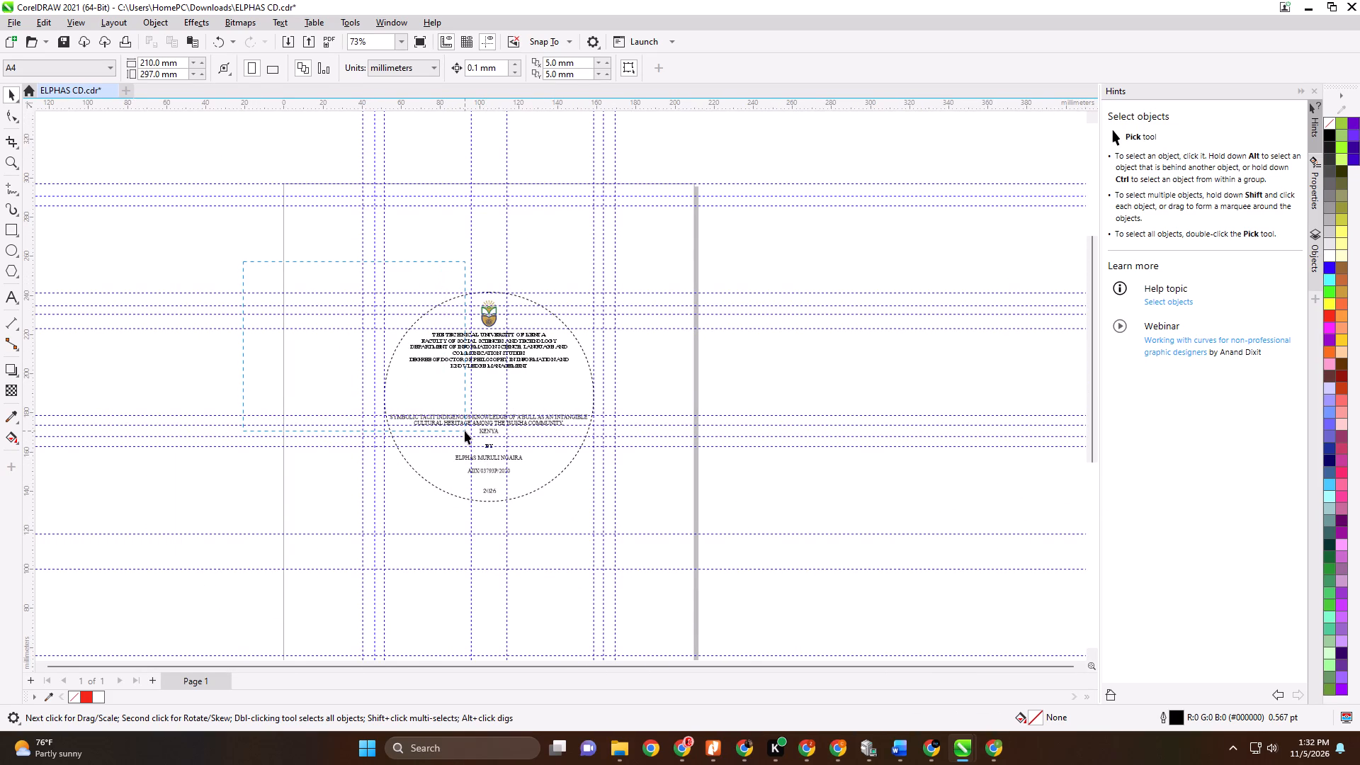
left_click_drag(465, 431, 797, 523)
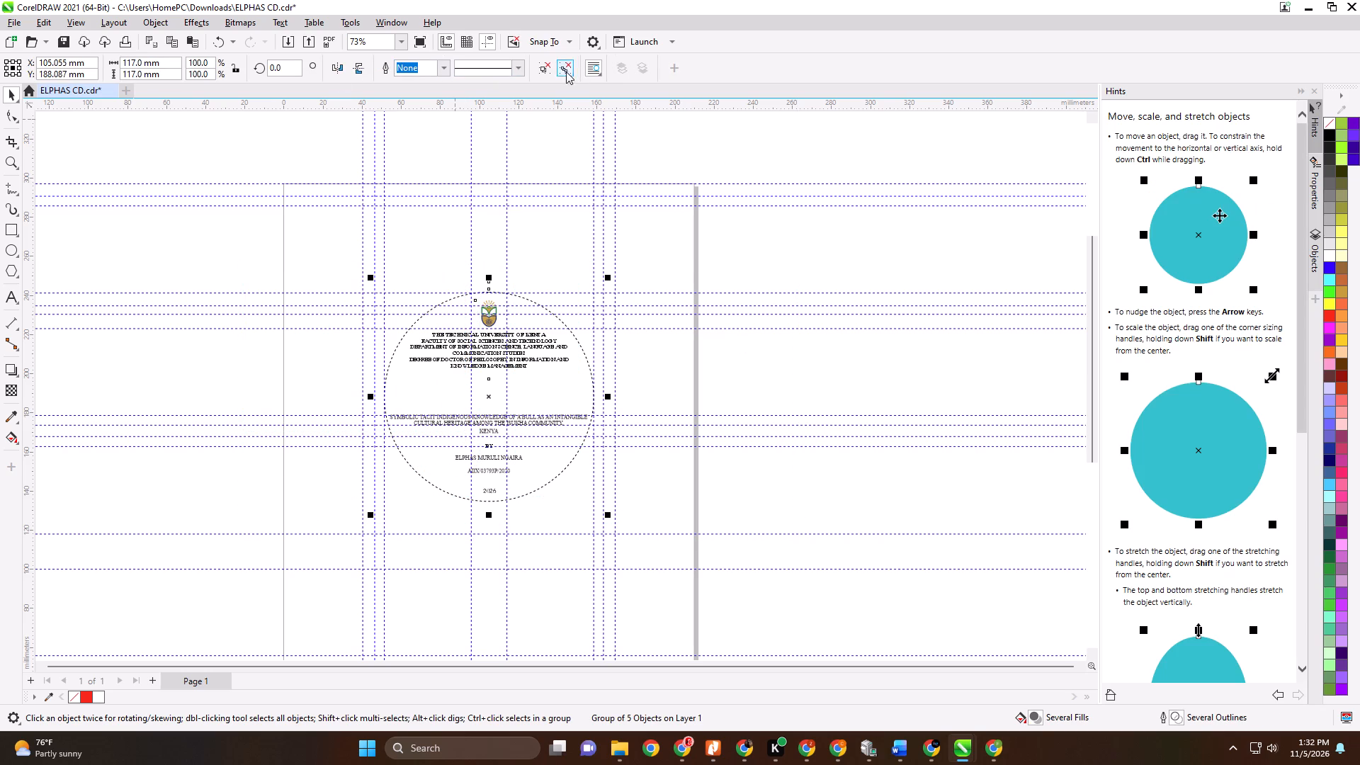
left_click(551, 70)
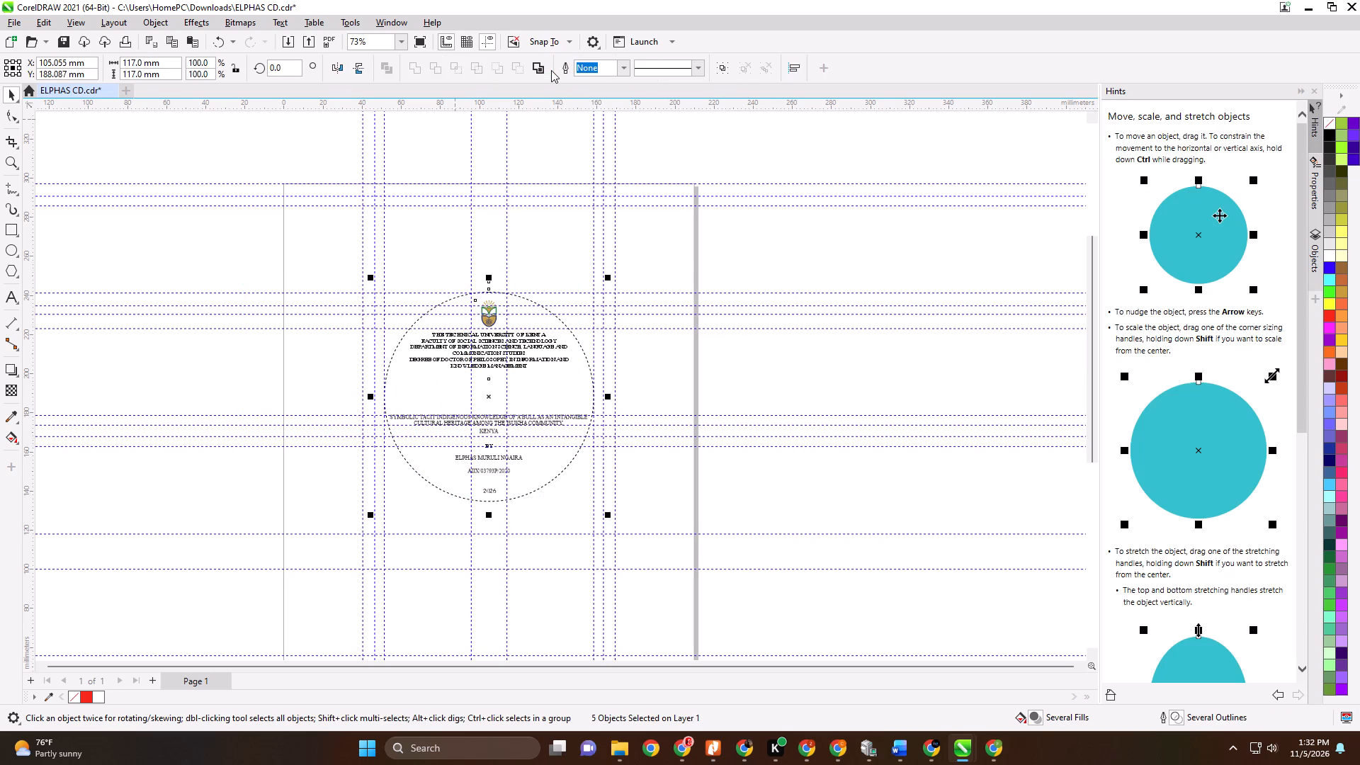
Insert a blank line above the thesis title in the CD label's text, moving the title and the lines below it down.
scroll(460, 509, "up", 1)
scroll(460, 509, "down", 1)
scroll(460, 509, "up", 3)
scroll(463, 507, "down", 1)
scroll(463, 507, "up", 1)
scroll(463, 507, "down", 1)
scroll(463, 507, "up", 3)
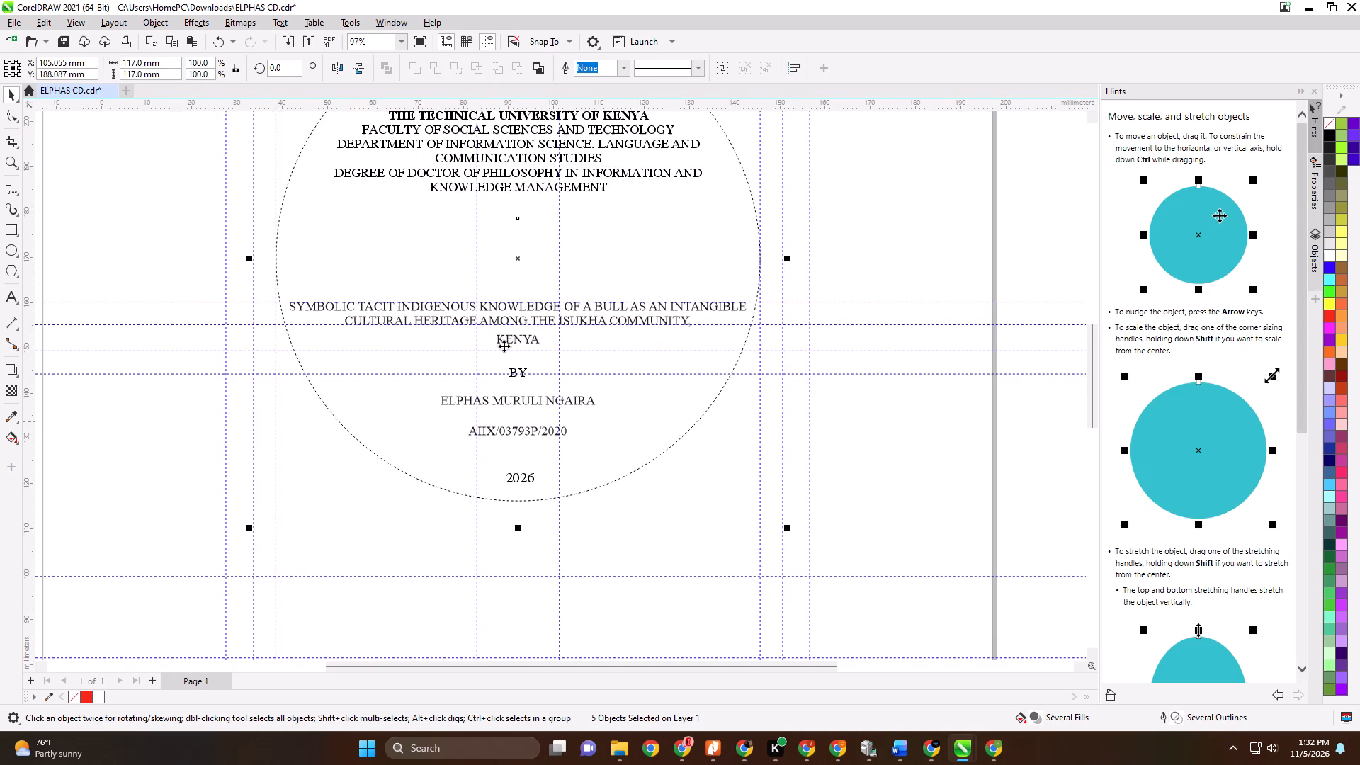
double_click(521, 324)
double_click(533, 340)
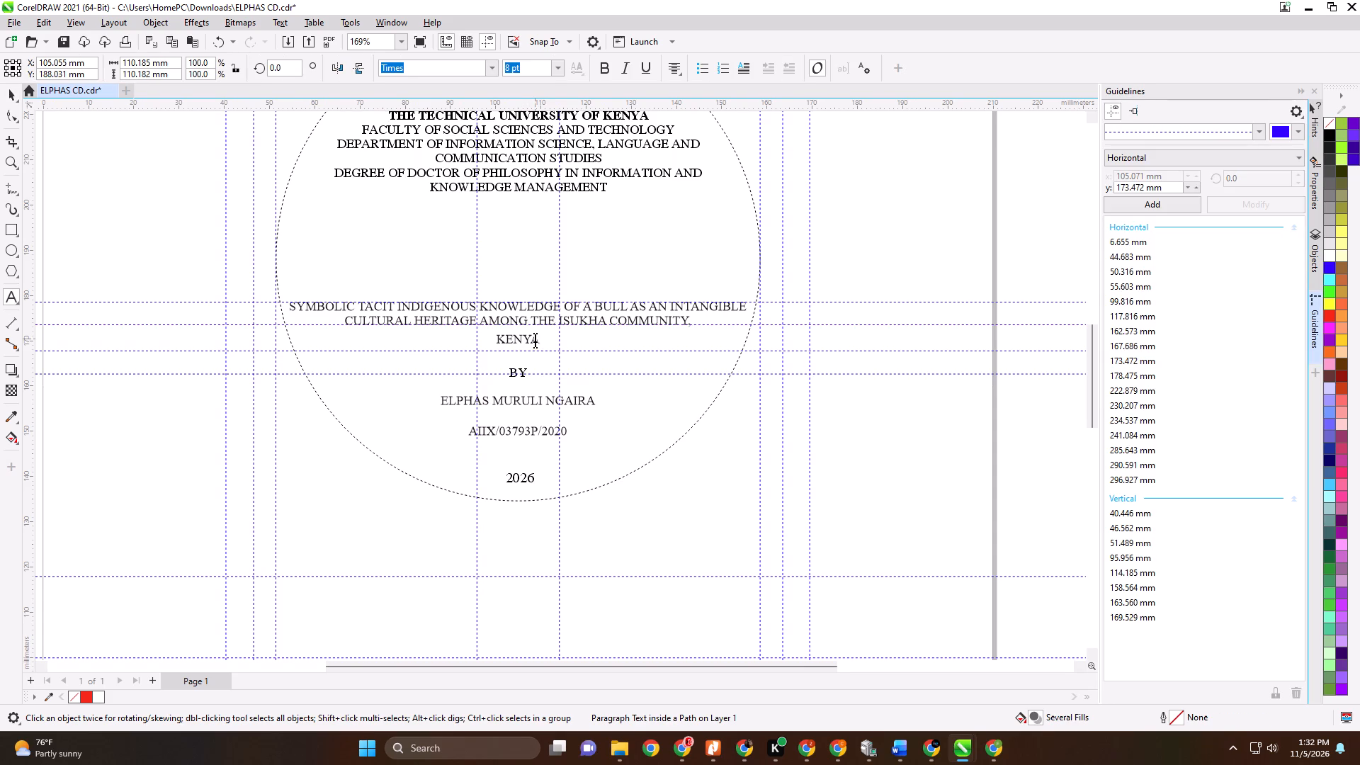
left_click(293, 306)
key("Left")
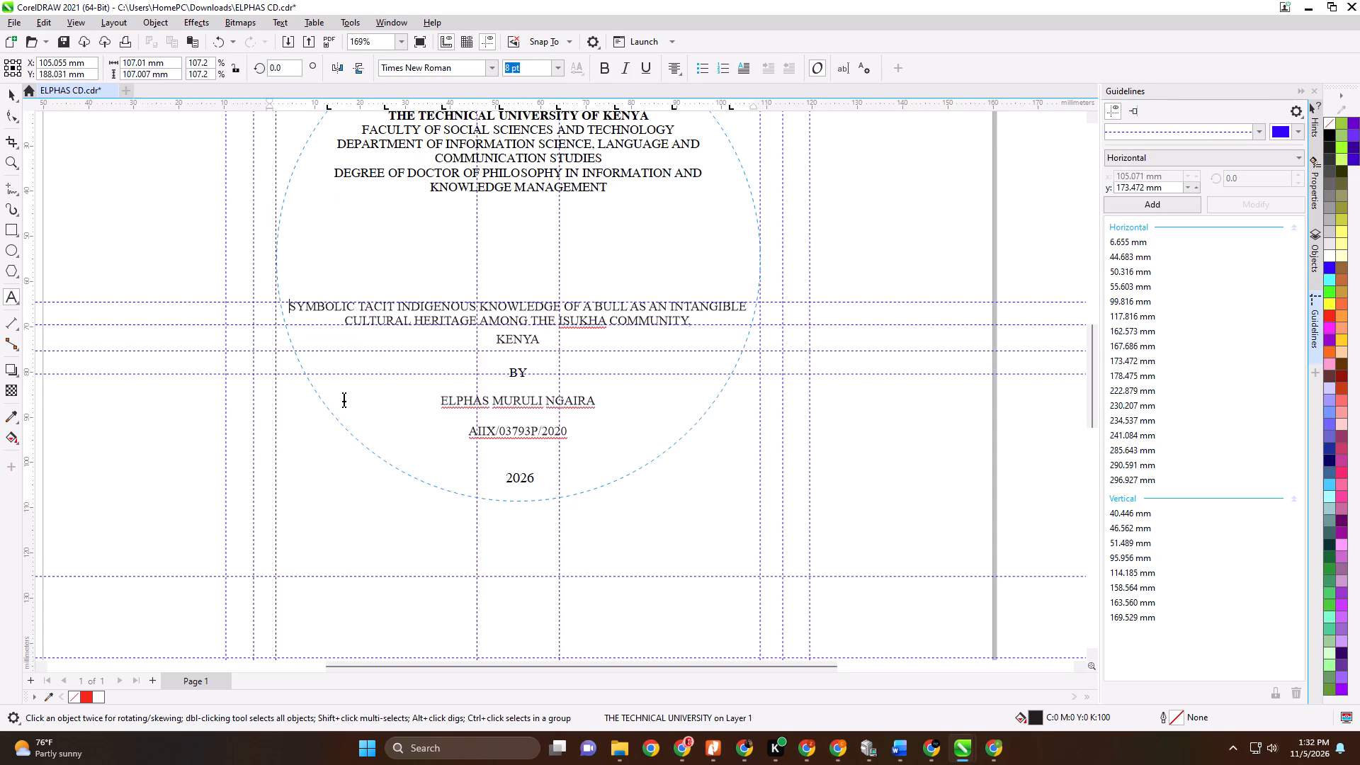
key("Return")
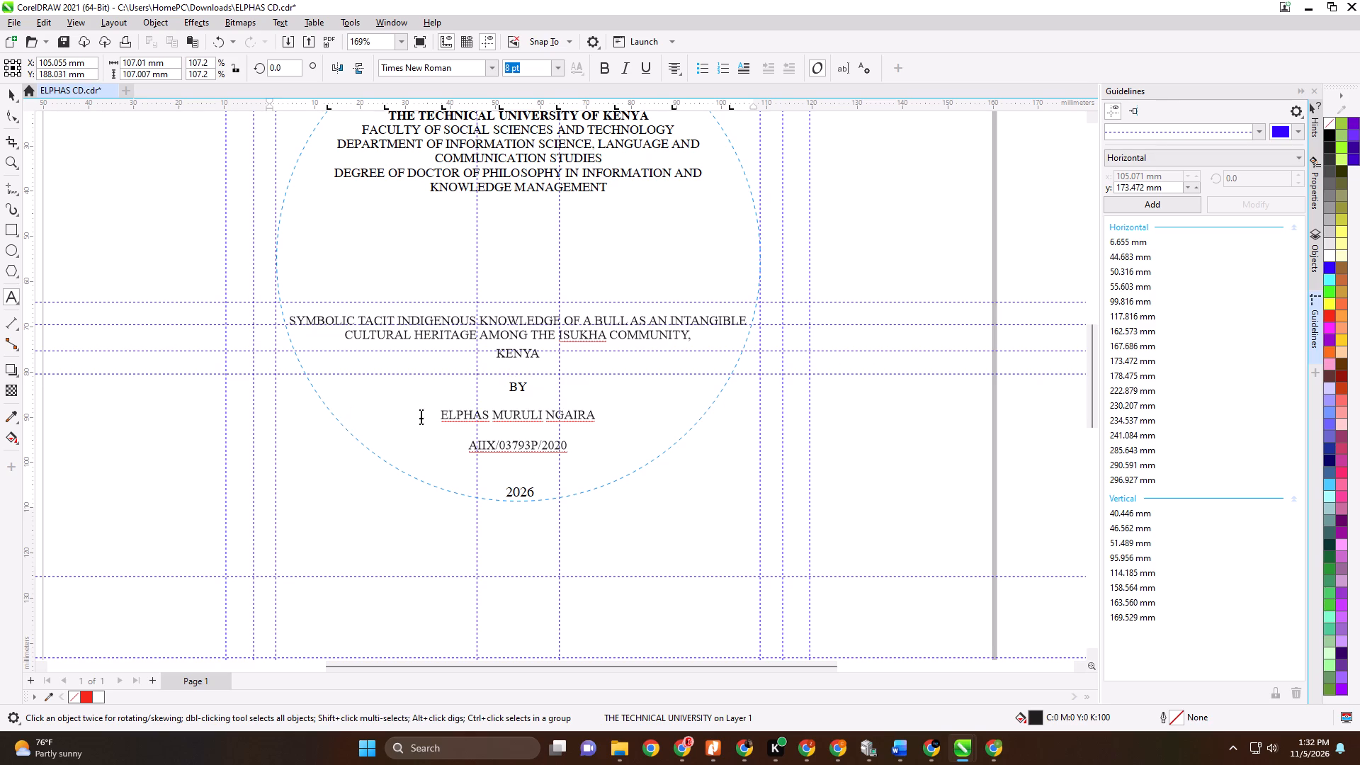
left_click(664, 418)
Print one copy of the current CD label document on the Kyocera TASKalfa 3253ci KX.
key("ctrl+p")
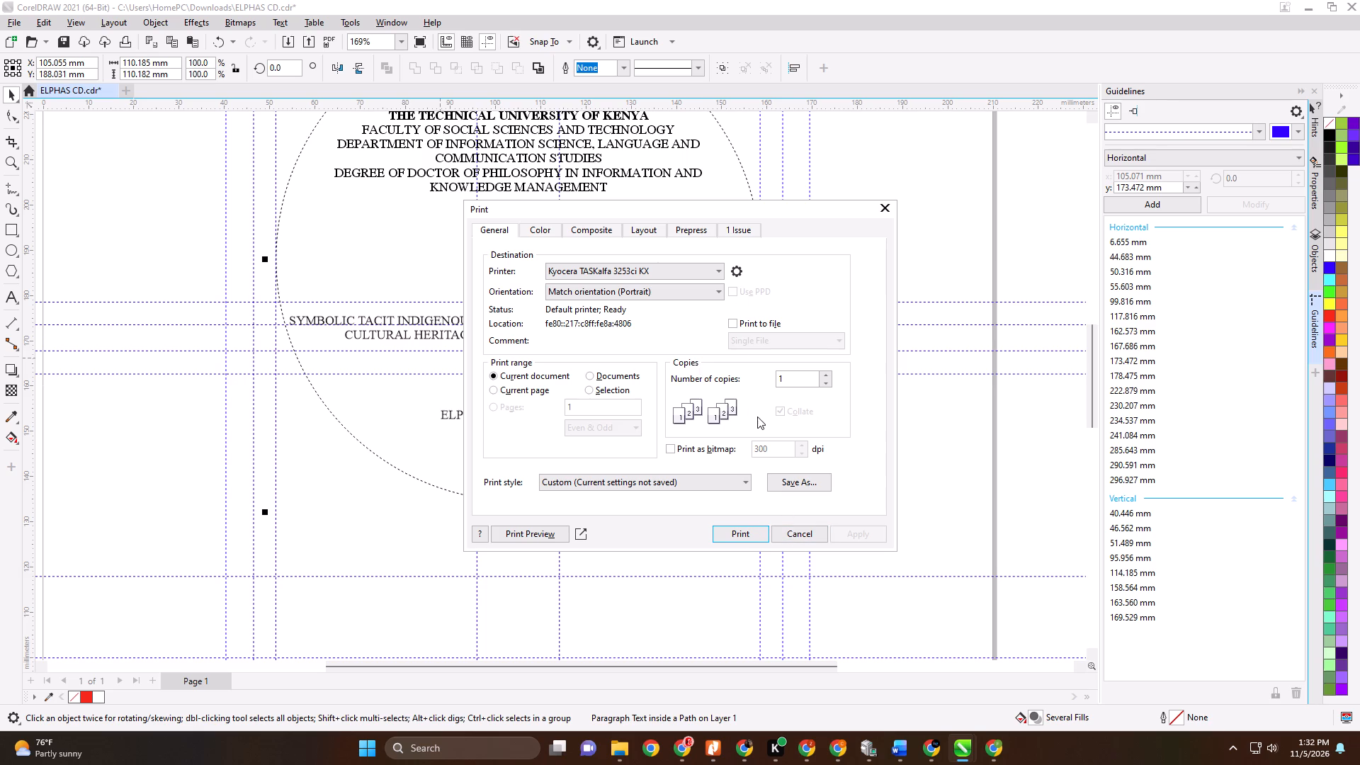
left_click(743, 538)
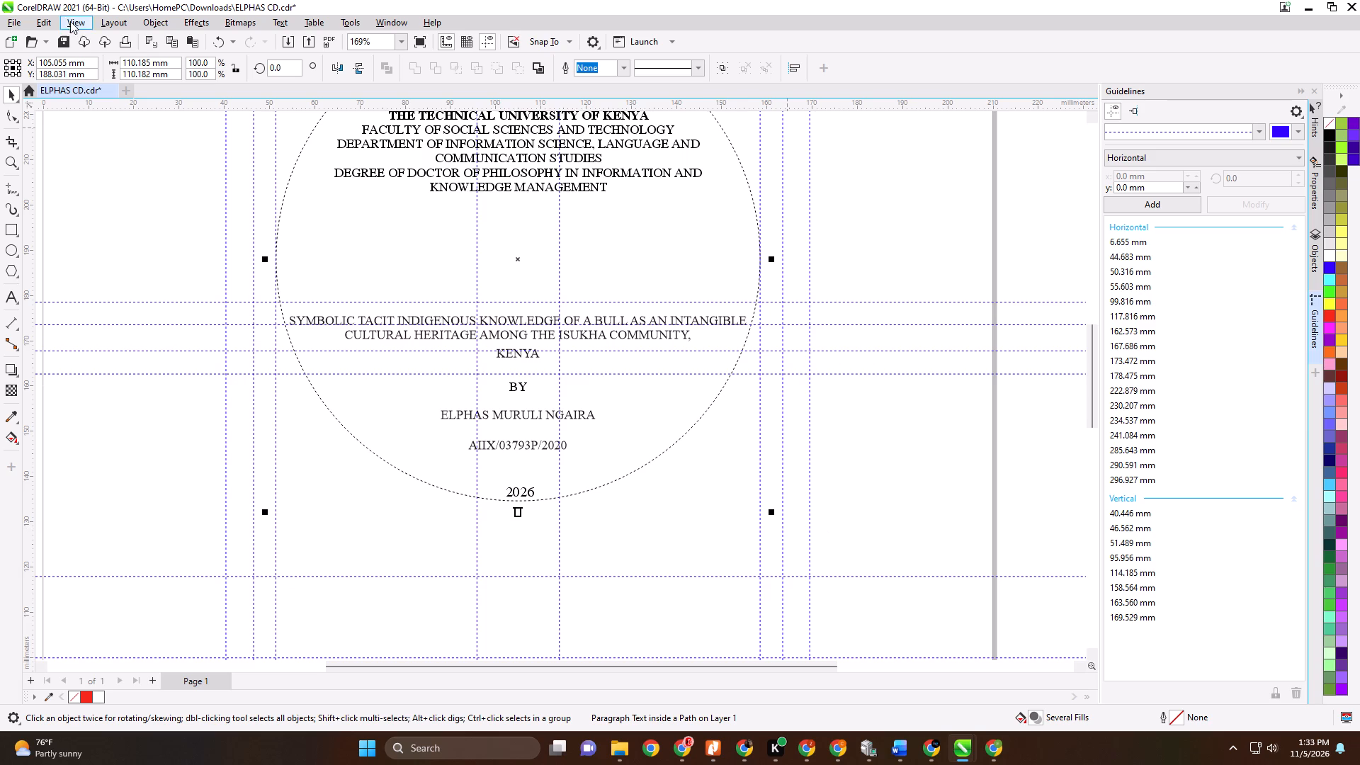
Publish the CD label as a PDF named ELPHAS CD in the Downloads folder.
left_click(22, 25)
left_click(87, 342)
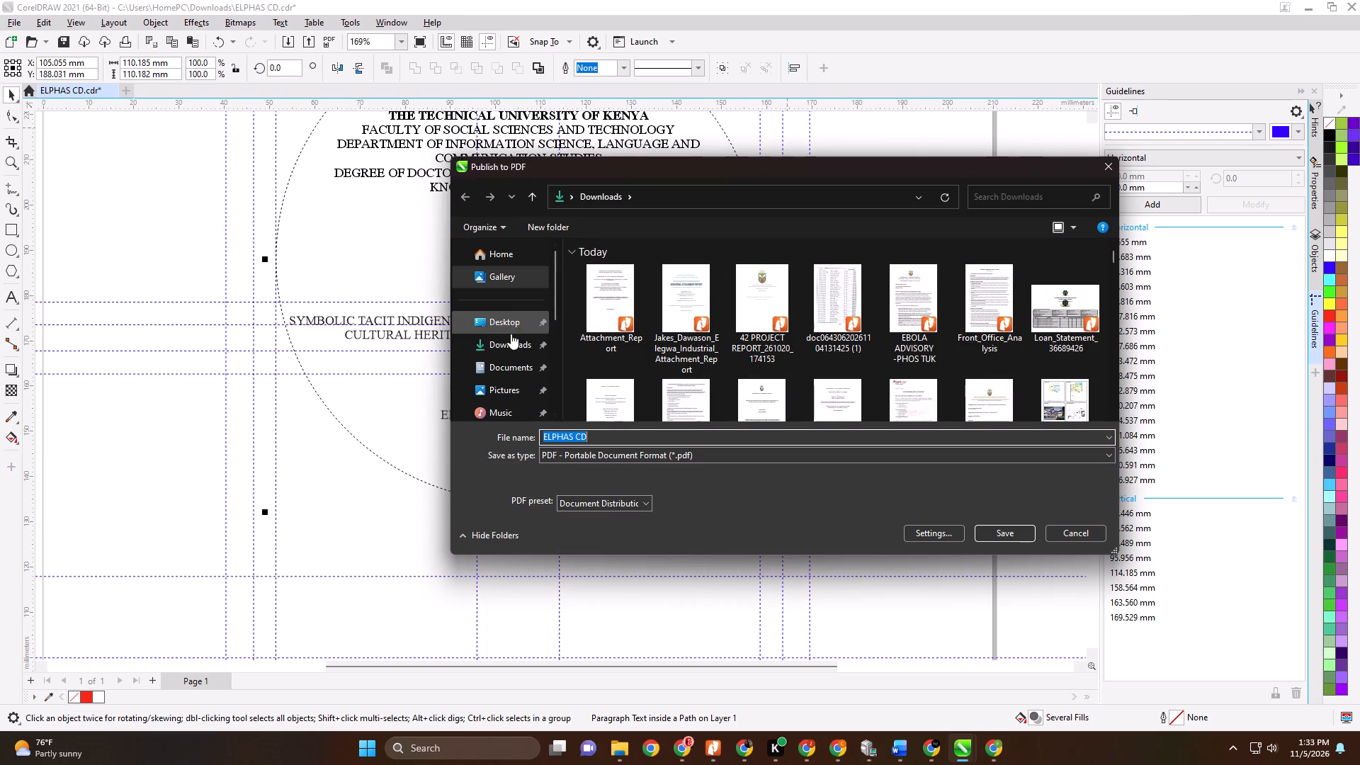
left_click(509, 346)
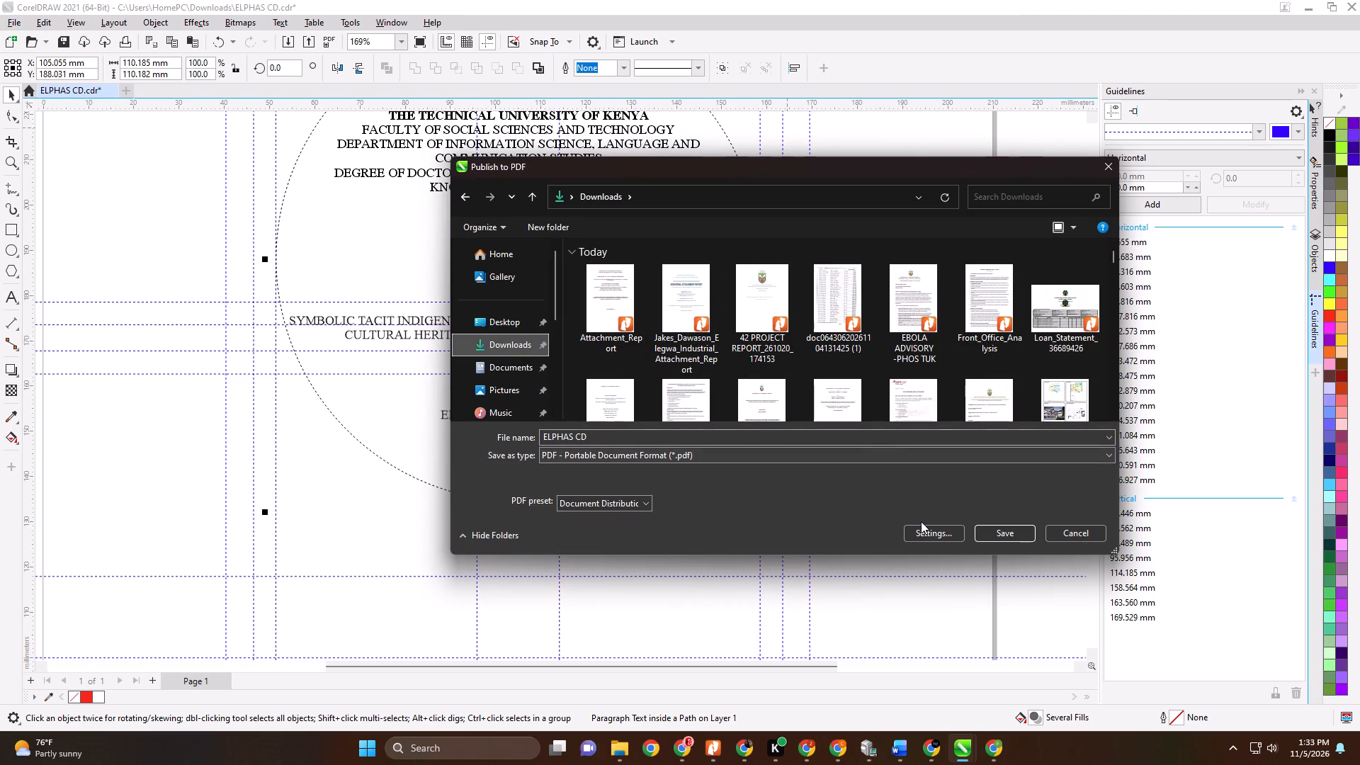
left_click(990, 530)
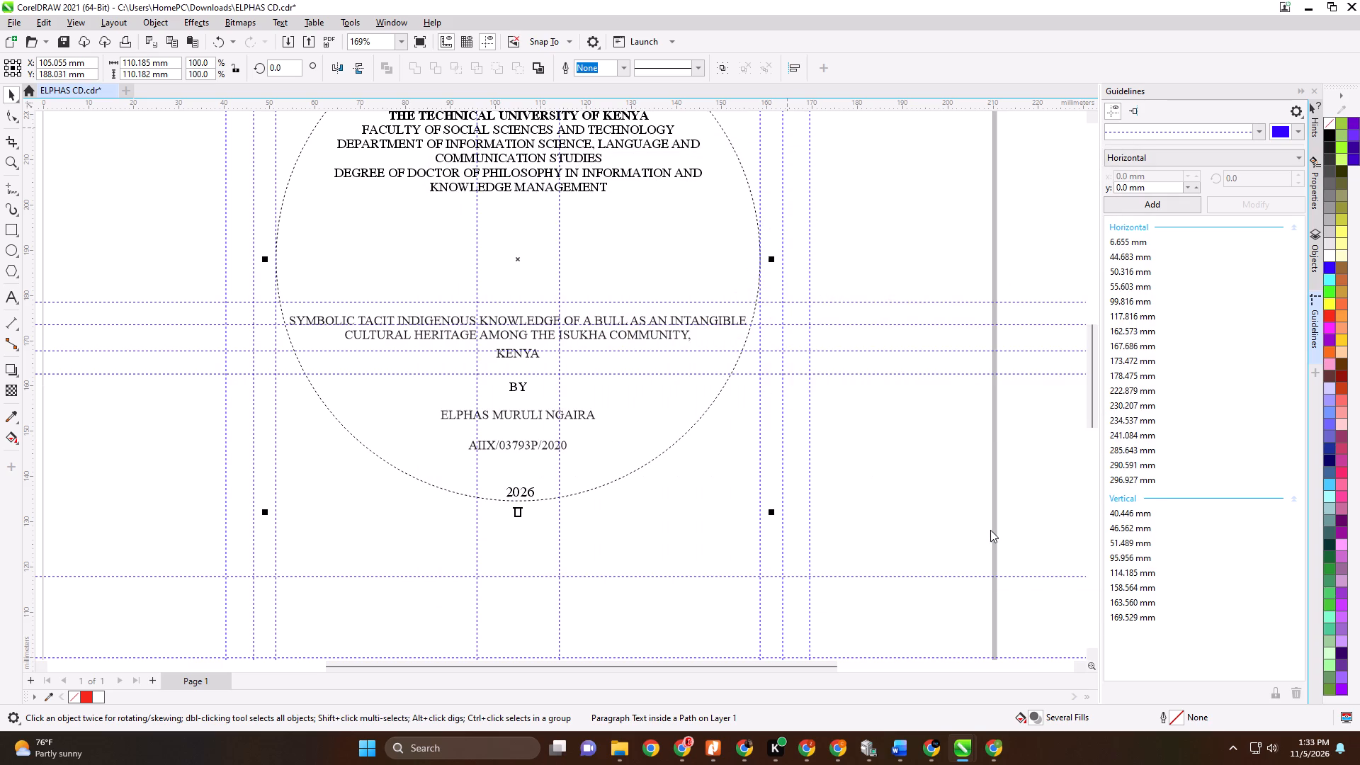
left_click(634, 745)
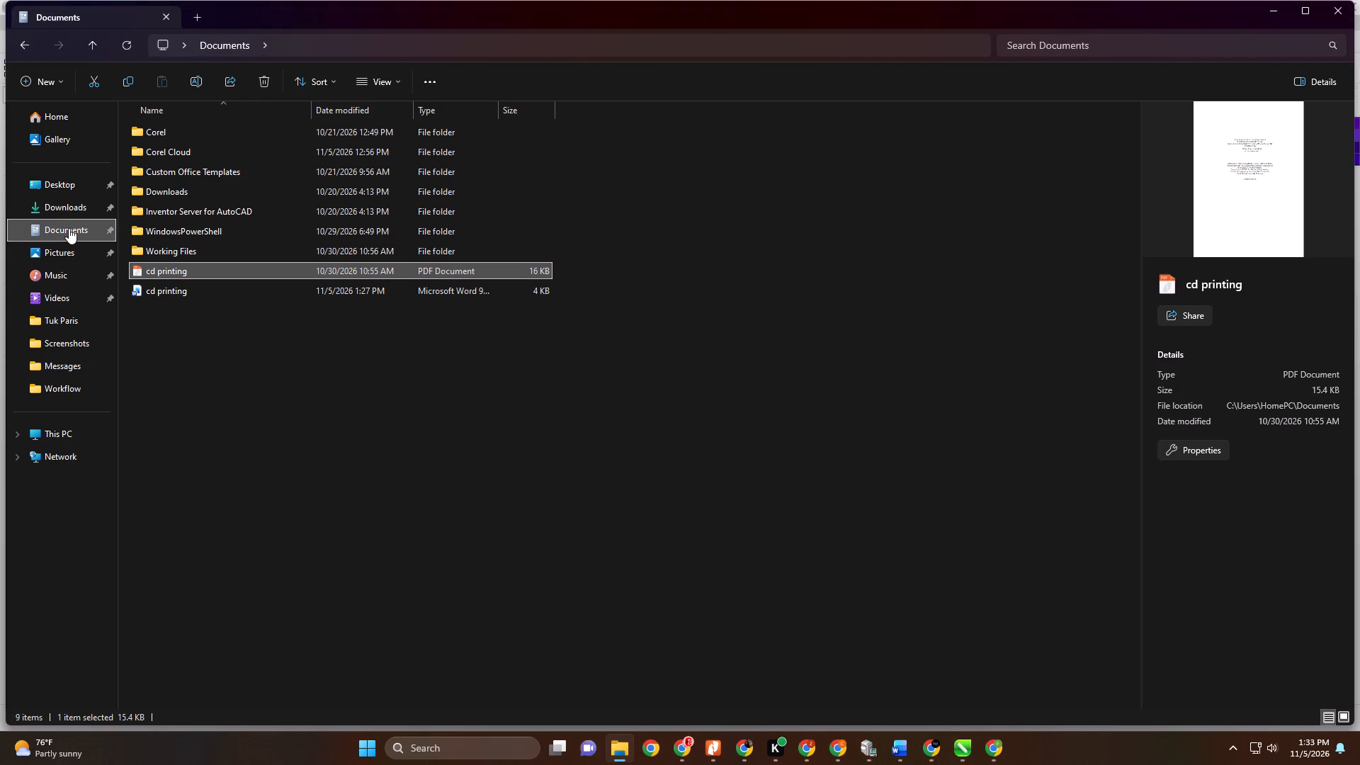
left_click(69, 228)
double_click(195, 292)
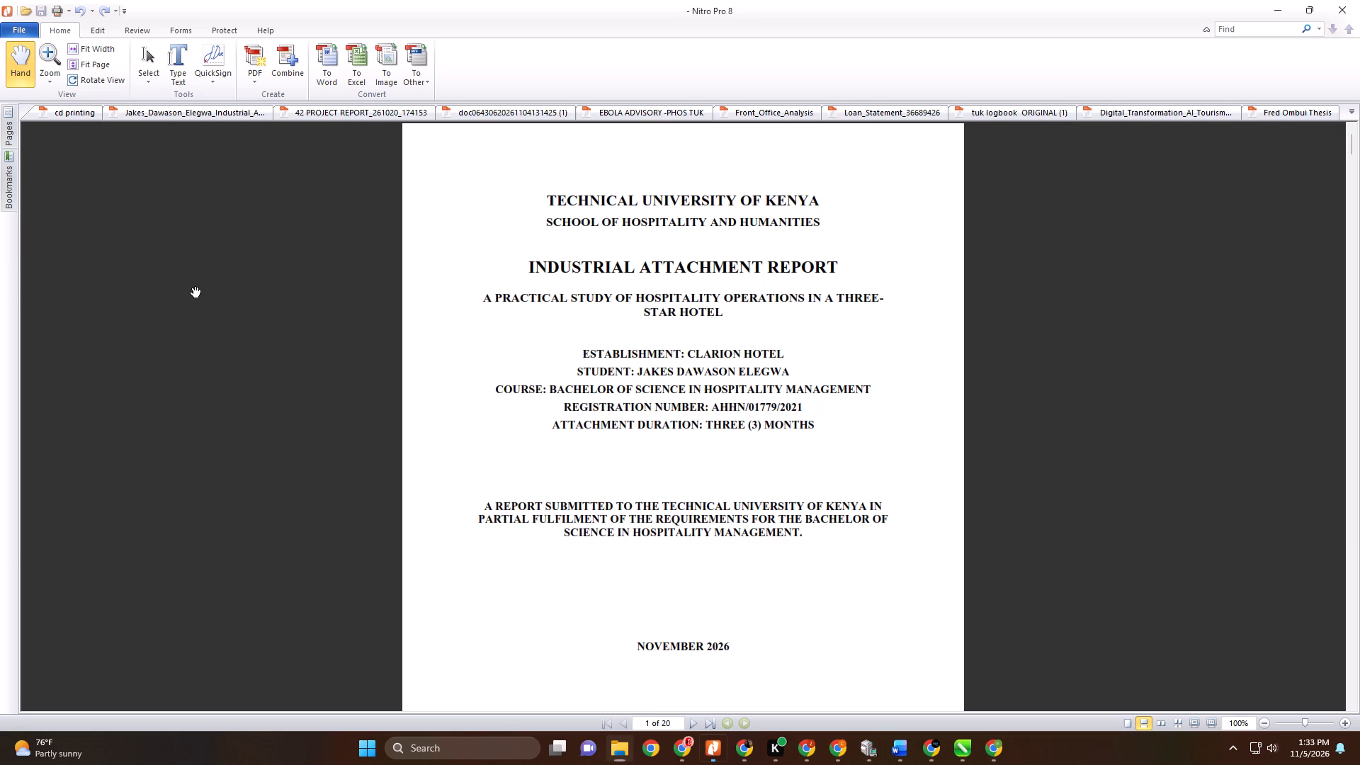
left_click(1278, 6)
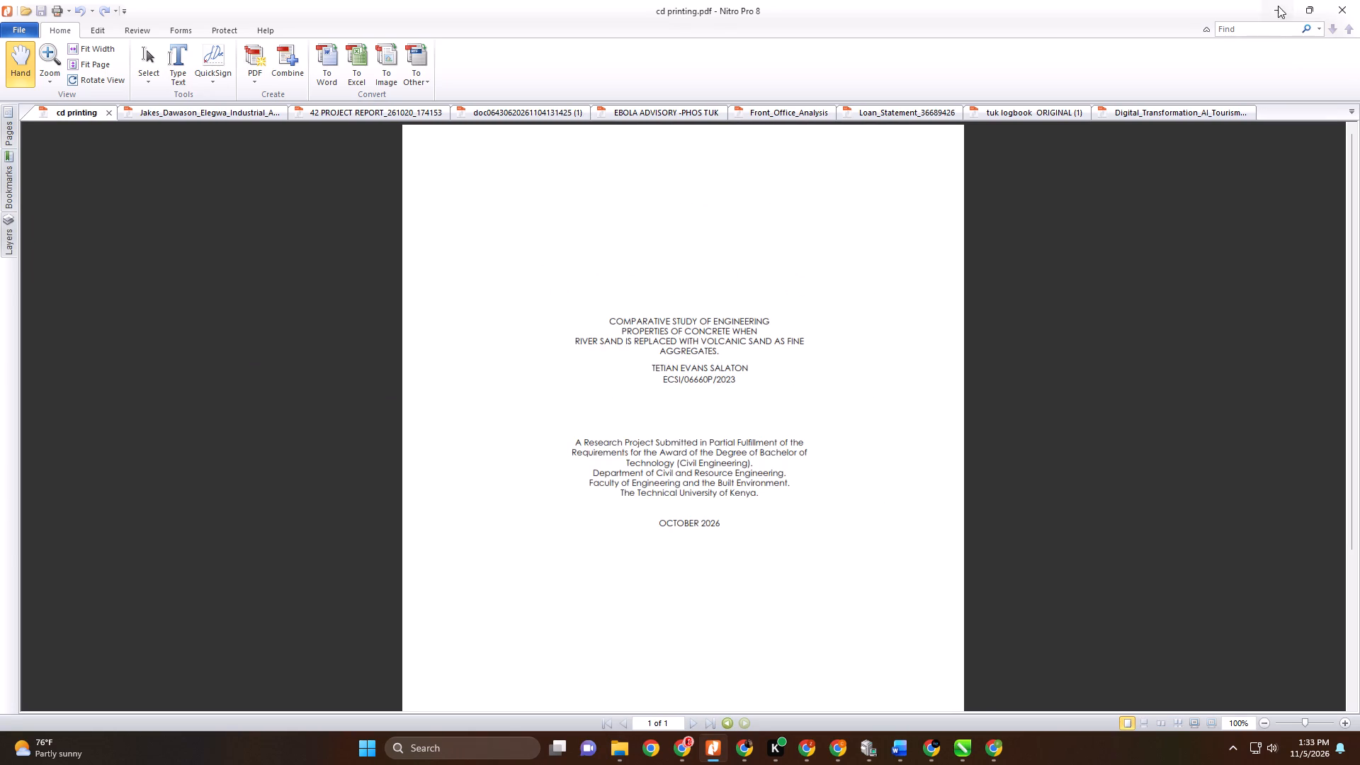
Open the newly published ELPHAS CD PDF from the Downloads folder.
left_click(46, 205)
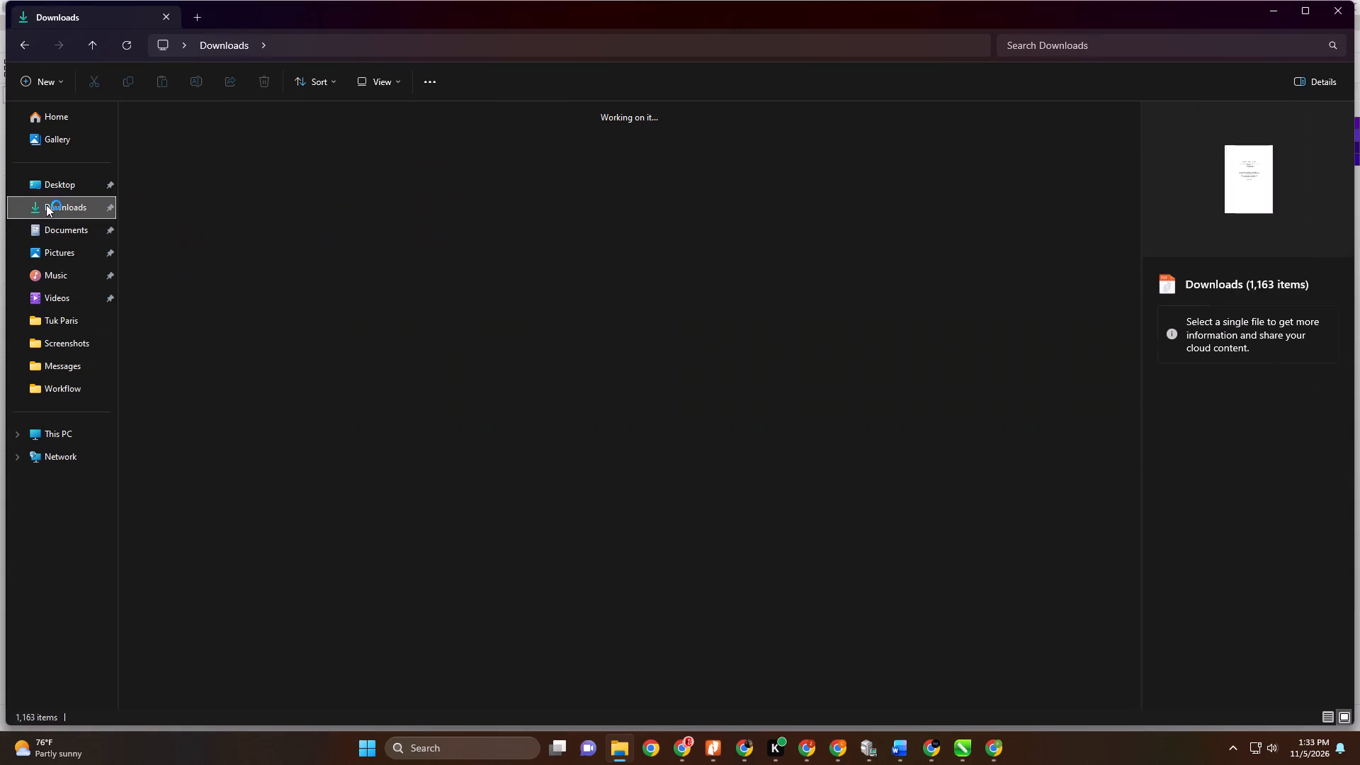
triple_click(181, 171)
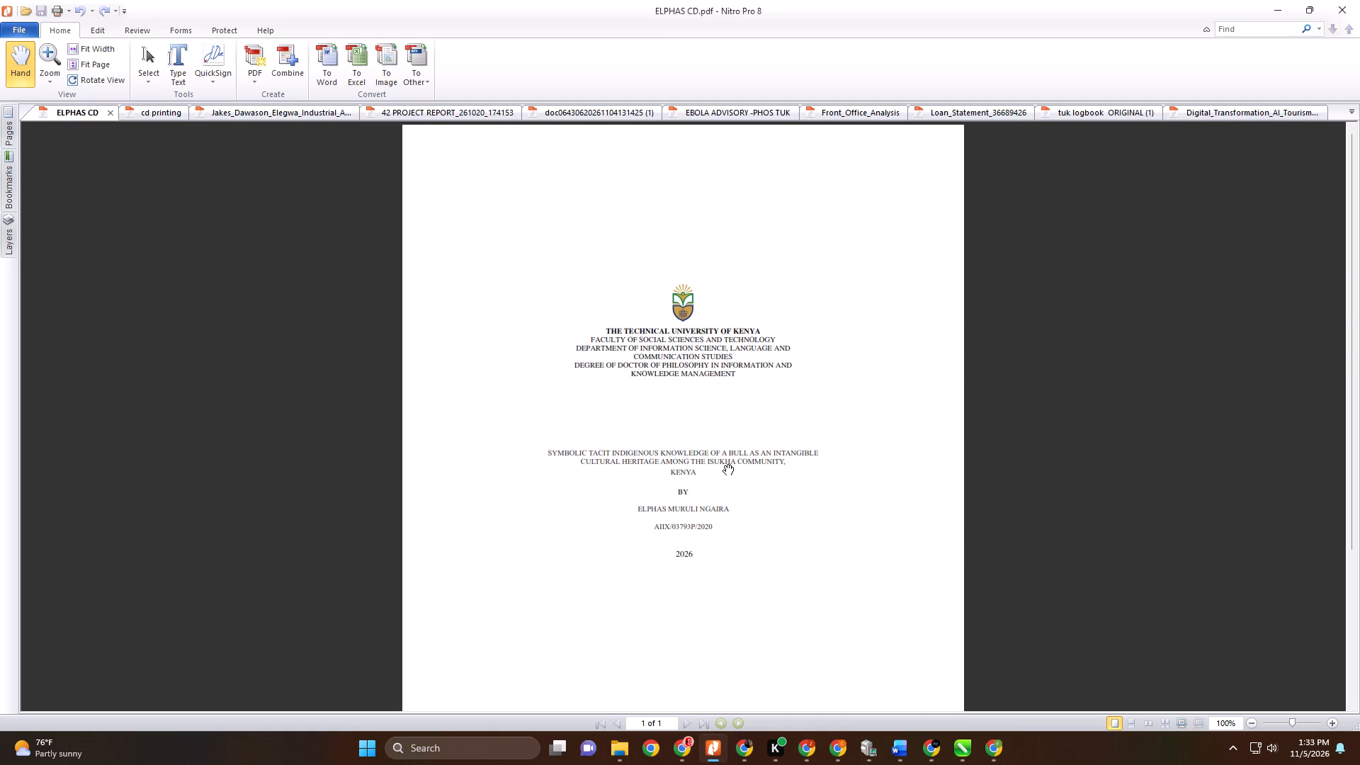
Print one copy of the CD label PDF on the Kyocera TASKalfa 3253ci KX with auto color, multipurpose tray source and rough media type.
key("ctrl+p")
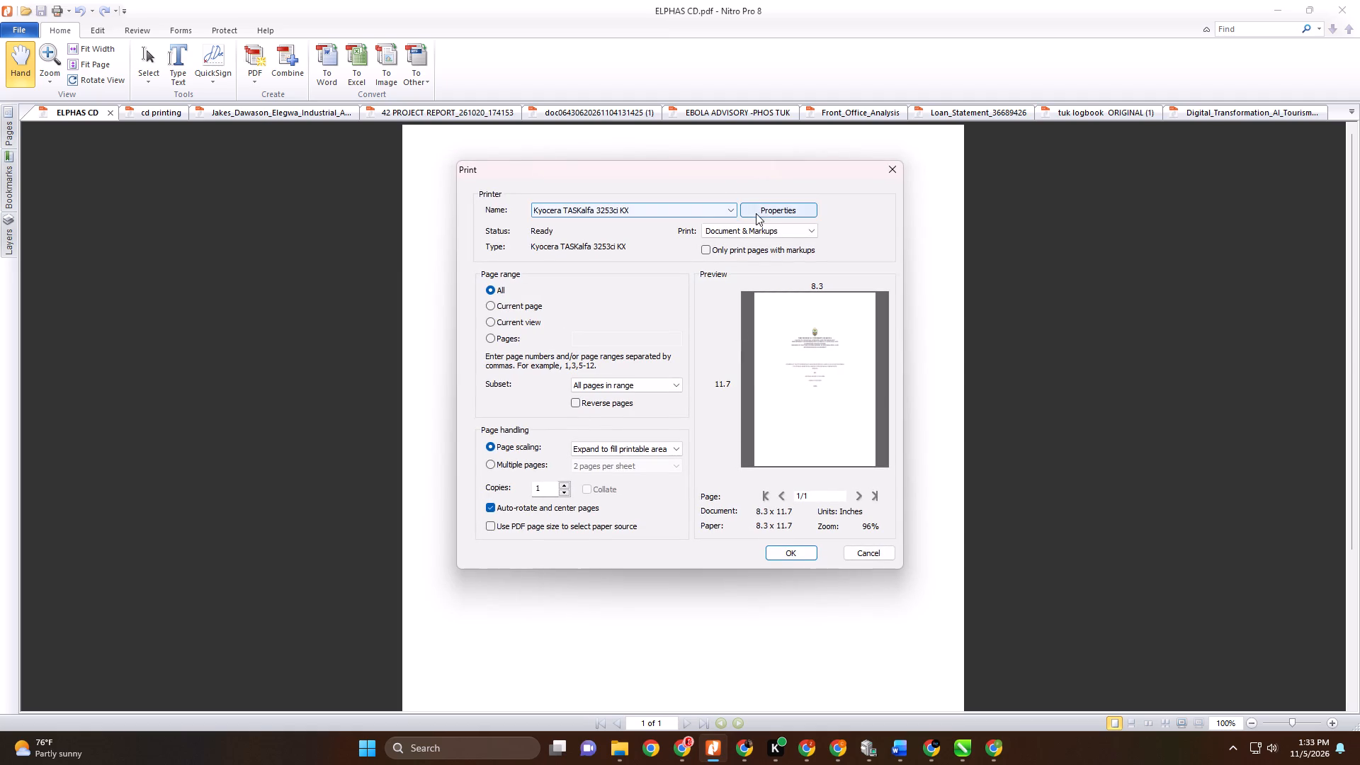
left_click(773, 209)
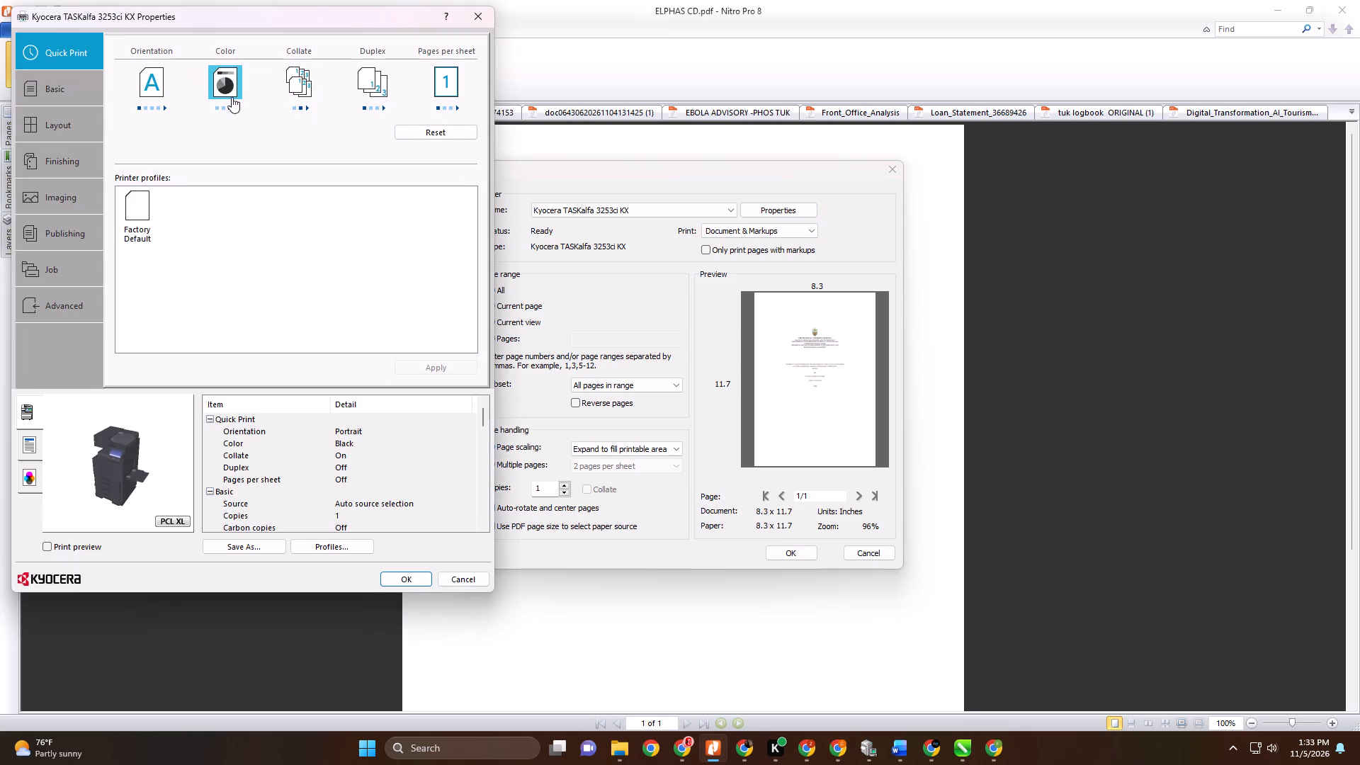
left_click(217, 91)
left_click(208, 79)
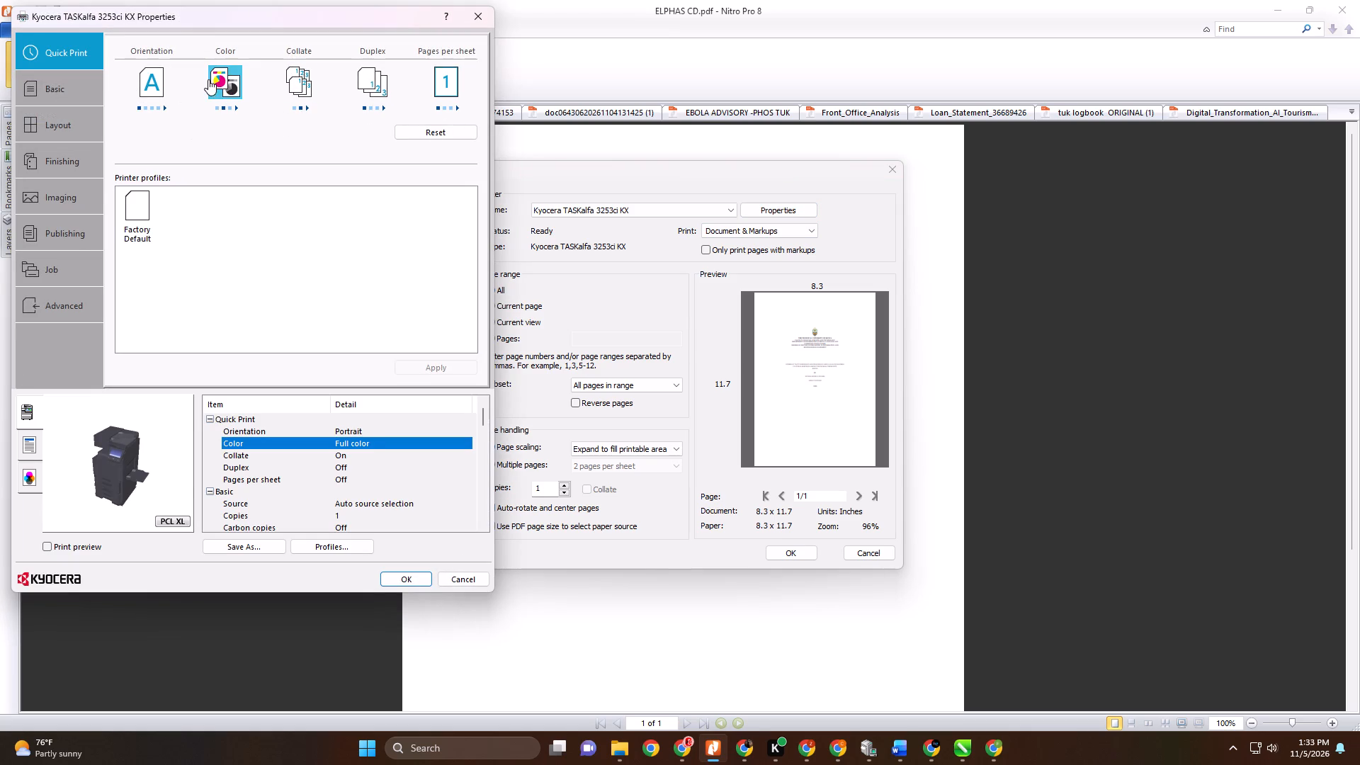
left_click(109, 84)
left_click(78, 83)
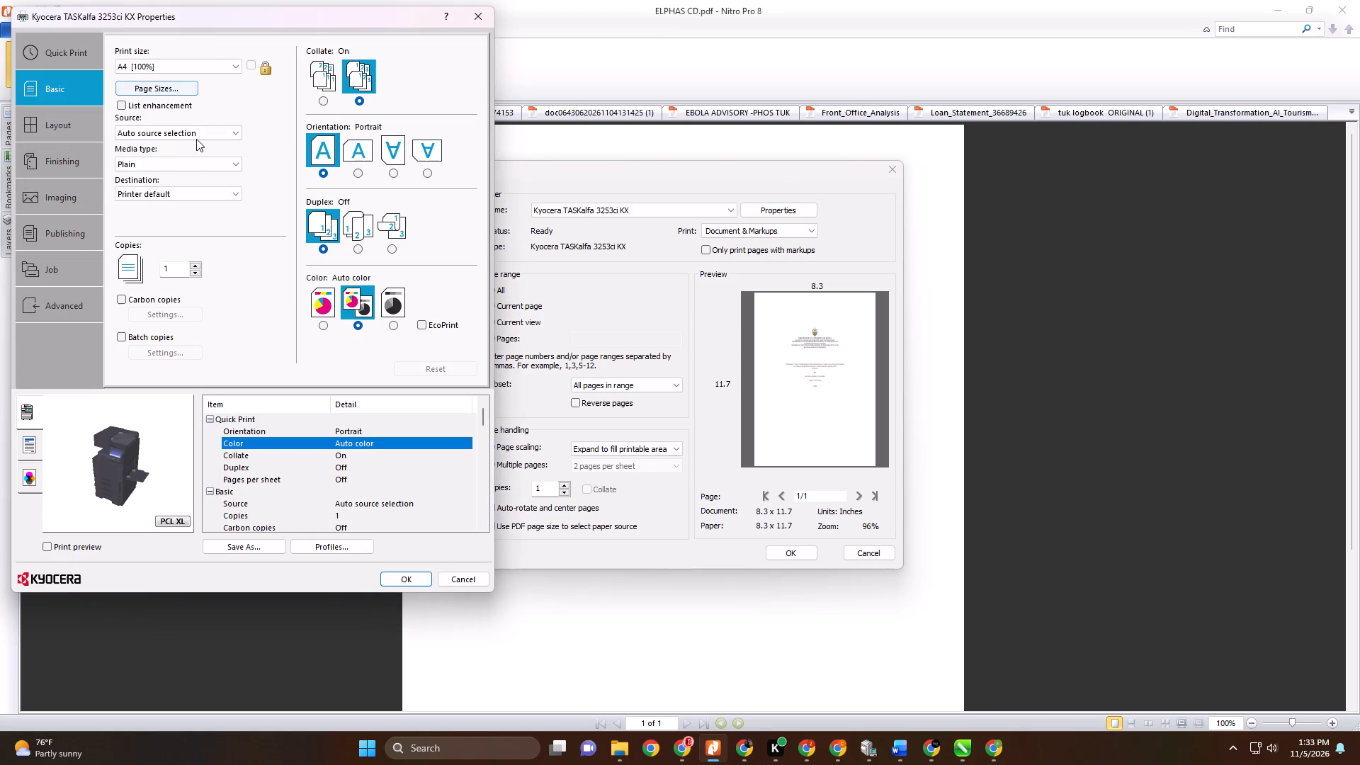
left_click(158, 132)
left_click(149, 190)
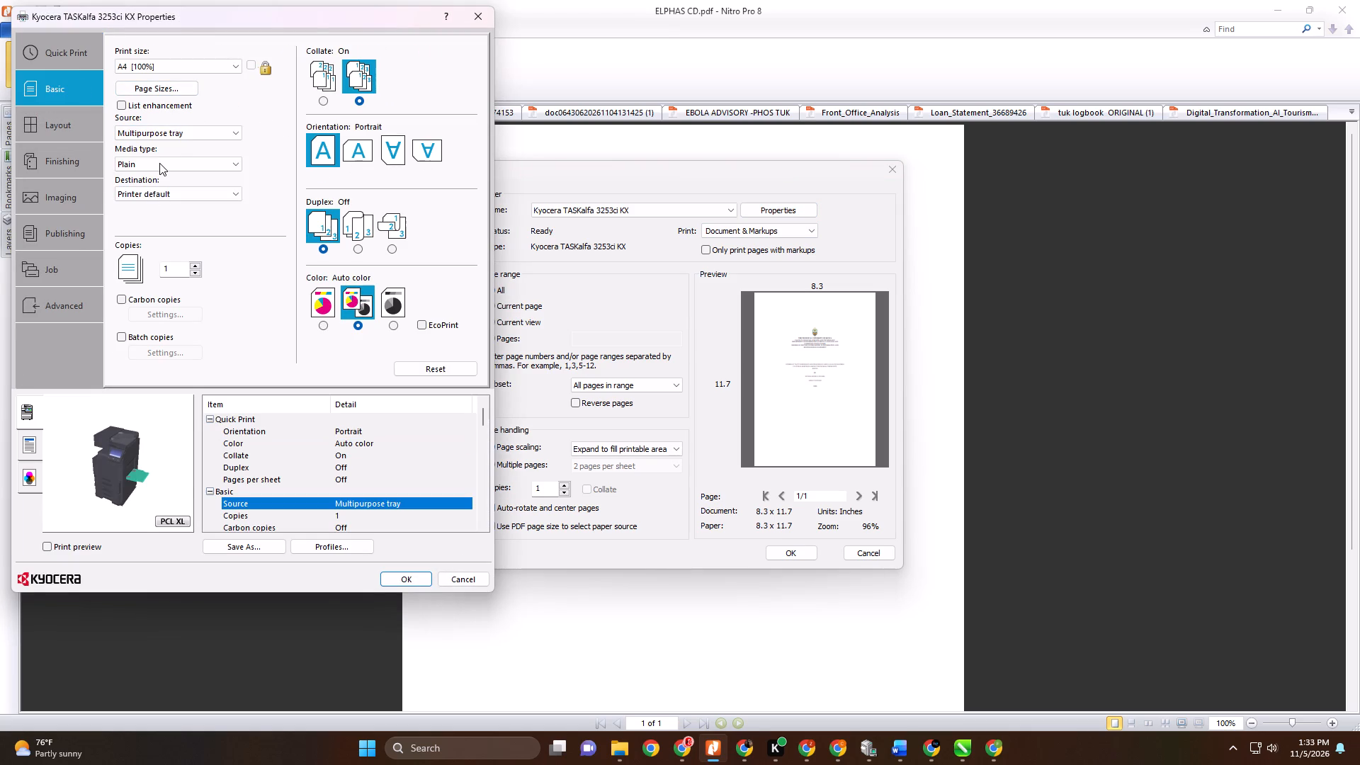
left_click(159, 163)
left_click(152, 257)
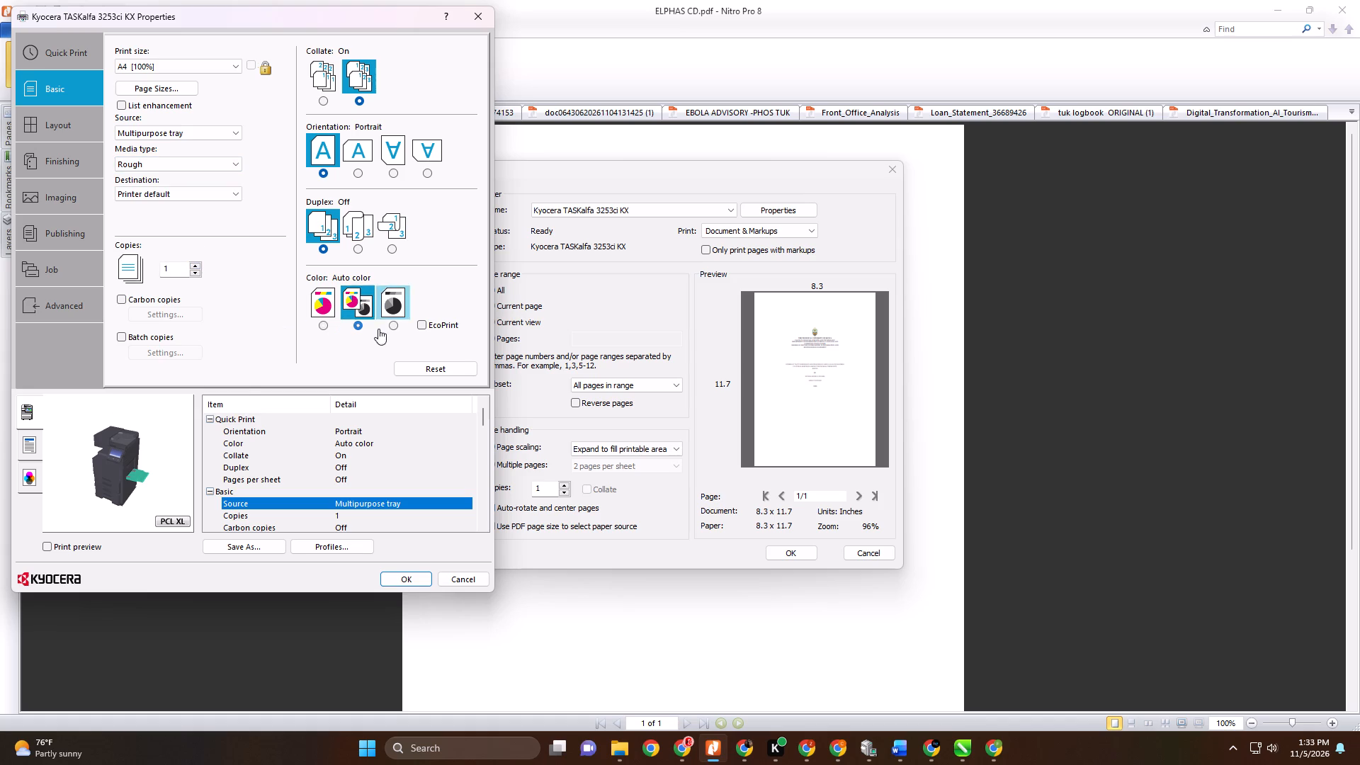
left_click(403, 576)
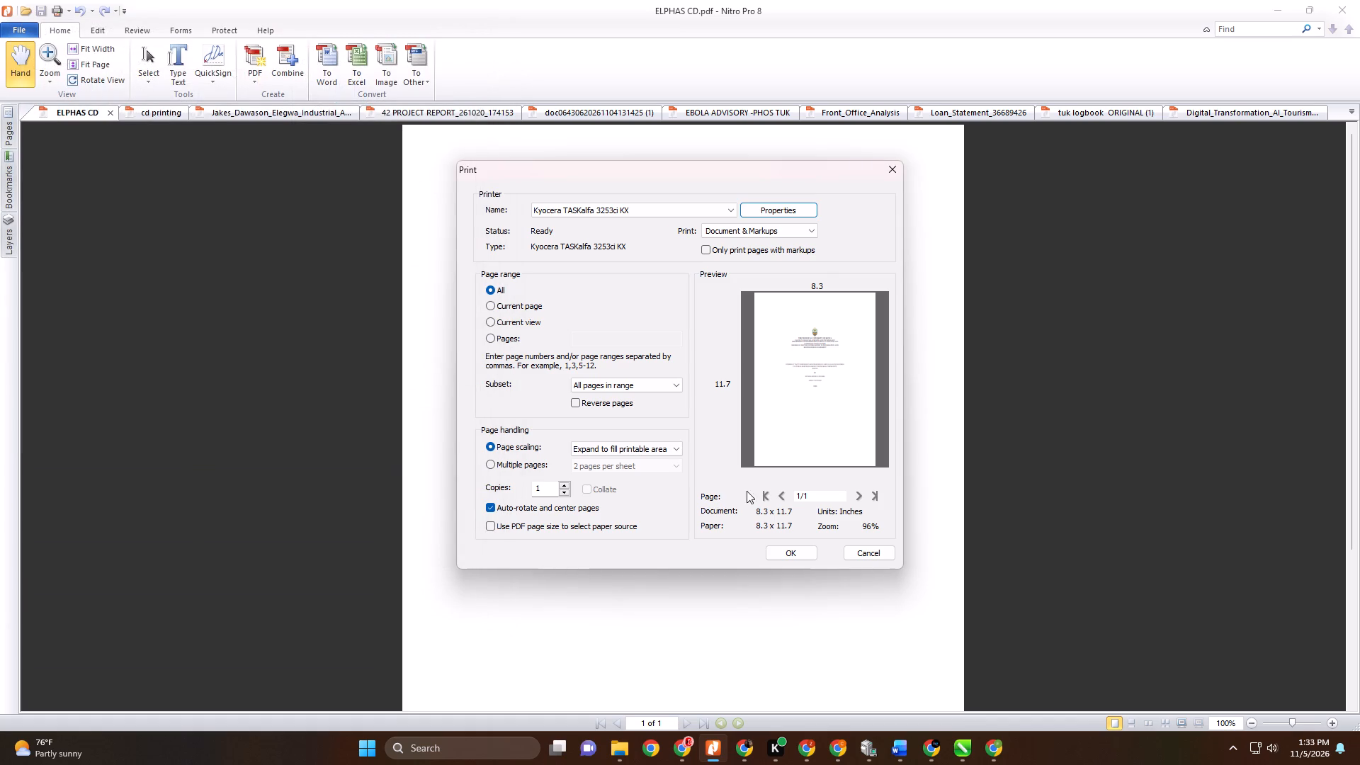
left_click(806, 552)
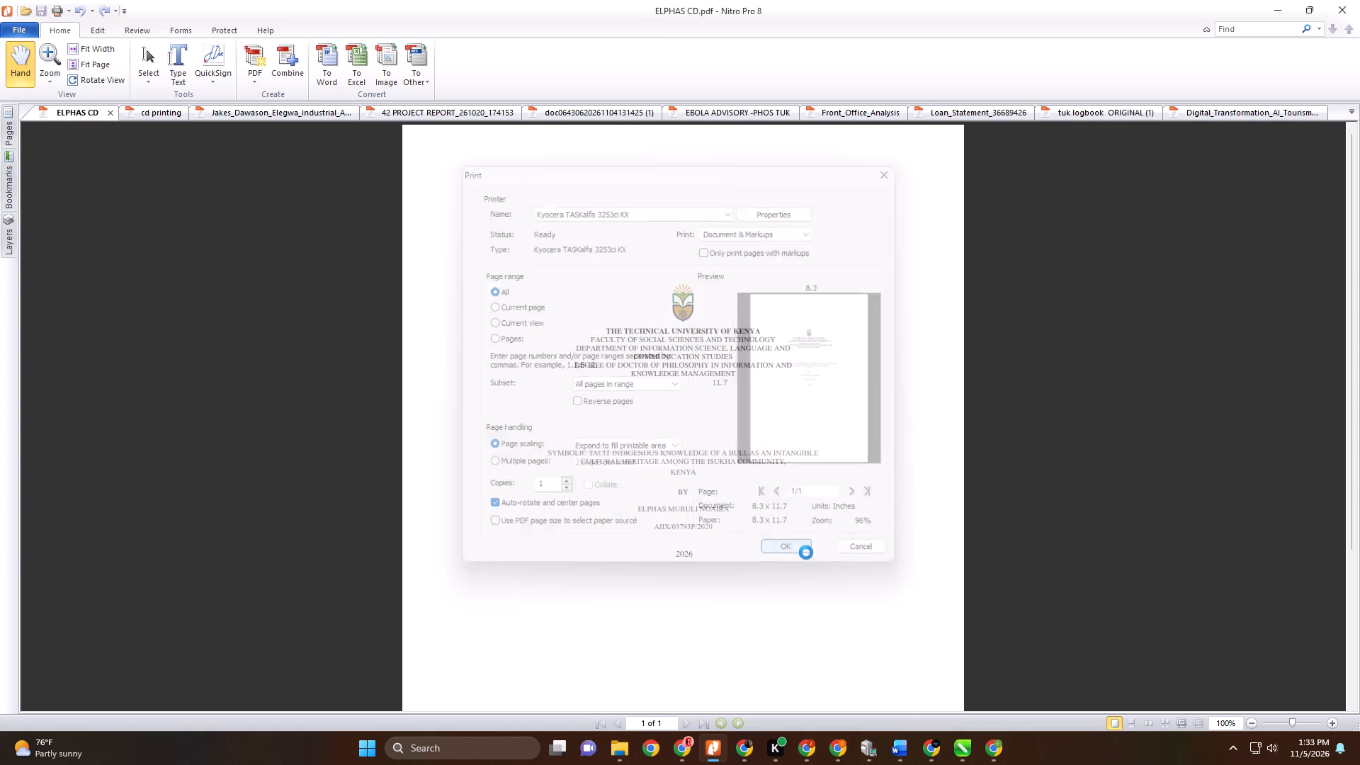
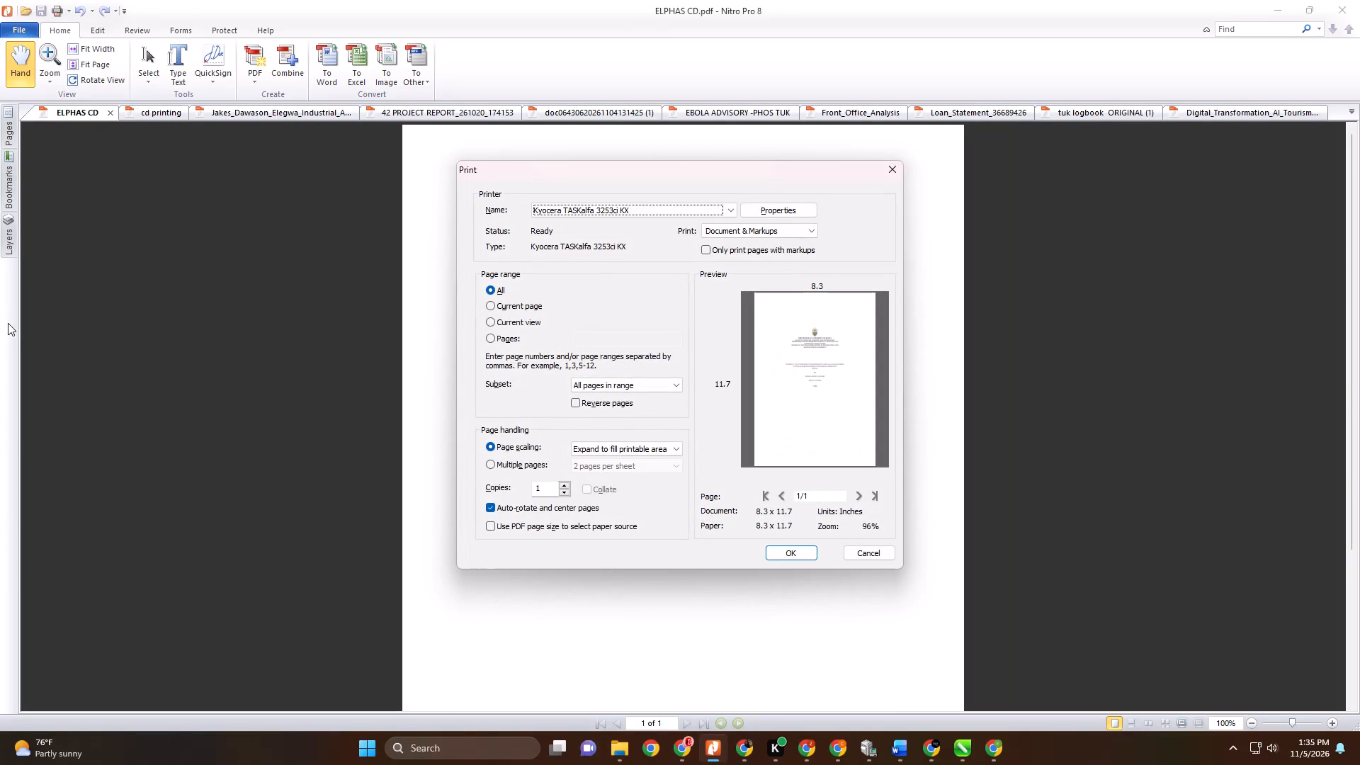
Print one copy of all pages of the ELPHAS CD PDF on the Kyocera TASKalfa 3253ci KX, expanded to fill the printable area.
key("Return")
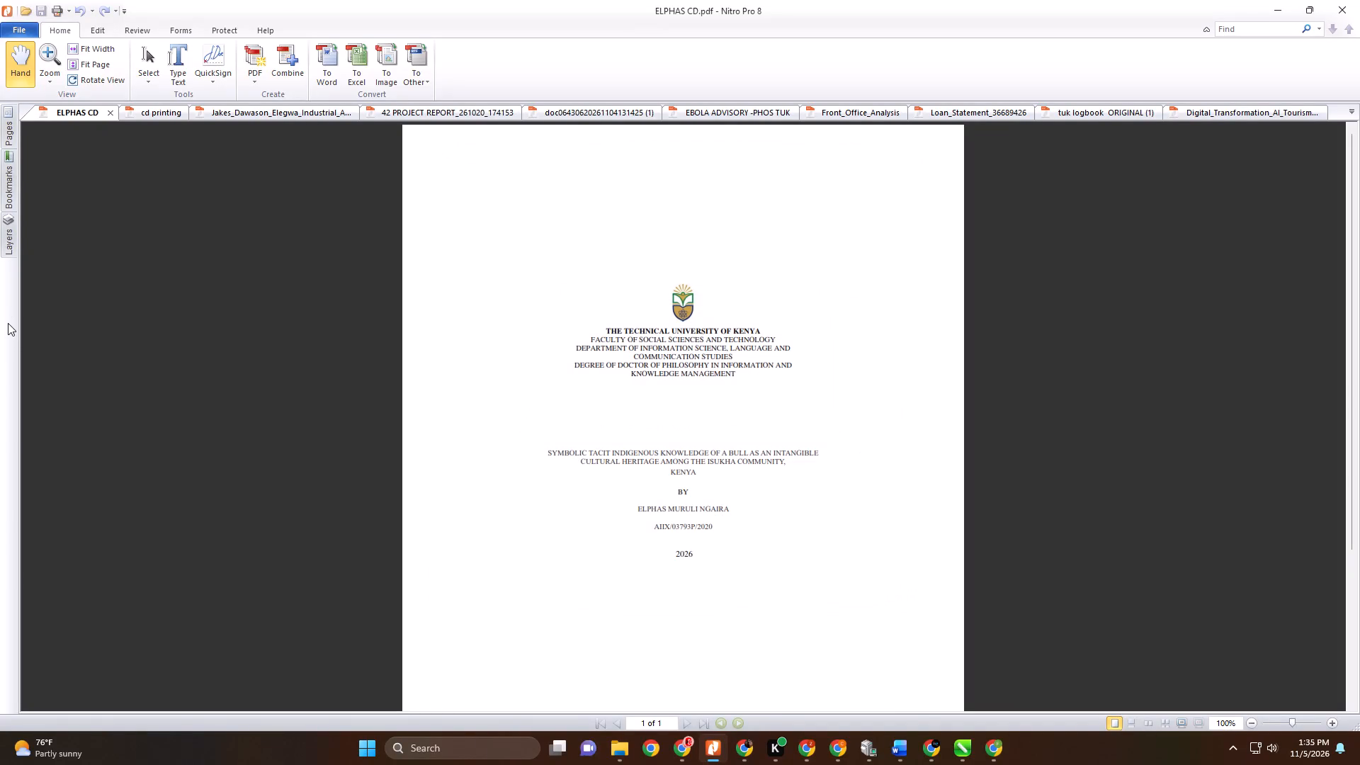
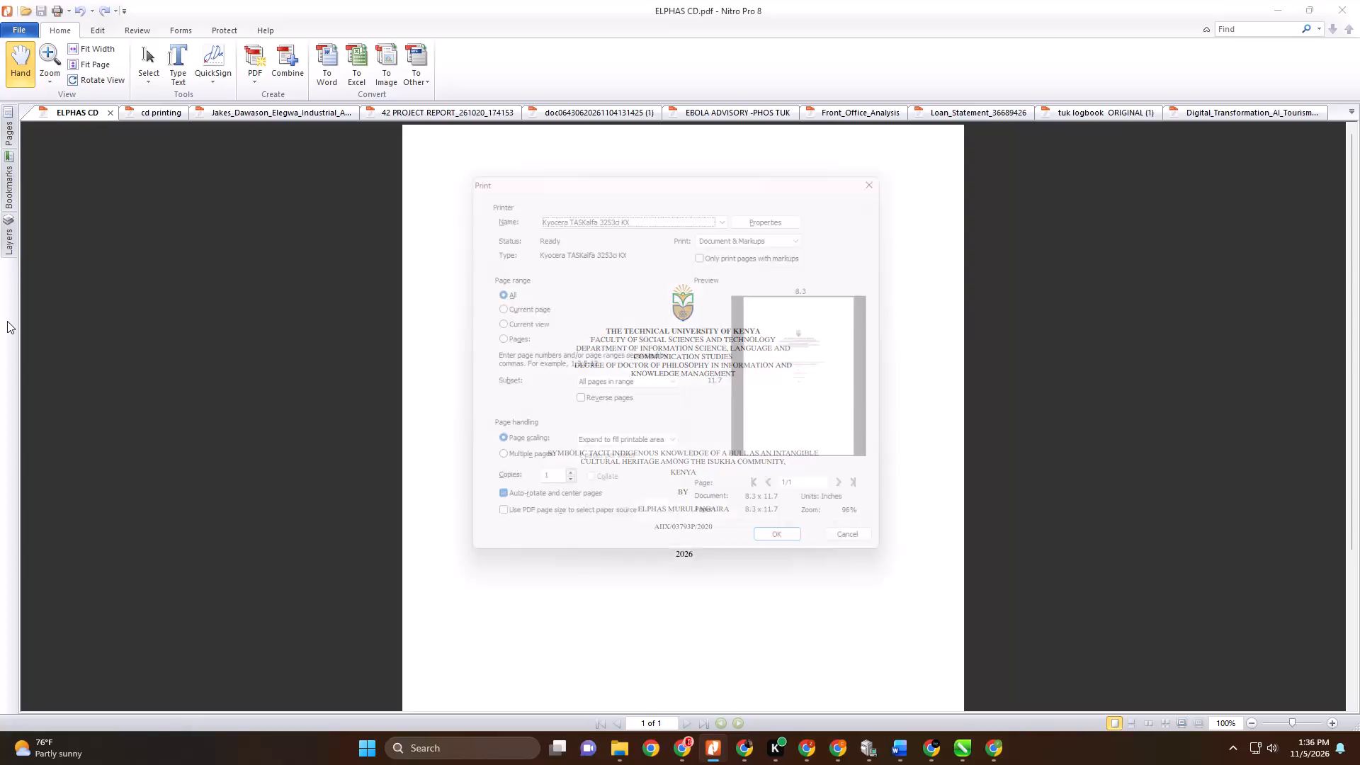
Send one copy of all pages of the ELPHAS CD PDF to the Kyocera TASKalfa 3253ci KX, expanded to fill the printable area.
key("Return")
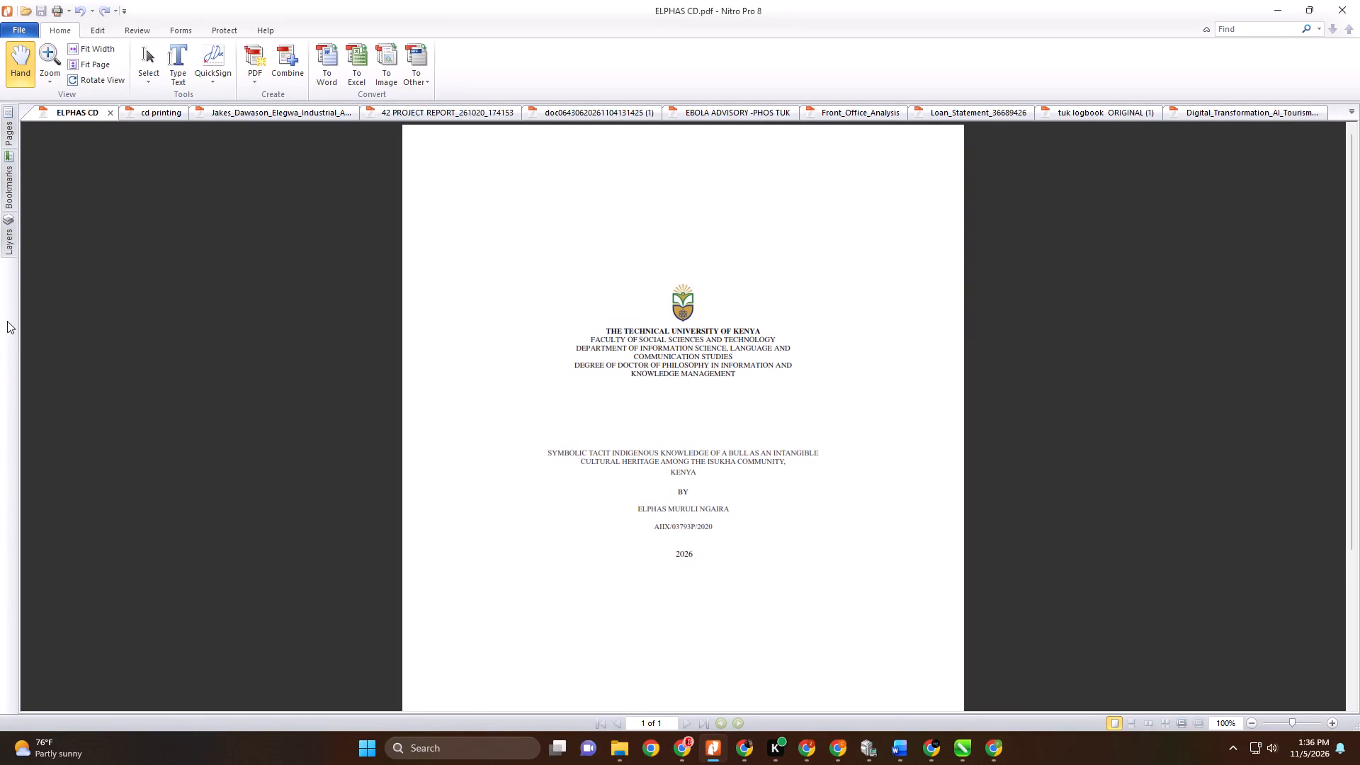